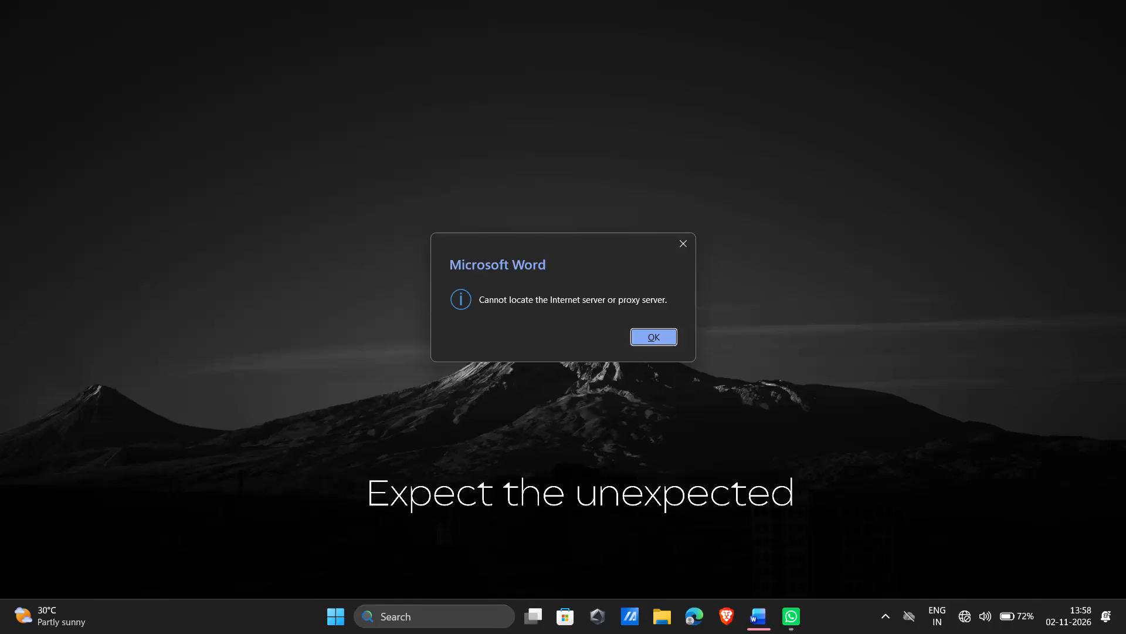
Dismiss the server connection message and bring up the LarynxEngine project report in Word.
left_click(657, 343)
left_click(772, 633)
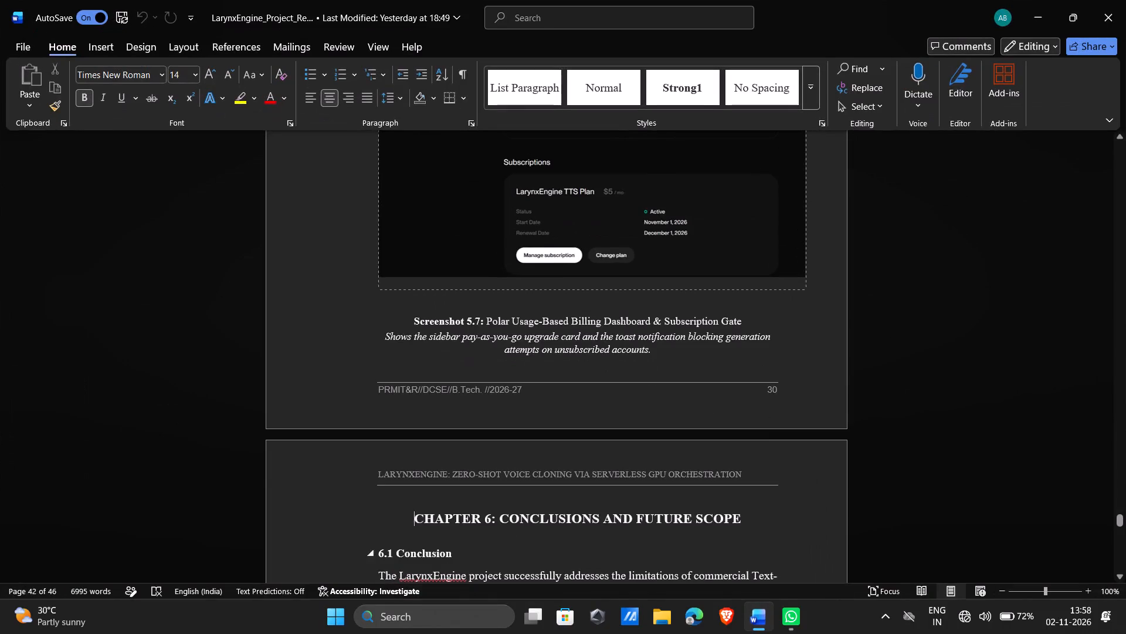
Look through the report's Chapter 5 performance tables, future scope and references, opening a File Explorer window along the way.
scroll(619, 241, "up", 2)
scroll(619, 241, "down", 7)
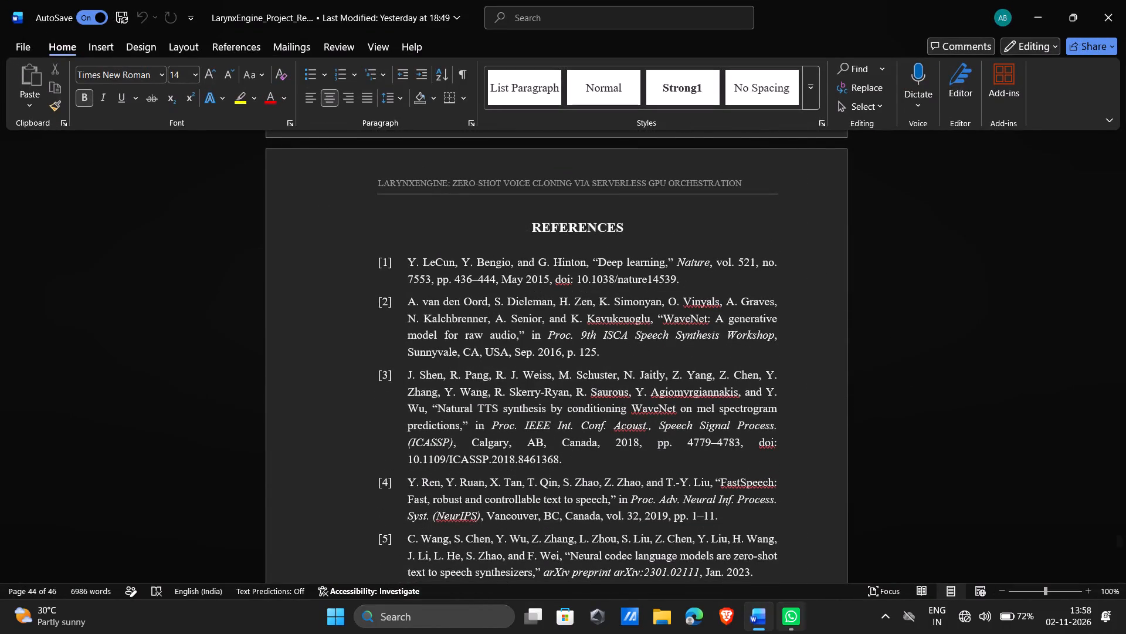
left_click(656, 622)
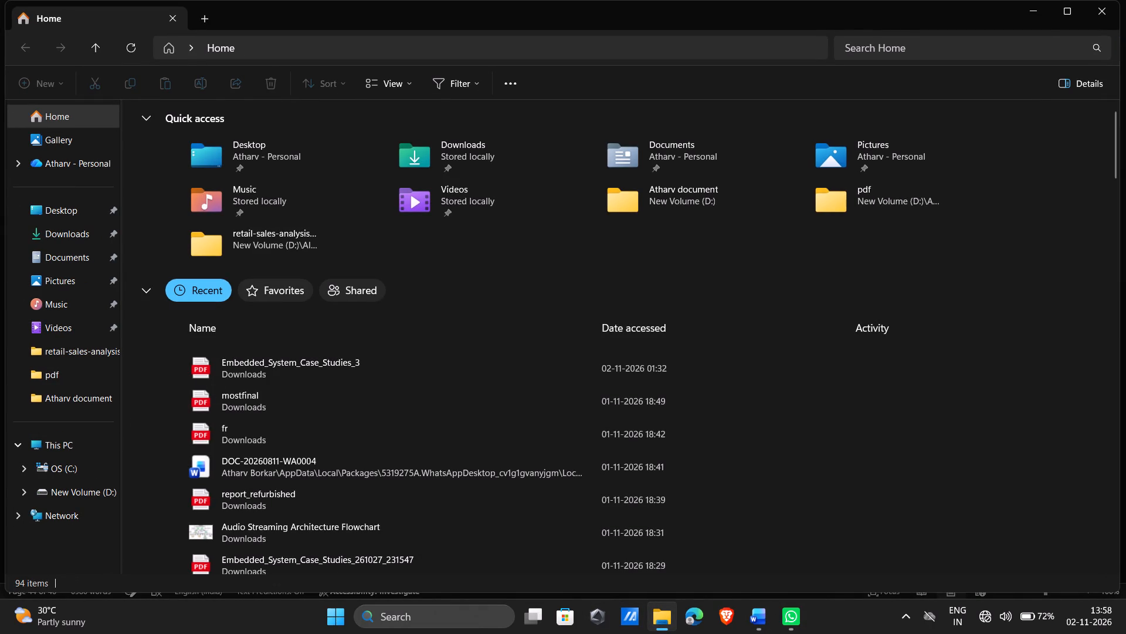
left_click(505, 231)
scroll(662, 399, "up", 1)
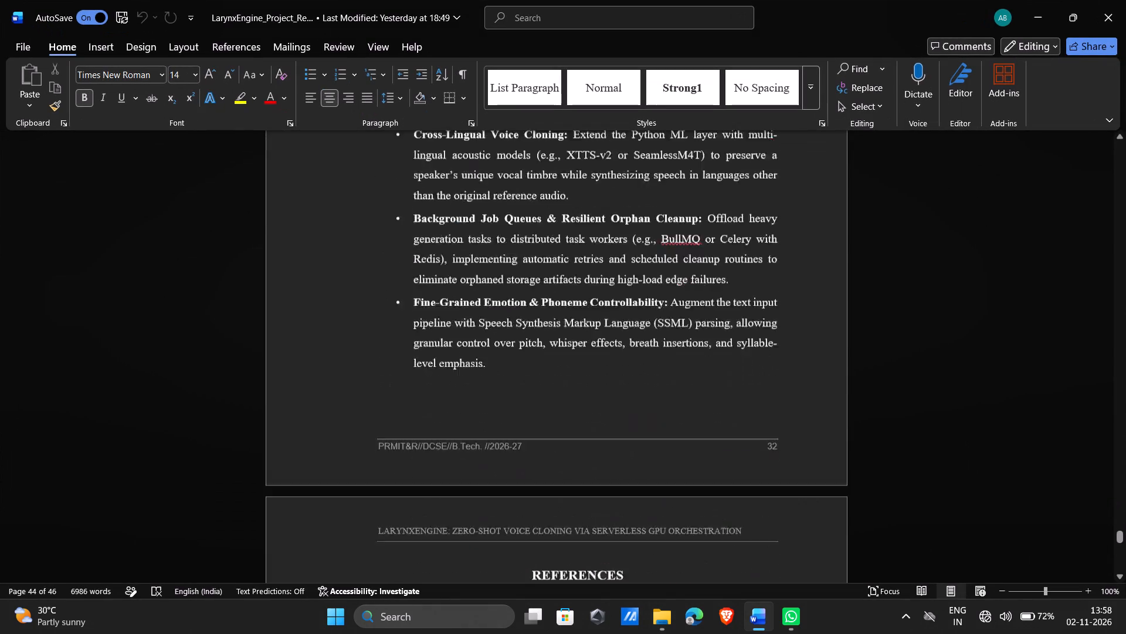
scroll(662, 399, "up", 5)
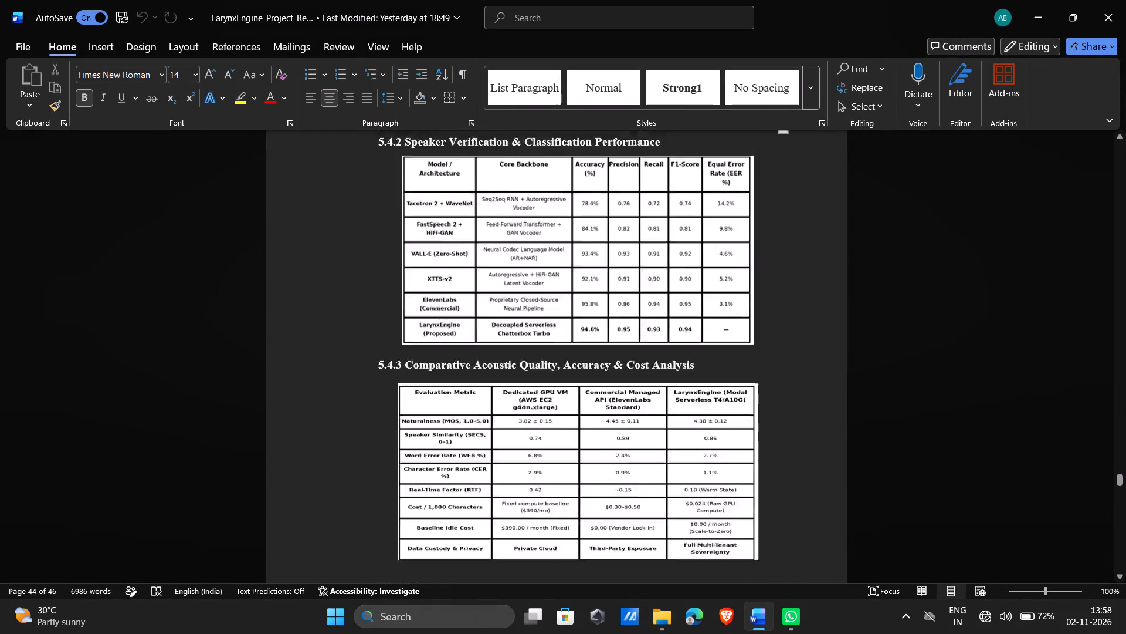
scroll(662, 399, "up", 1)
scroll(662, 399, "down", 1)
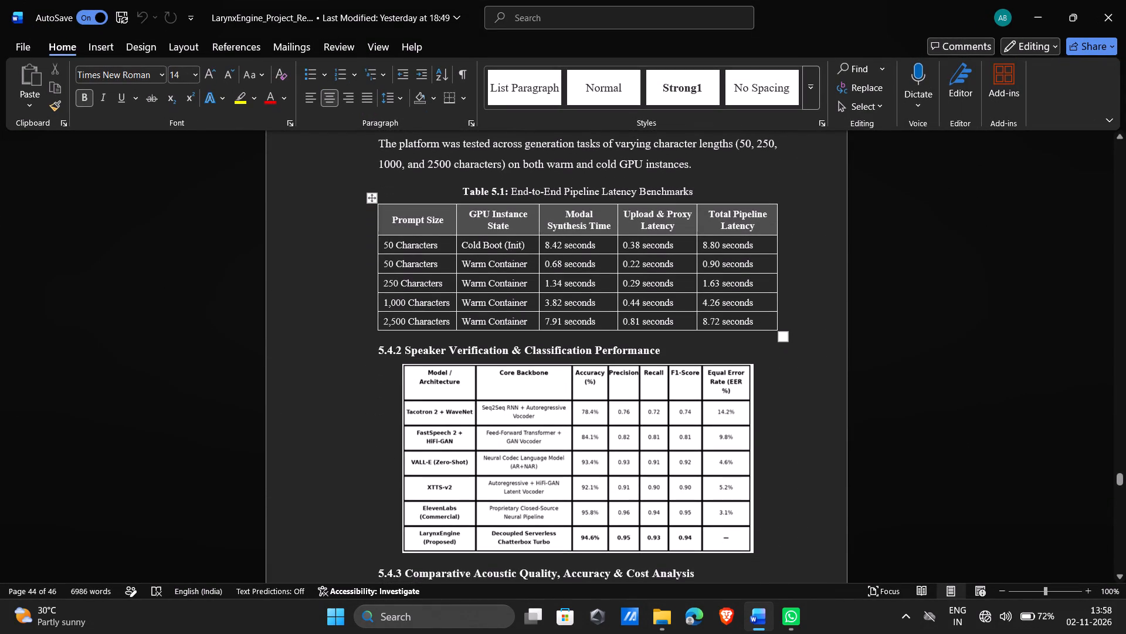
Switch to the File Explorer window showing Home.
left_click(557, 193)
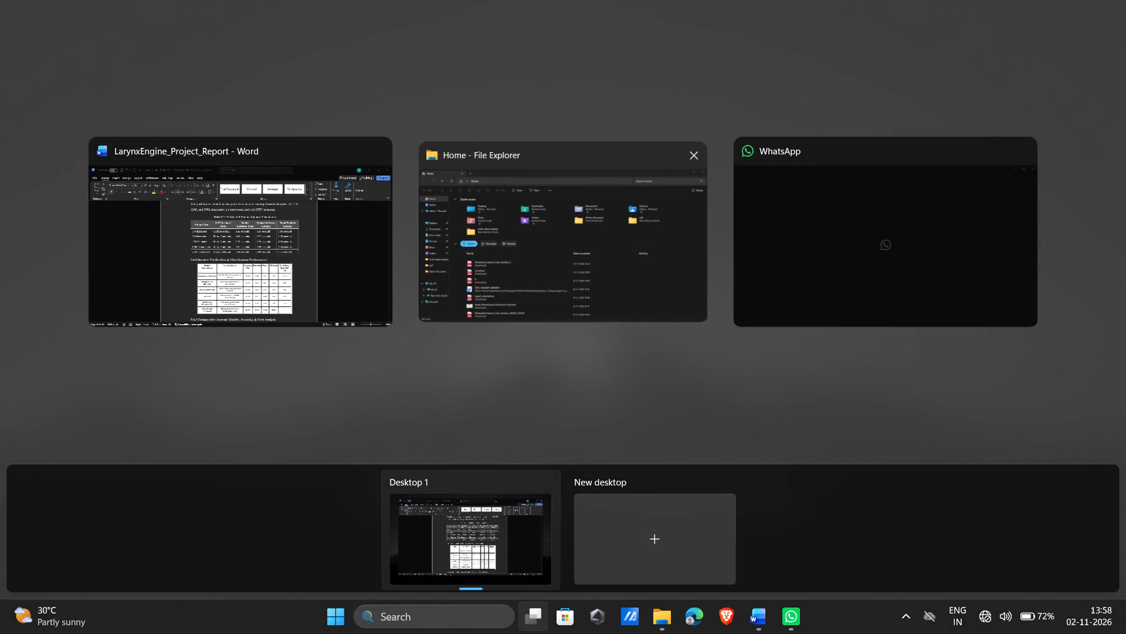
Open the mostfinal PDF from the recent files and examine the performance tables in sections 5.4.2 and 5.4.3 on page 37.
double_click(249, 393)
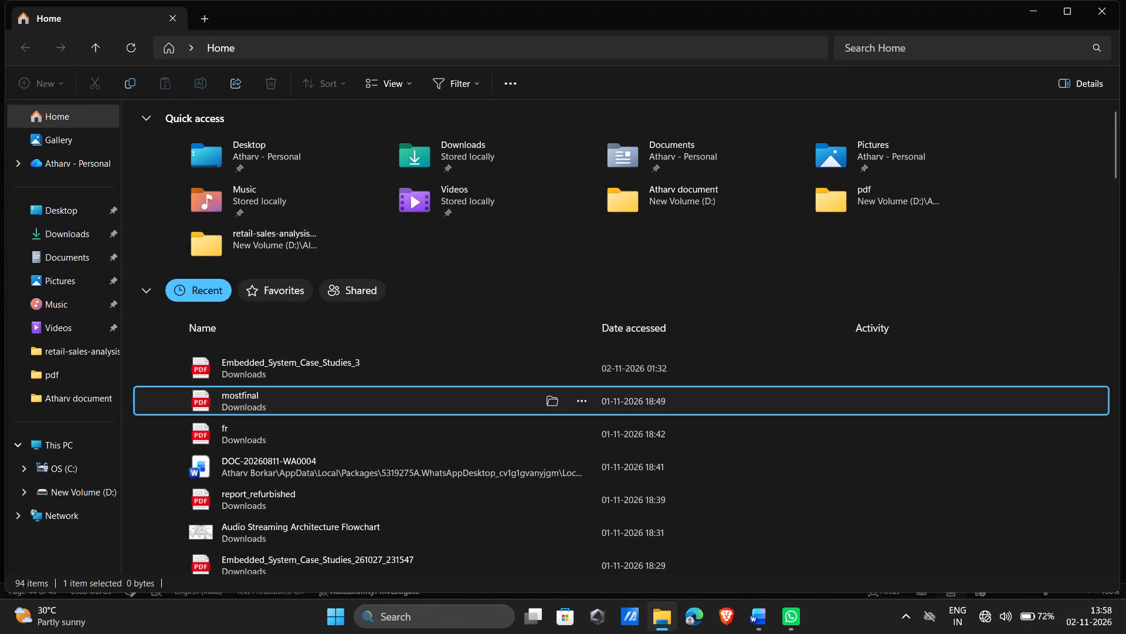
scroll(568, 261, "down", 20)
scroll(568, 261, "down", 11)
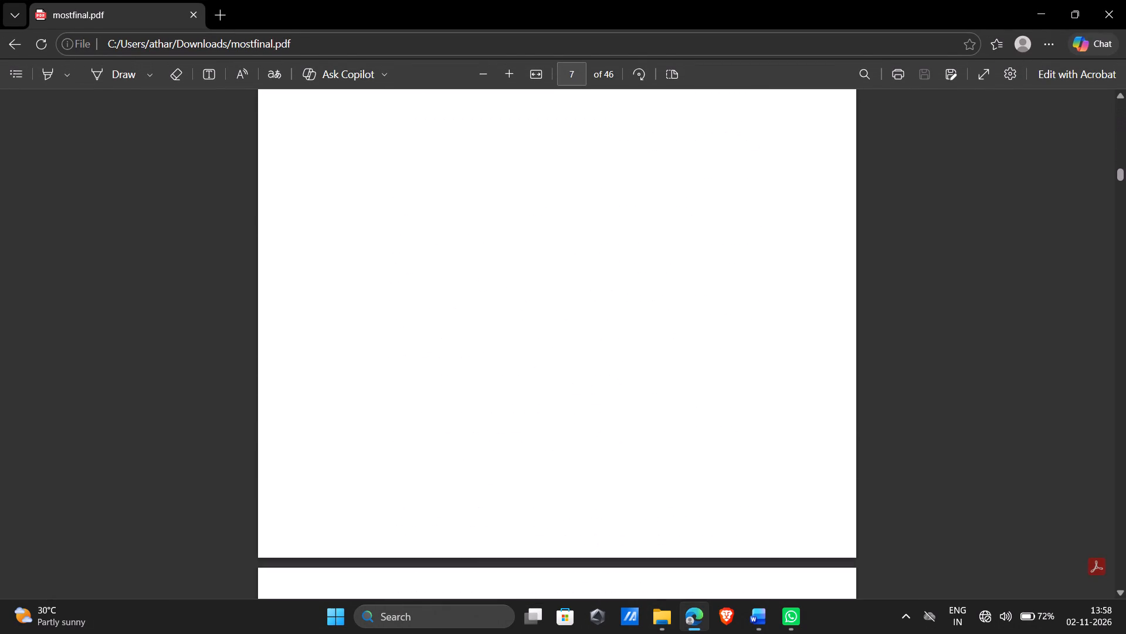
scroll(568, 261, "down", 20)
scroll(568, 261, "down", 20)
scroll(568, 261, "down", 14)
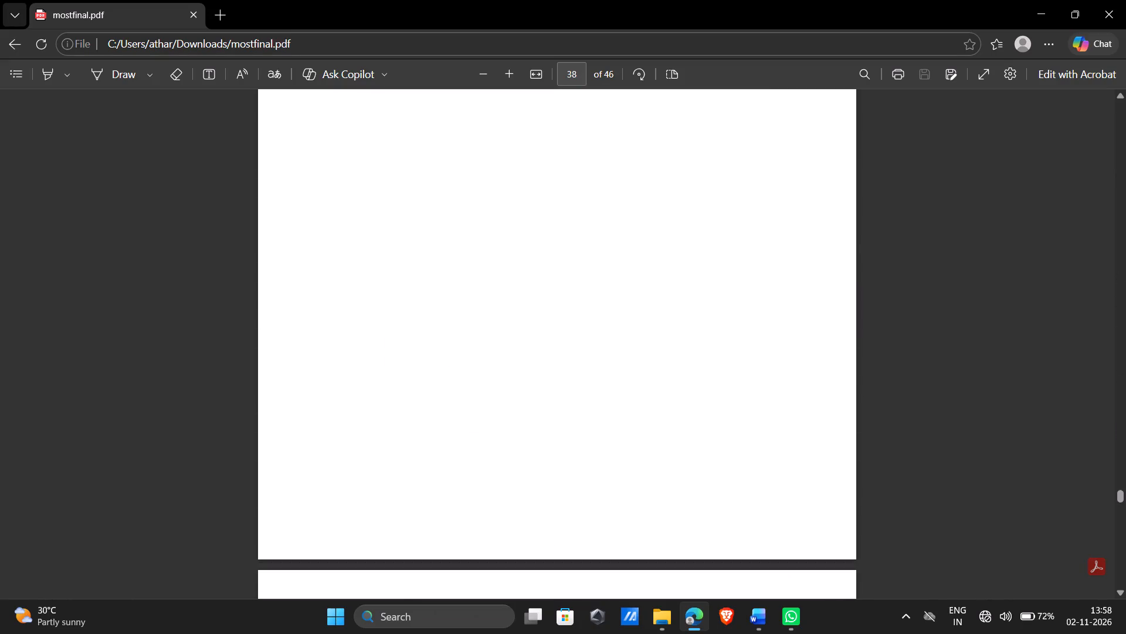
scroll(568, 261, "down", 20)
scroll(568, 261, "down", 7)
scroll(568, 261, "up", 8)
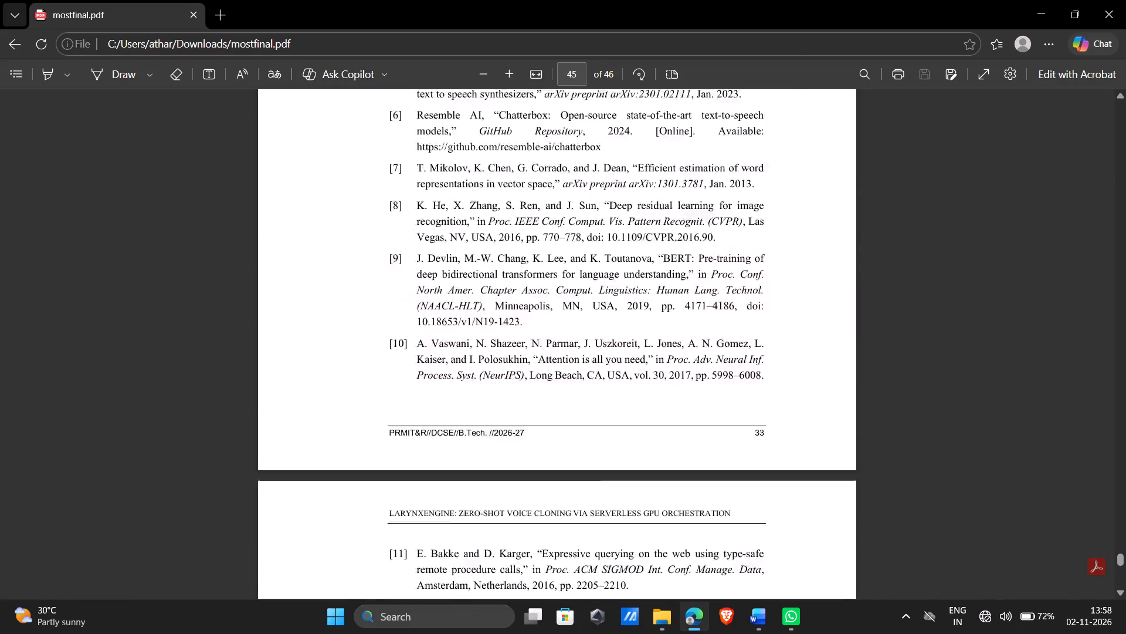
scroll(568, 261, "up", 8)
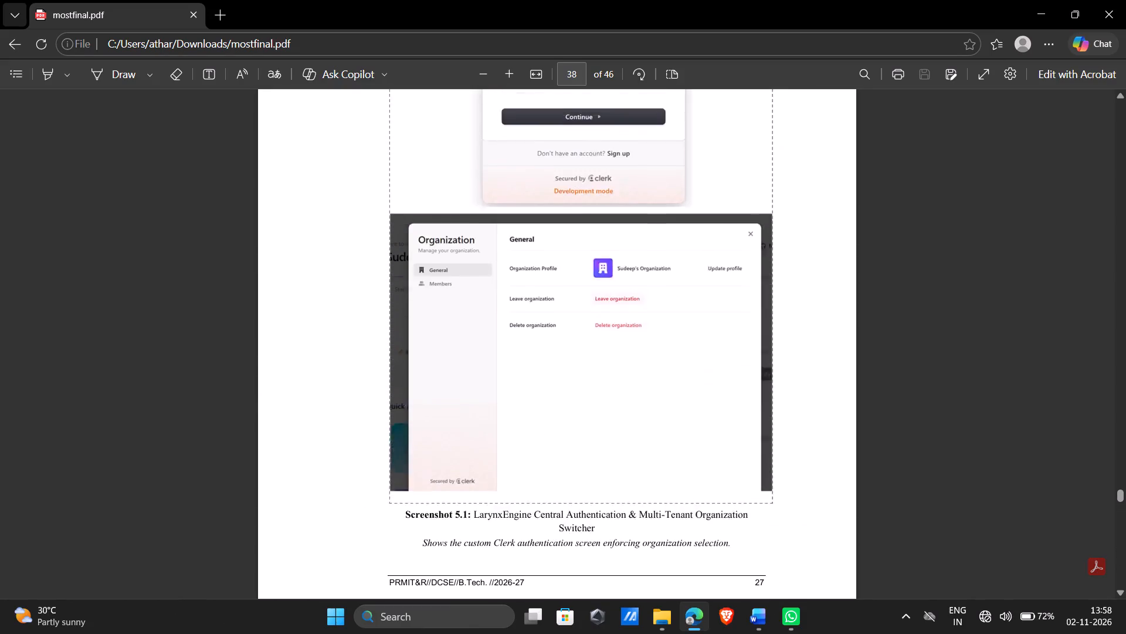
scroll(568, 261, "up", 4)
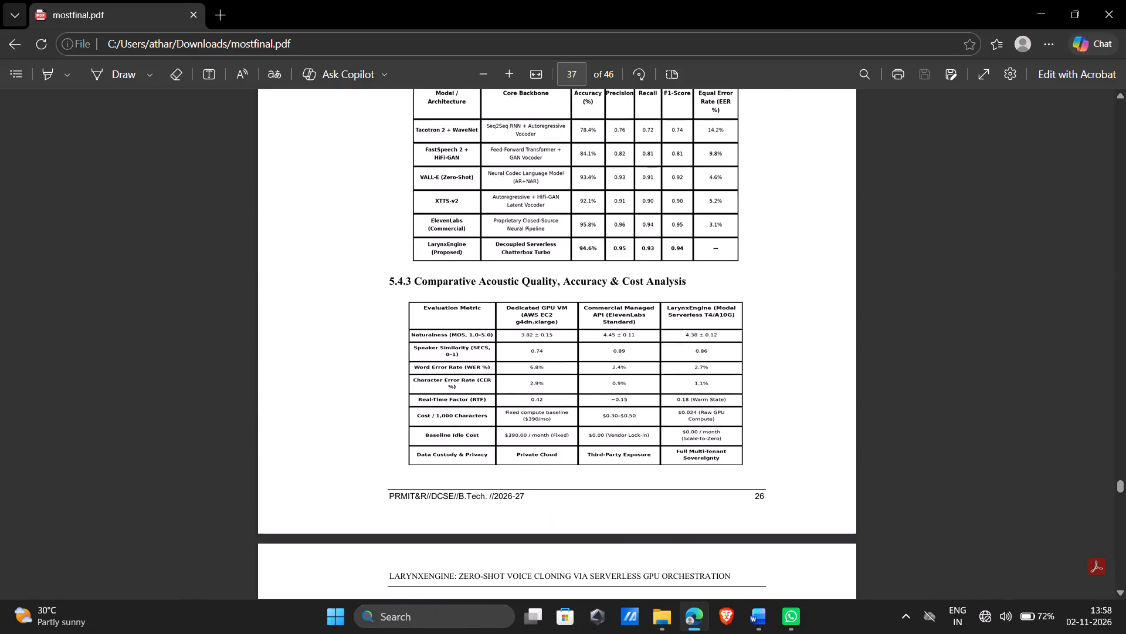
scroll(568, 261, "up", 1)
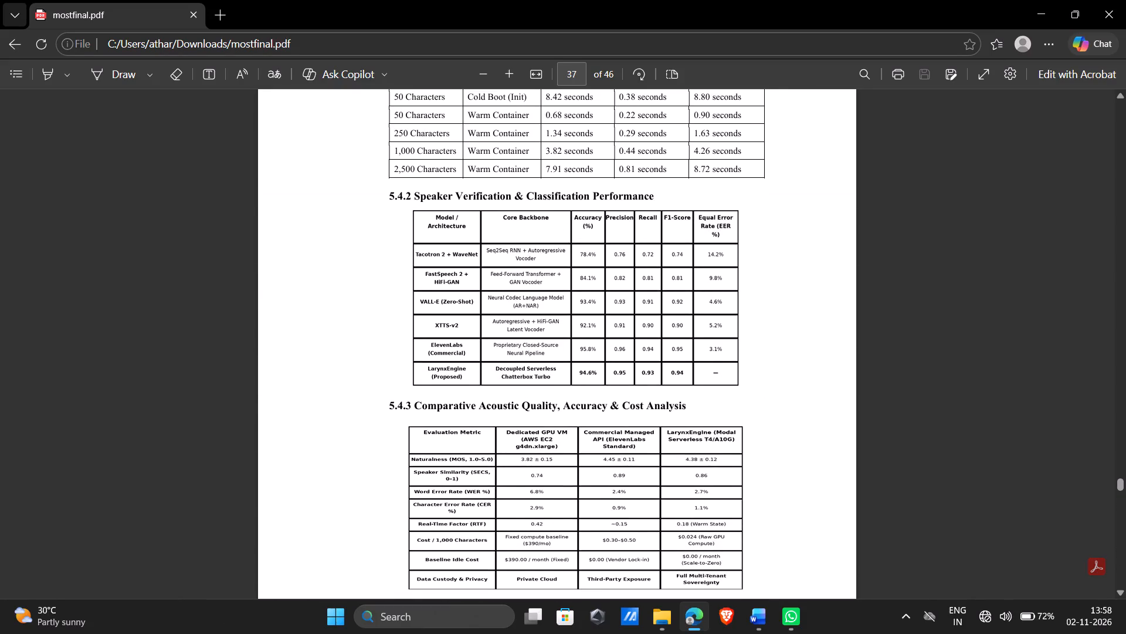
scroll(568, 261, "up", 1)
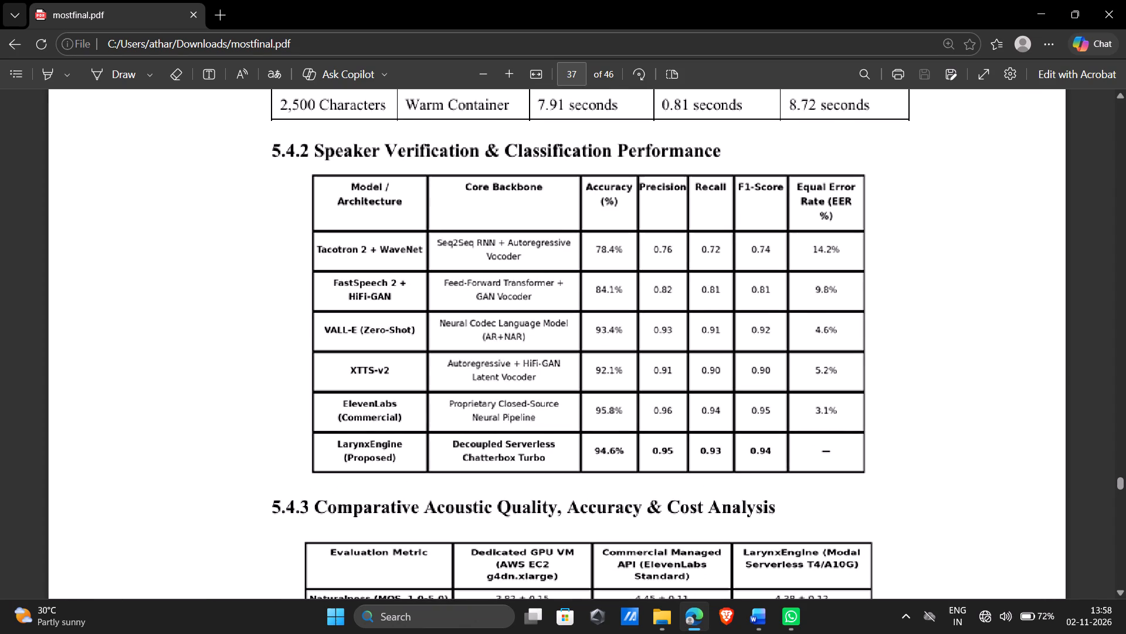
scroll(558, 332, "up", 1)
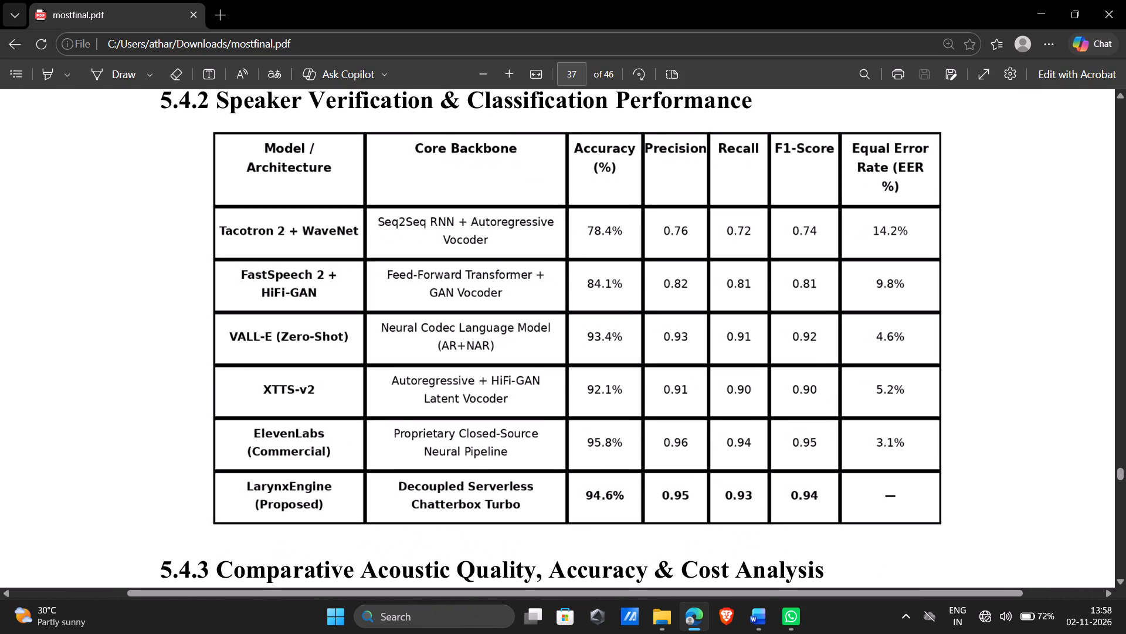
scroll(558, 352, "up", 1)
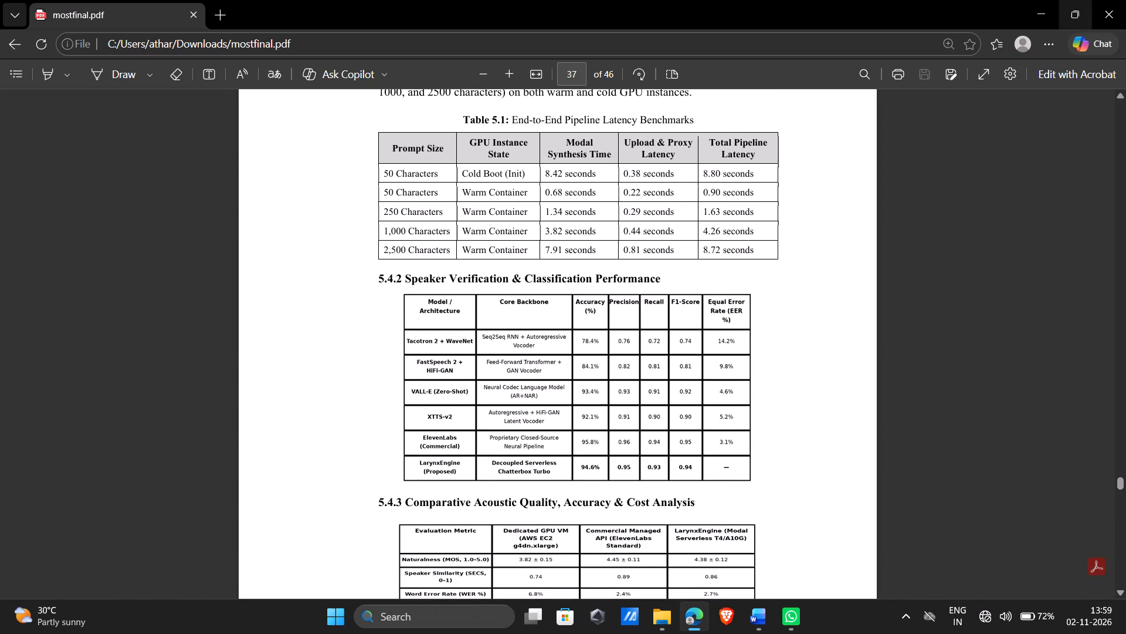
left_click(1037, 9)
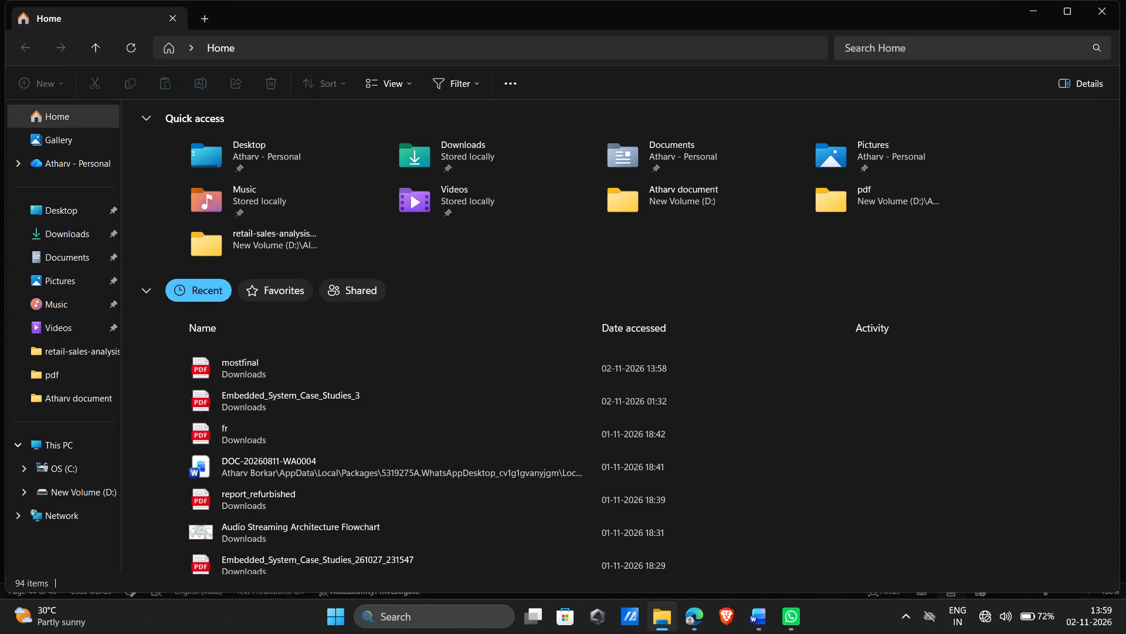
Switch to the mostfinal PDF in Microsoft Edge and close it.
left_click(654, 180)
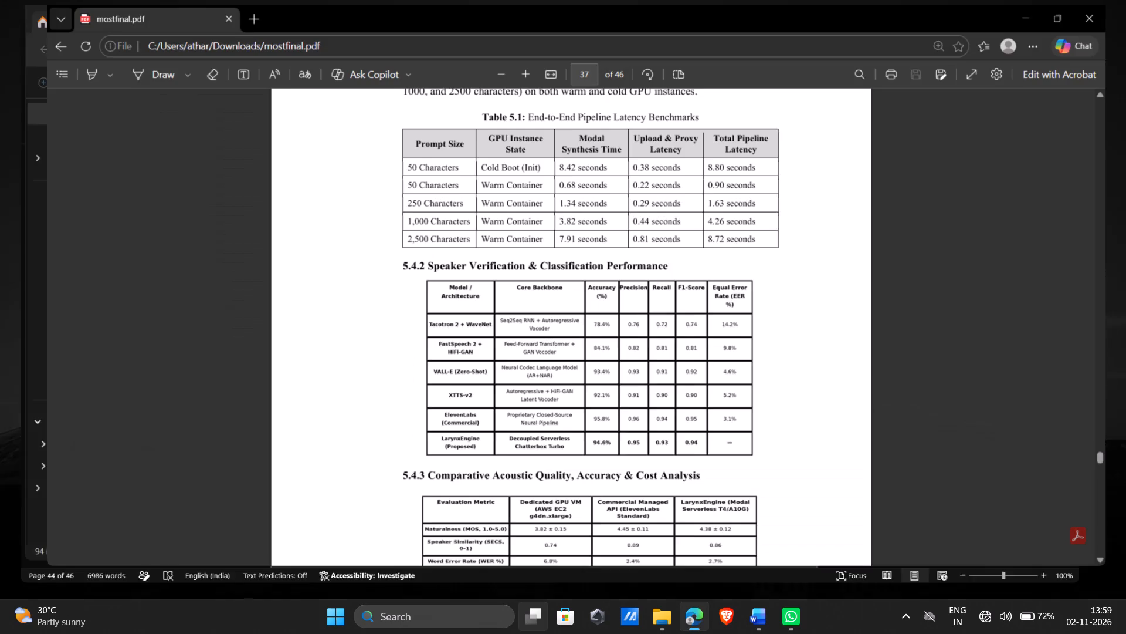
left_click(1125, 0)
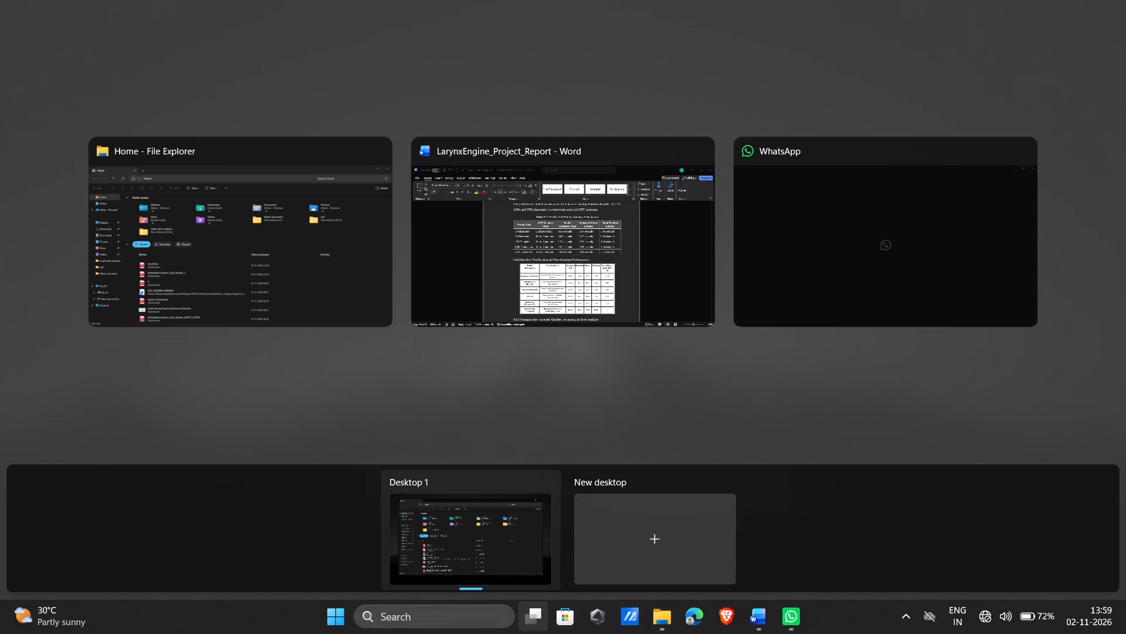
Return to File Explorer's Home view and maximize its window.
left_click(446, 622)
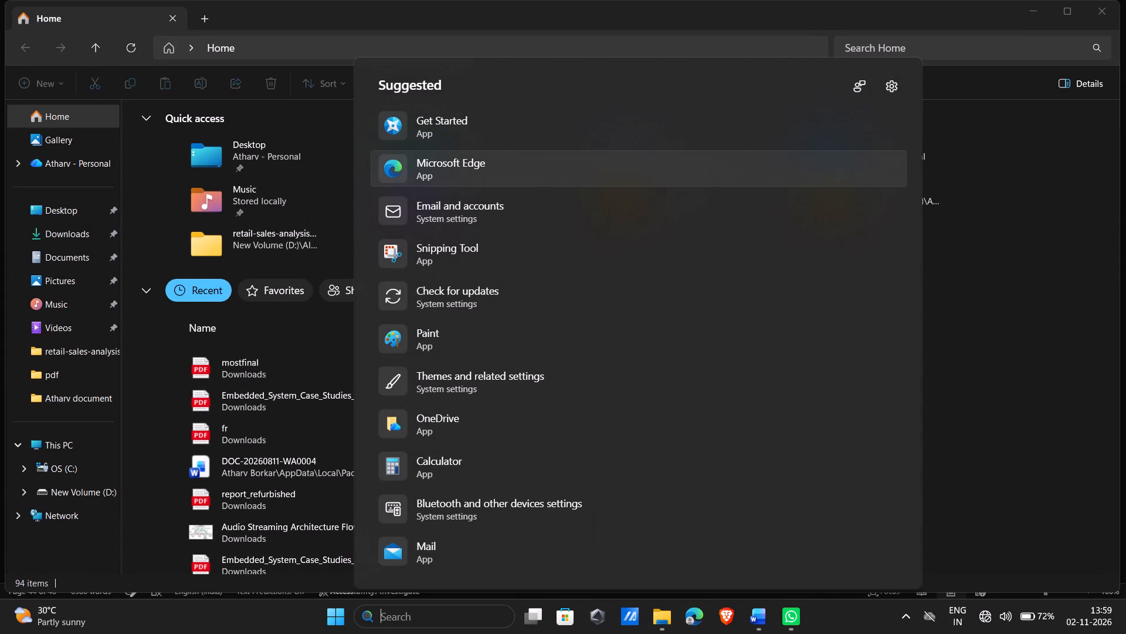
left_click(533, 6)
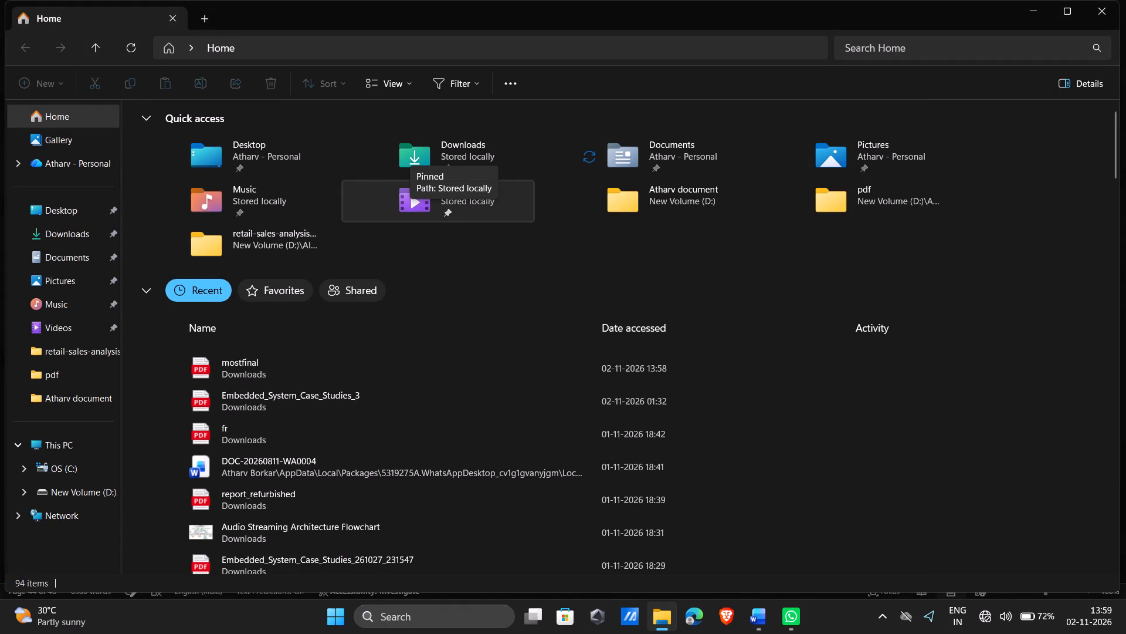
left_click(1073, 12)
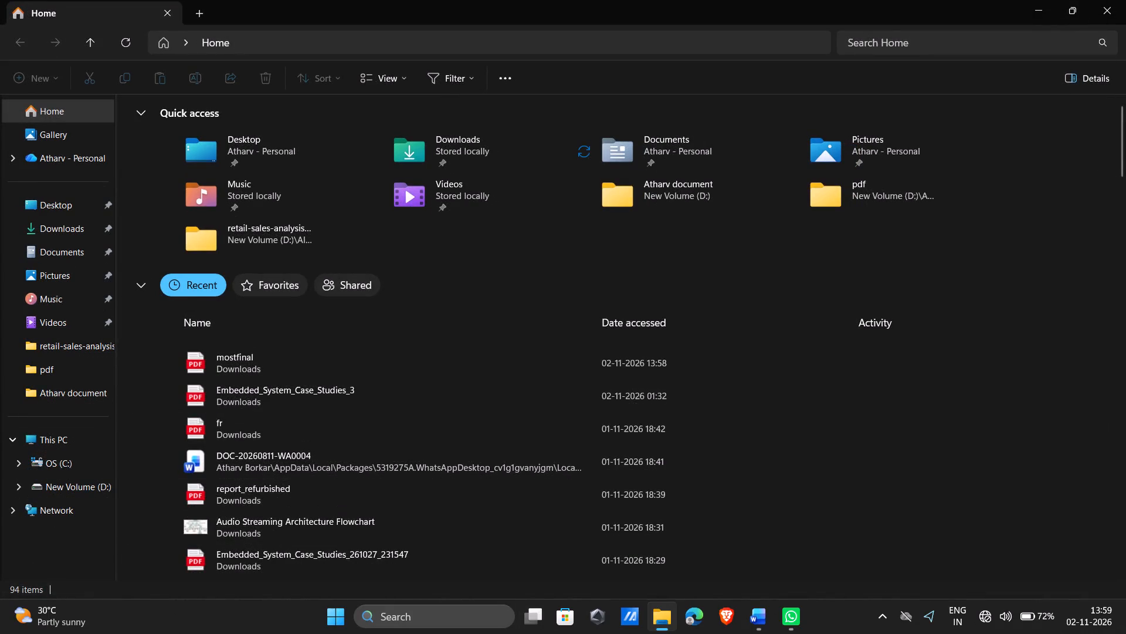
Search Windows for an app, starting with the letter w.
left_click(496, 612)
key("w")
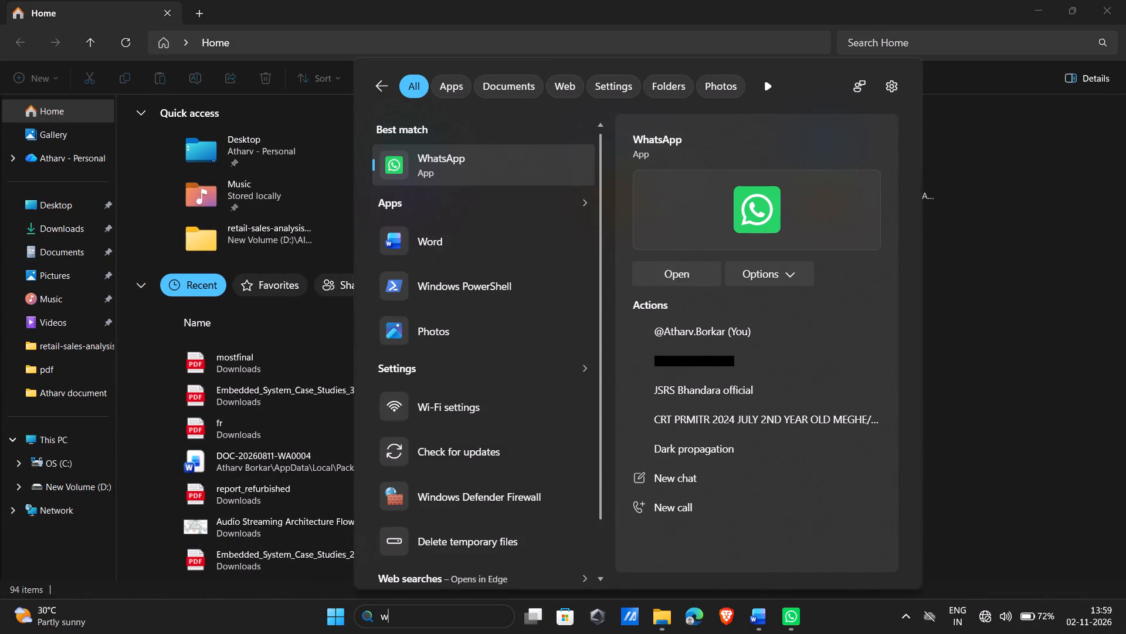
Search the system for the Kuro app and launch it.
key("BackSpace")
type("ku")
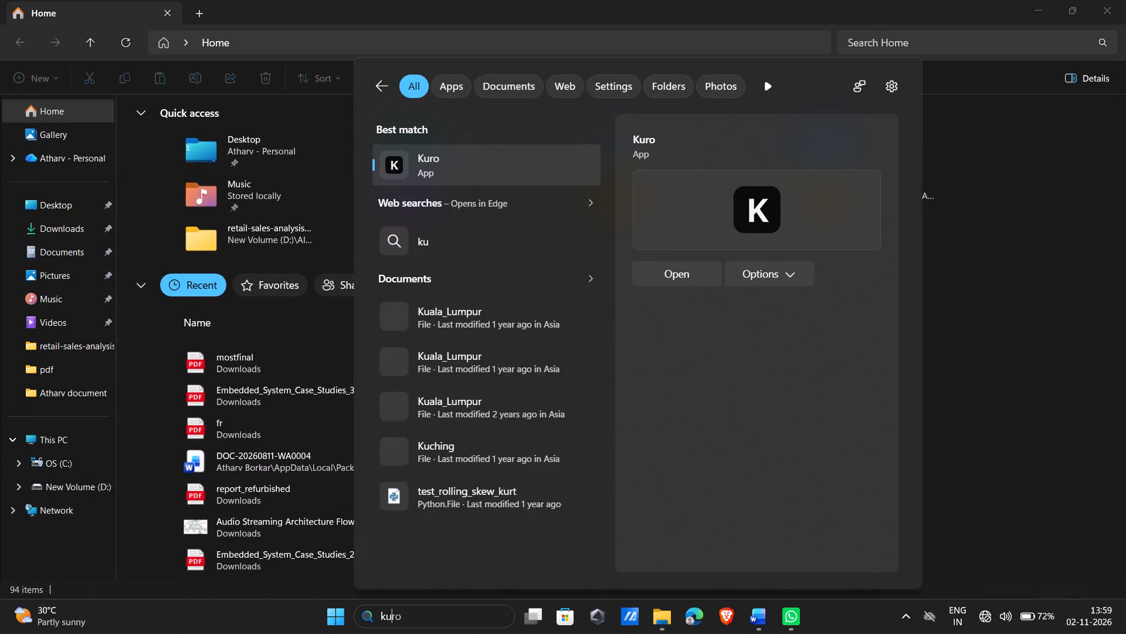
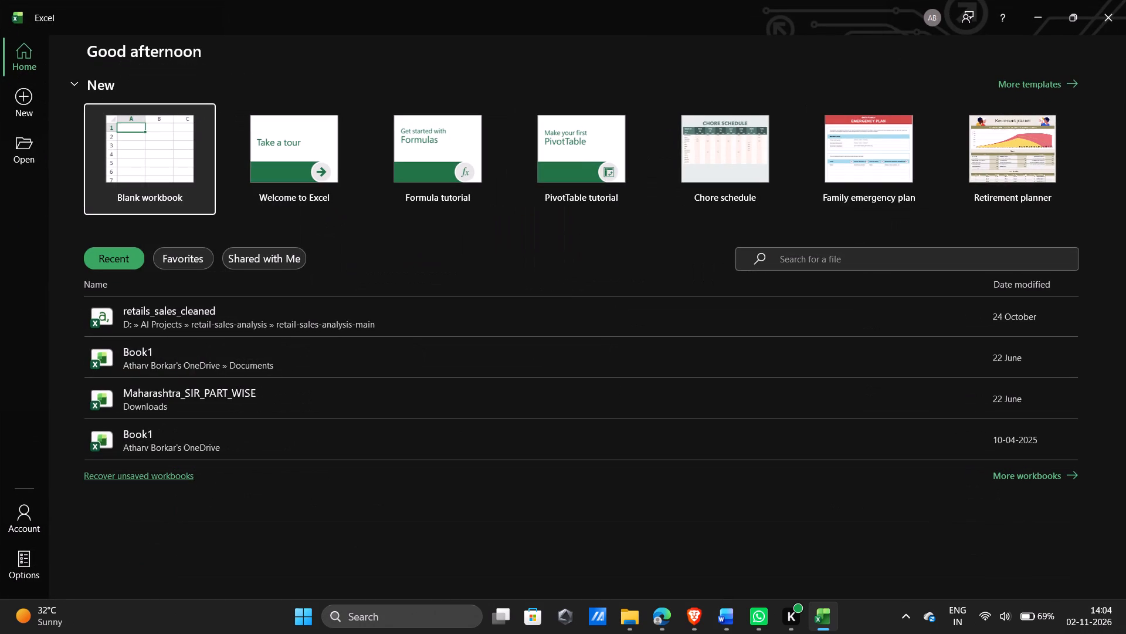
left_click(149, 139)
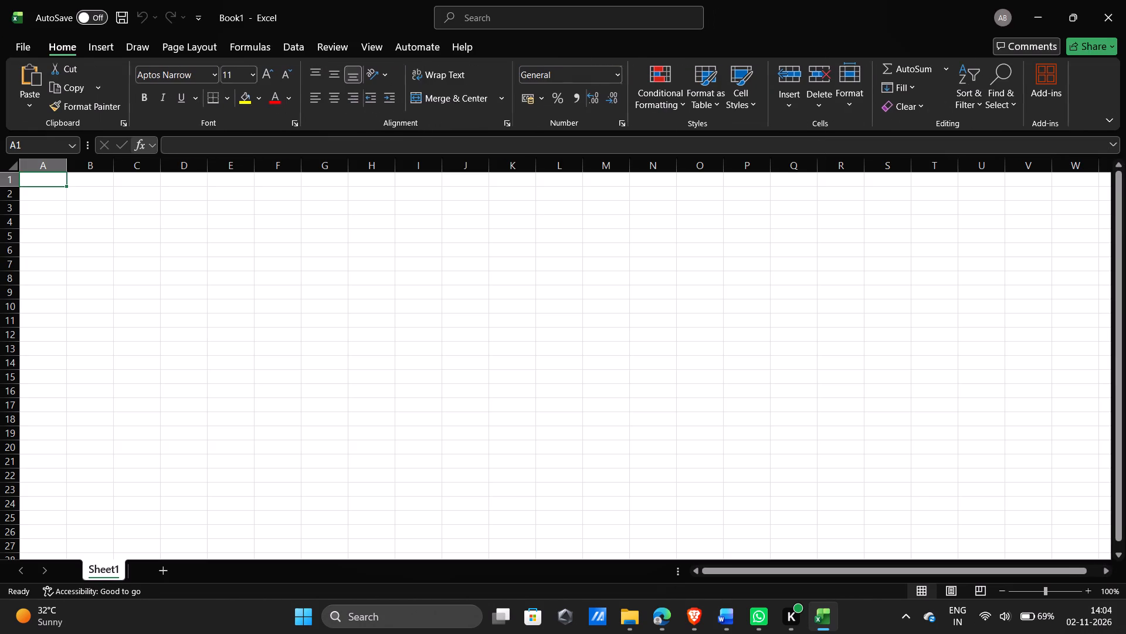
key("ctrl+v")
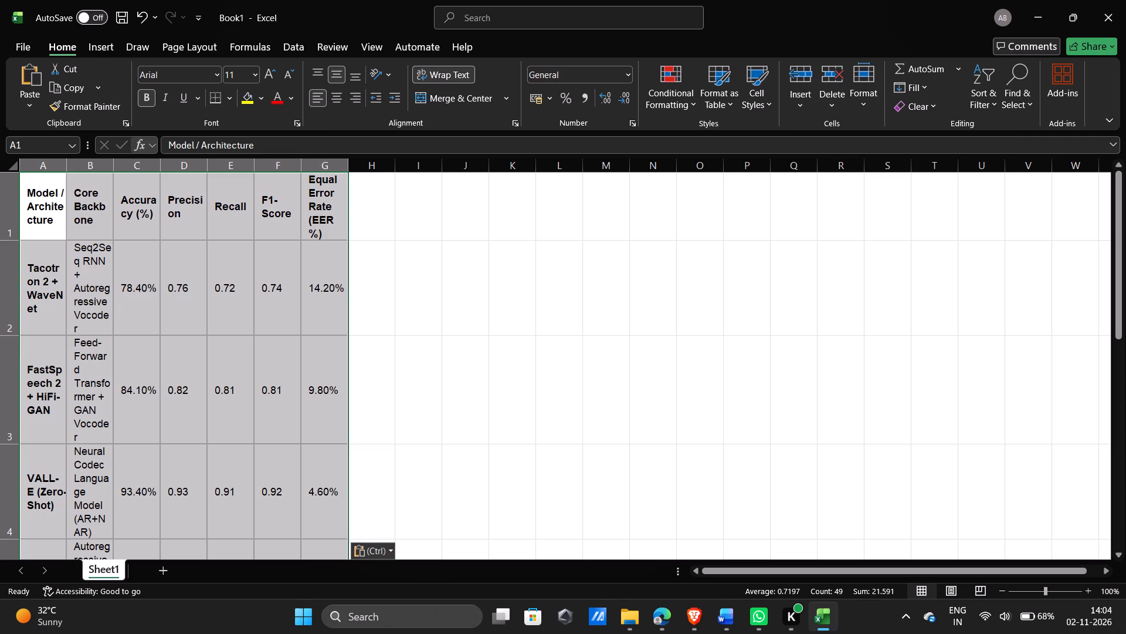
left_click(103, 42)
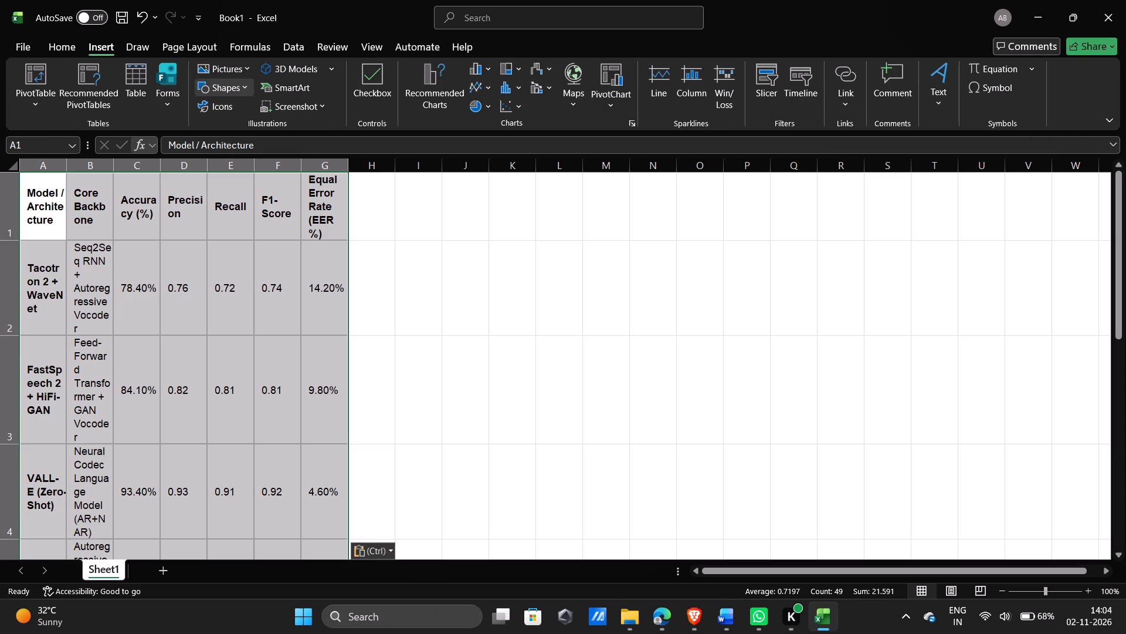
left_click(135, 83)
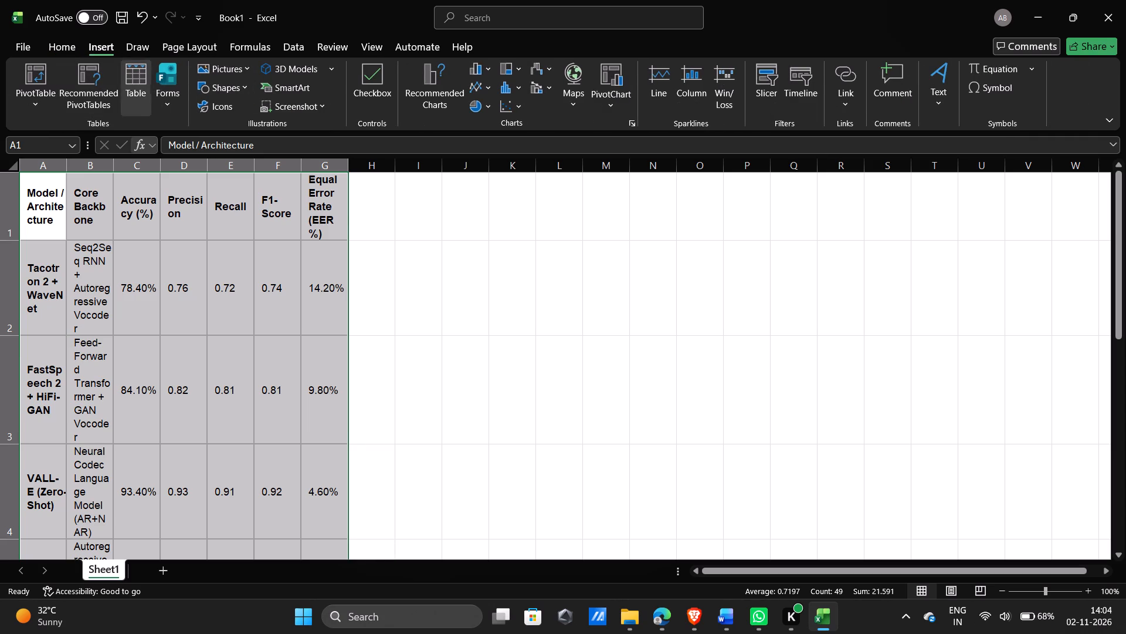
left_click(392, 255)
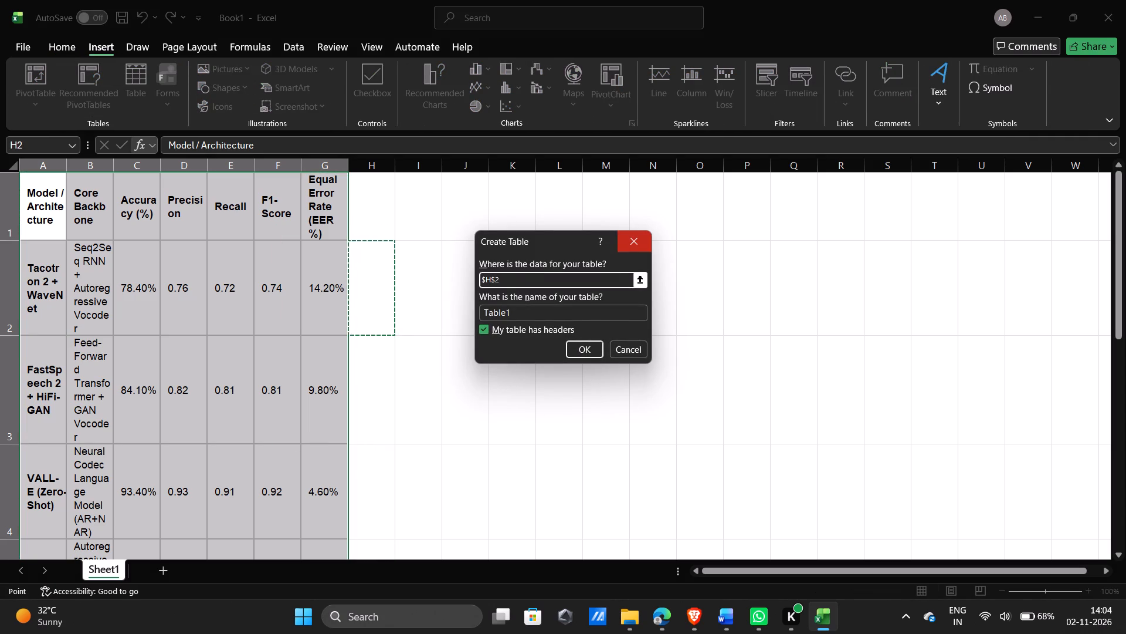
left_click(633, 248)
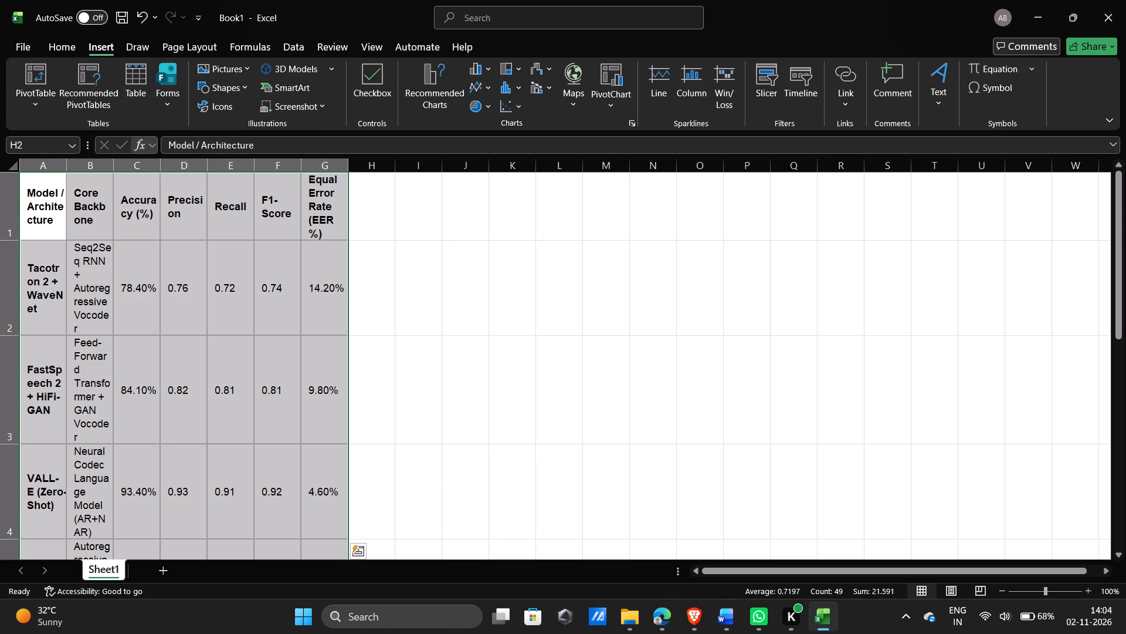
Insert the recommended Clustered Column chart from the pasted performance data.
left_click(442, 88)
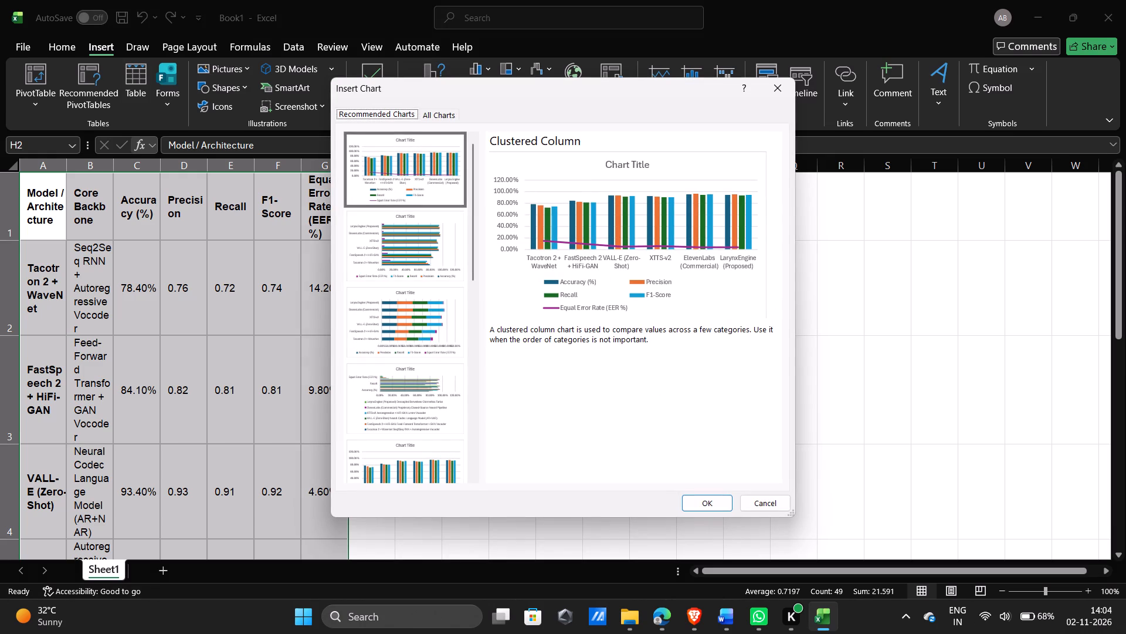
left_click(710, 506)
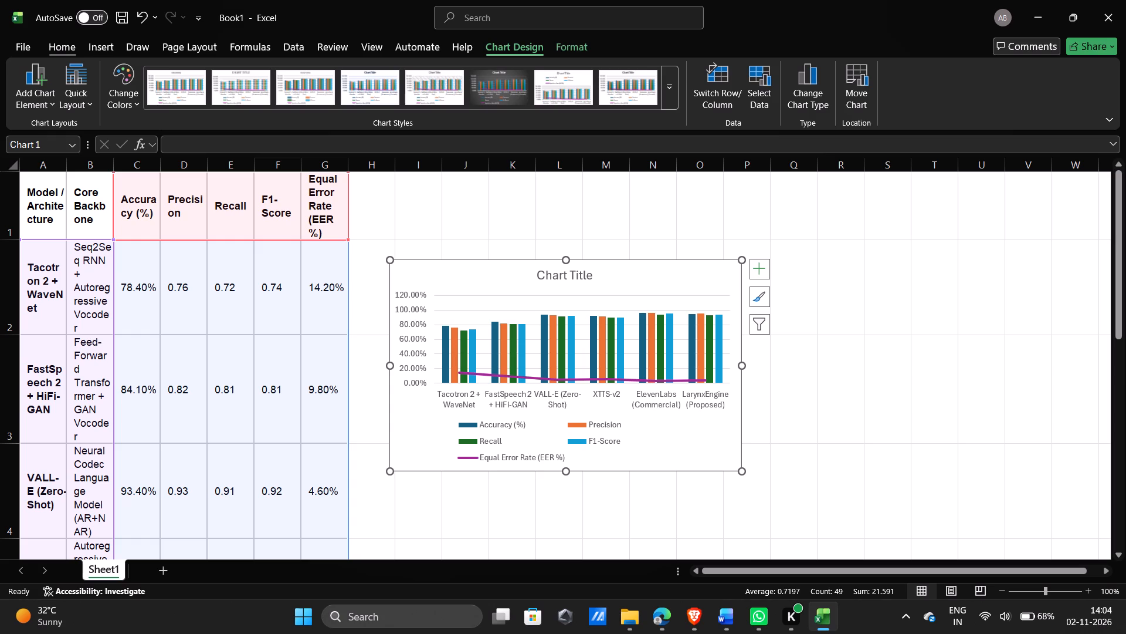
left_click_drag(605, 369, 714, 380)
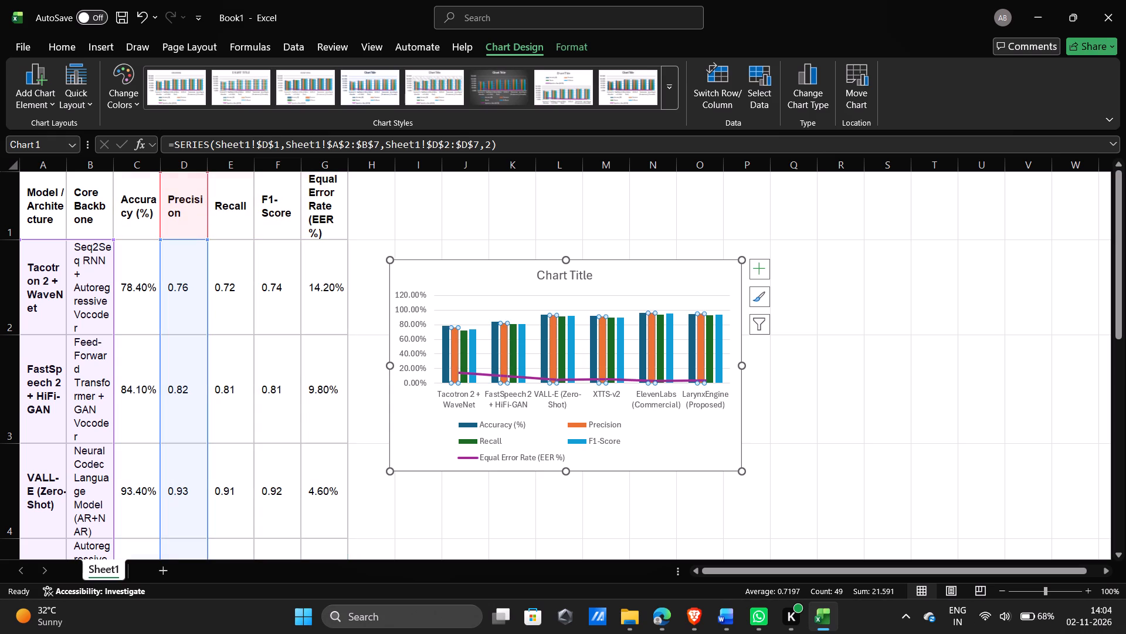
Compare the Line, Pie, Bar, Area and Combo chart types and change the performance chart to Clustered Column.
left_click(808, 97)
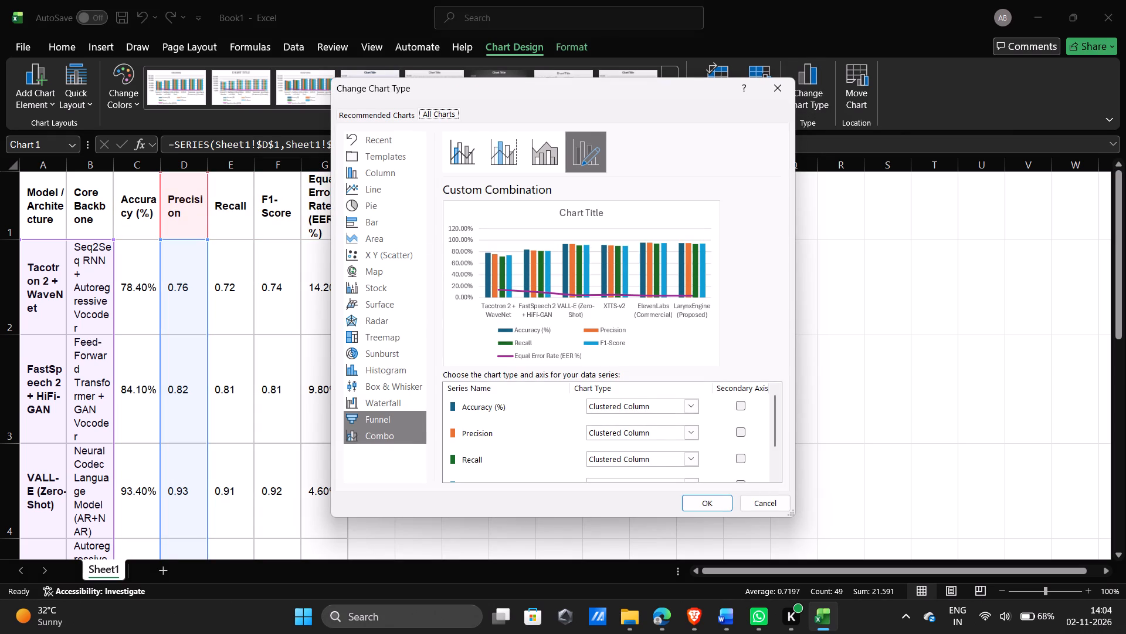
left_click(388, 174)
left_click(384, 193)
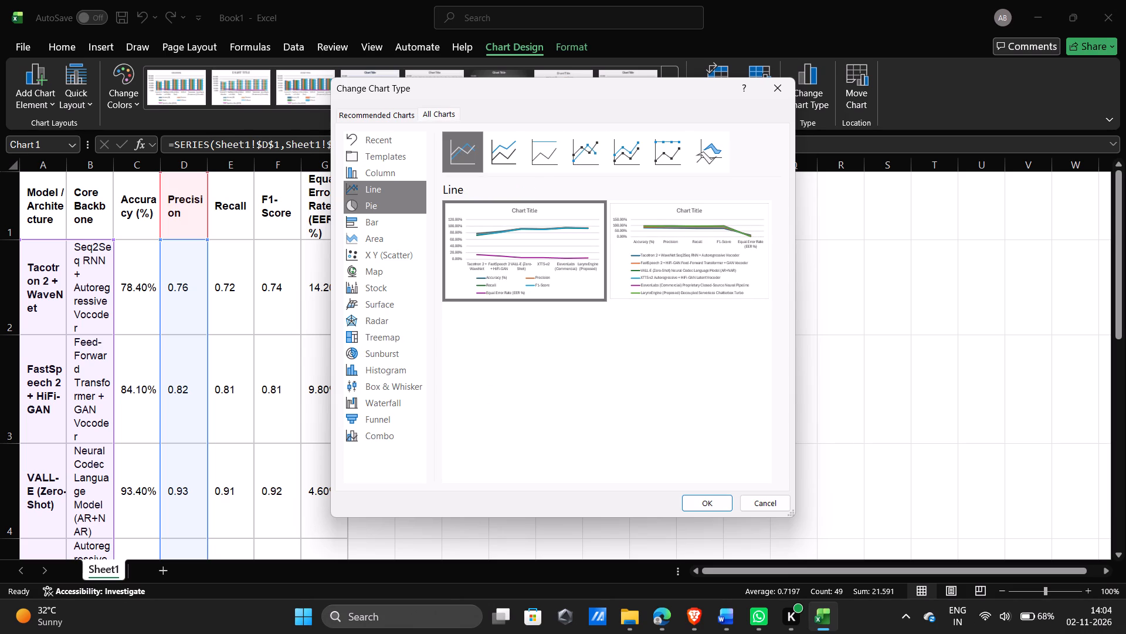
left_click(383, 208)
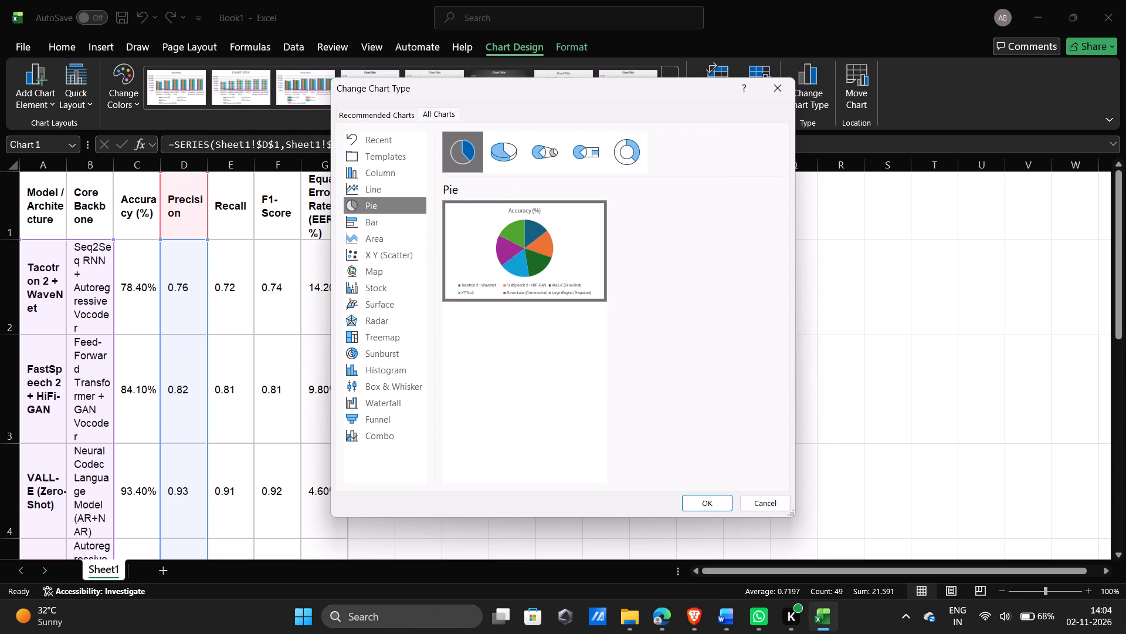
left_click(379, 217)
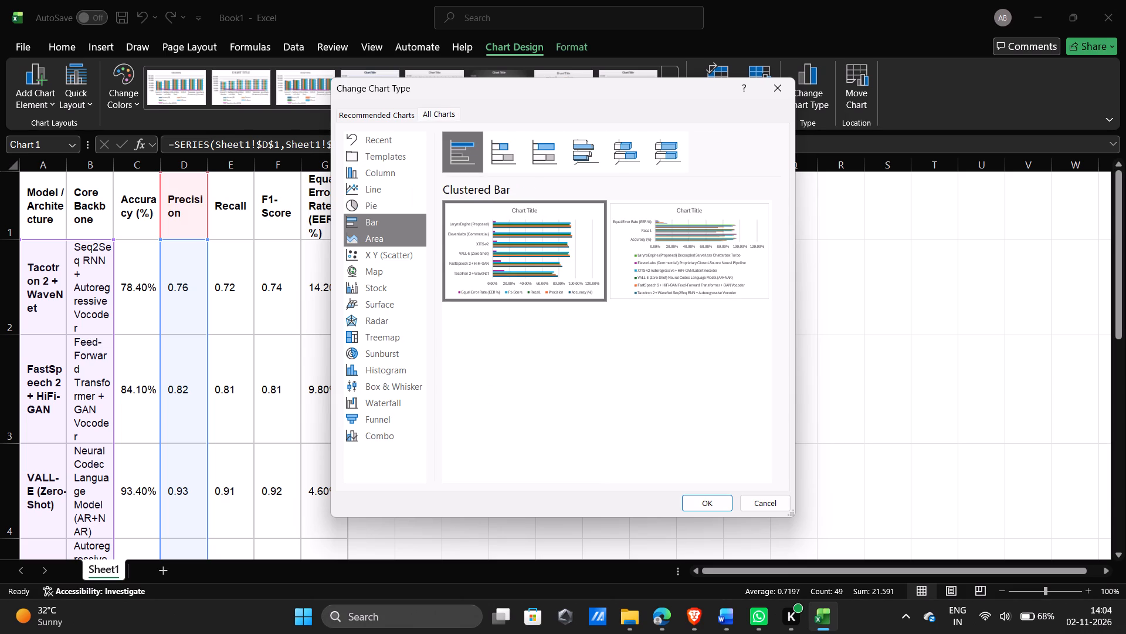
left_click(379, 238)
left_click(378, 242)
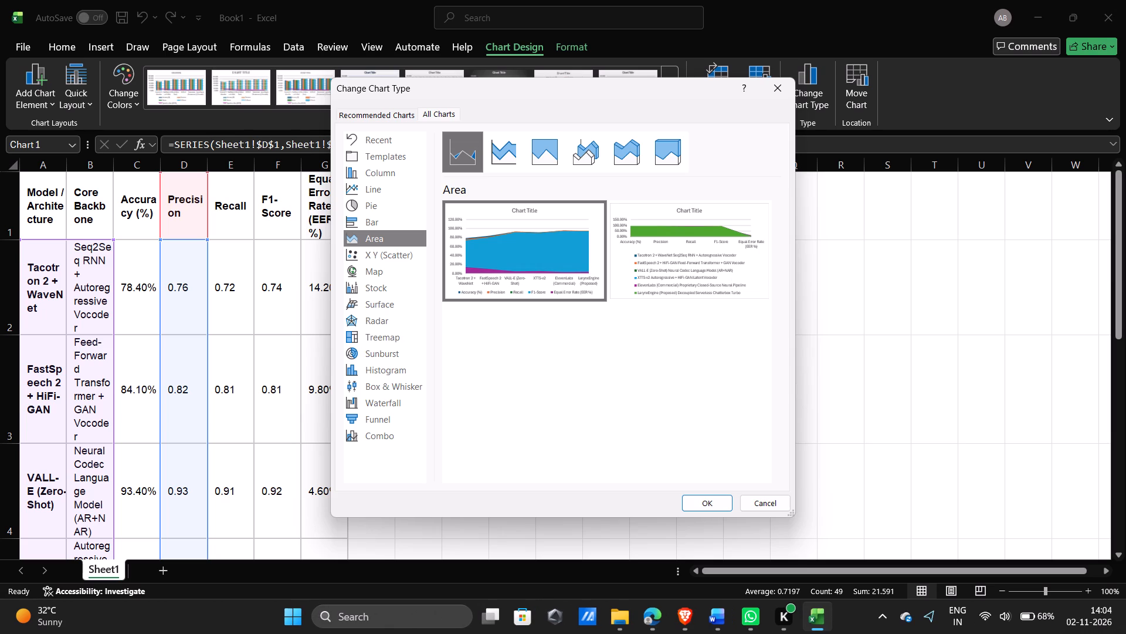
left_click(387, 434)
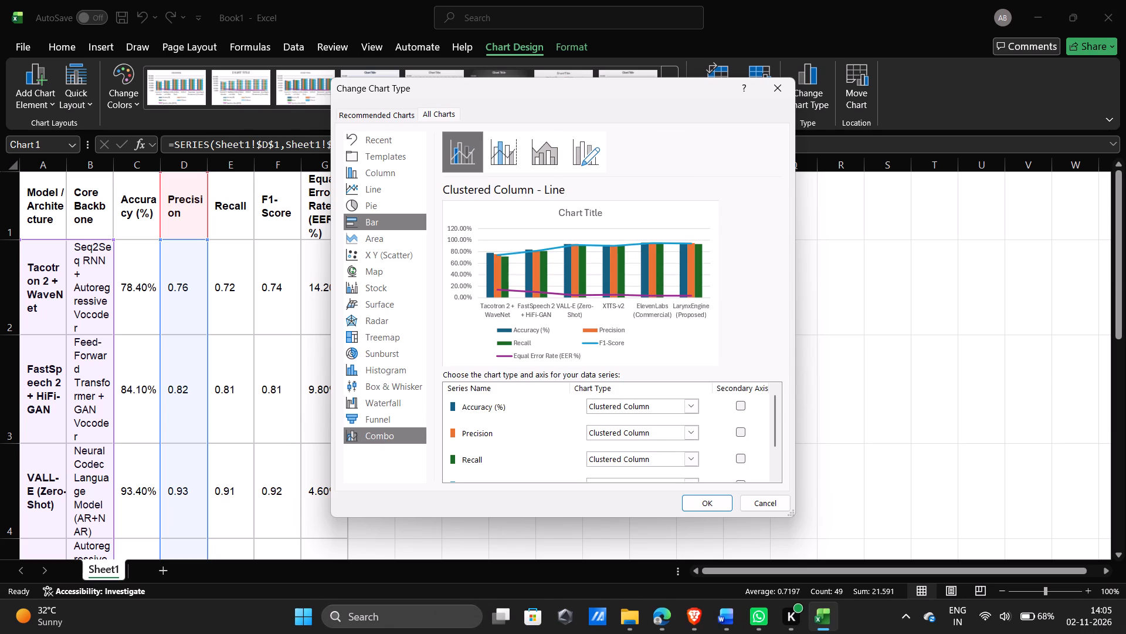
left_click(389, 170)
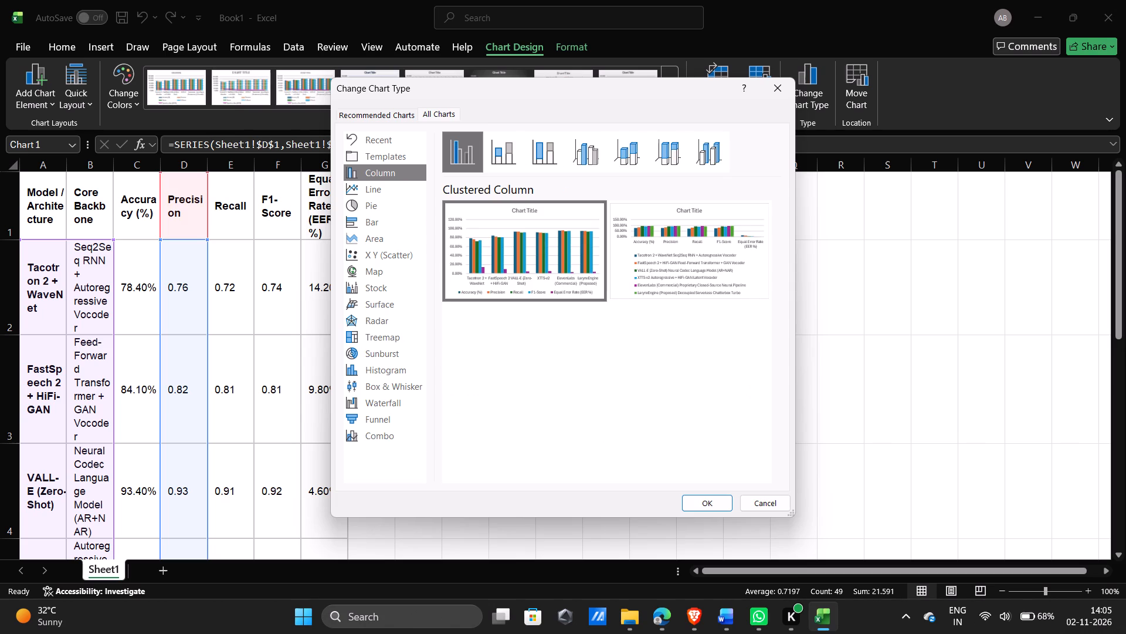
left_click(709, 497)
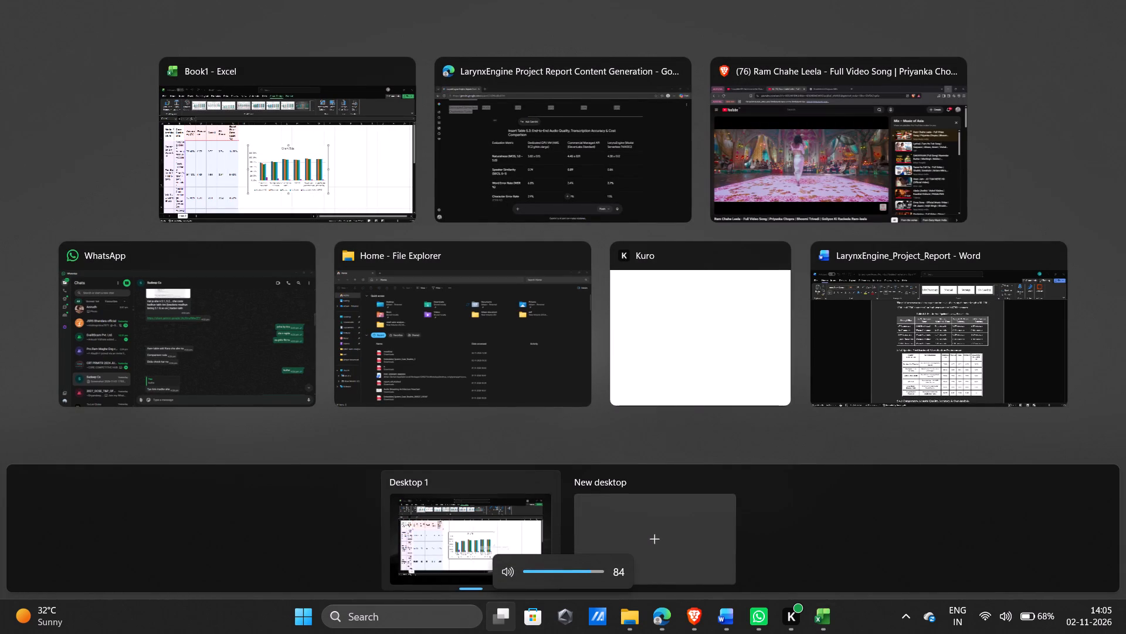
Switch to the LarynxEngine report in Word and bring up the available actions for the table picture under section 5.4.2.
left_click(920, 337)
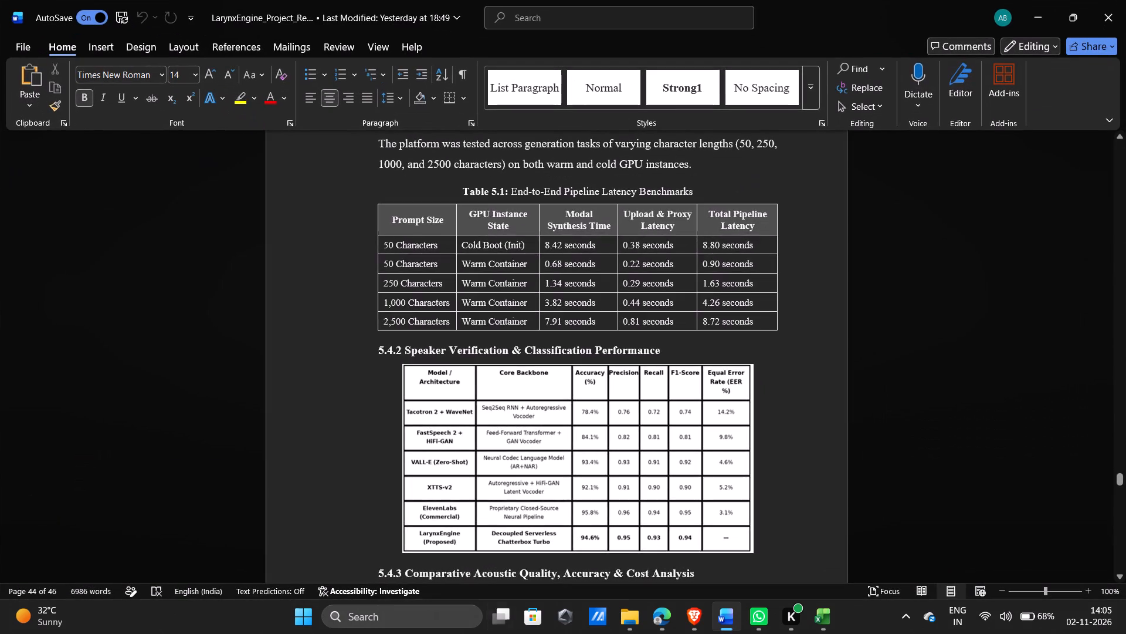
scroll(518, 396, "down", 1)
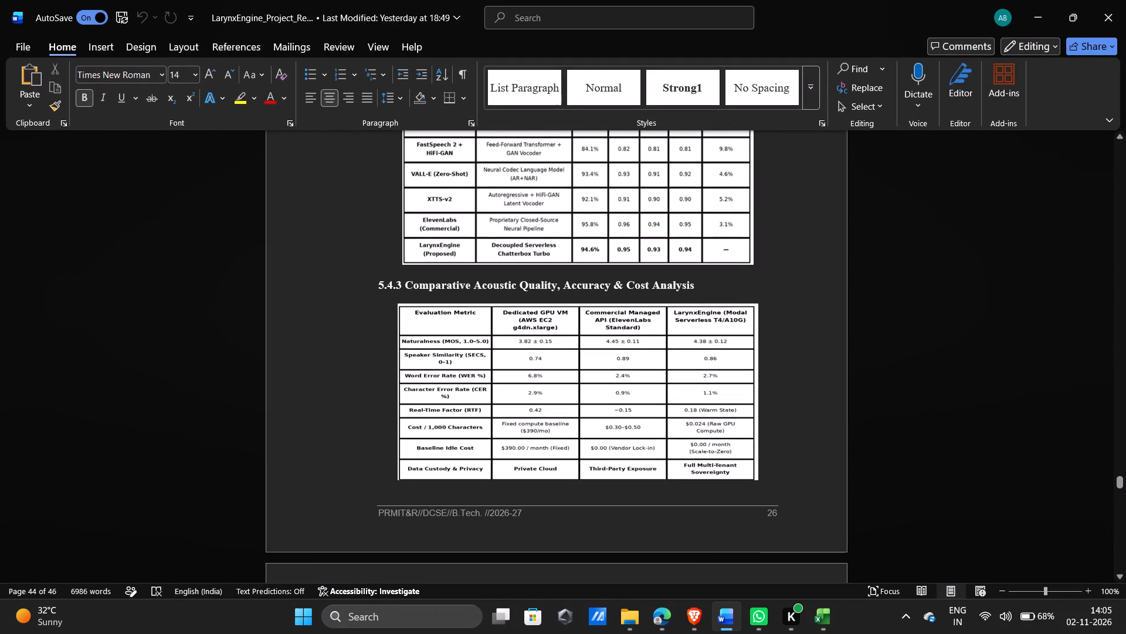
scroll(518, 396, "down", 1)
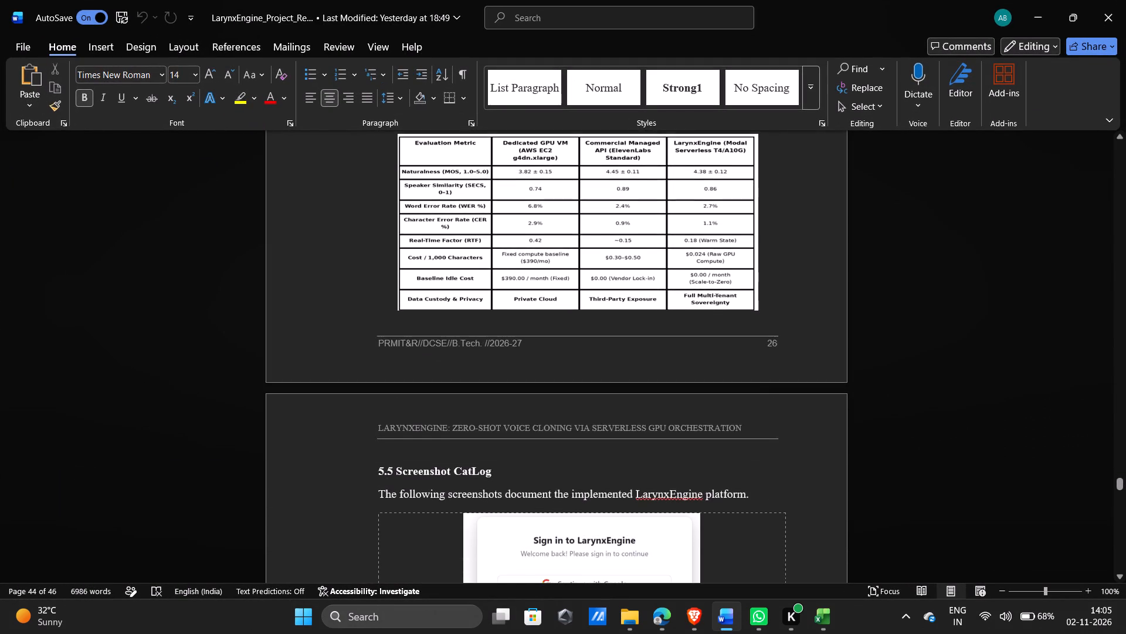
scroll(518, 396, "down", 1)
scroll(518, 396, "up", 1)
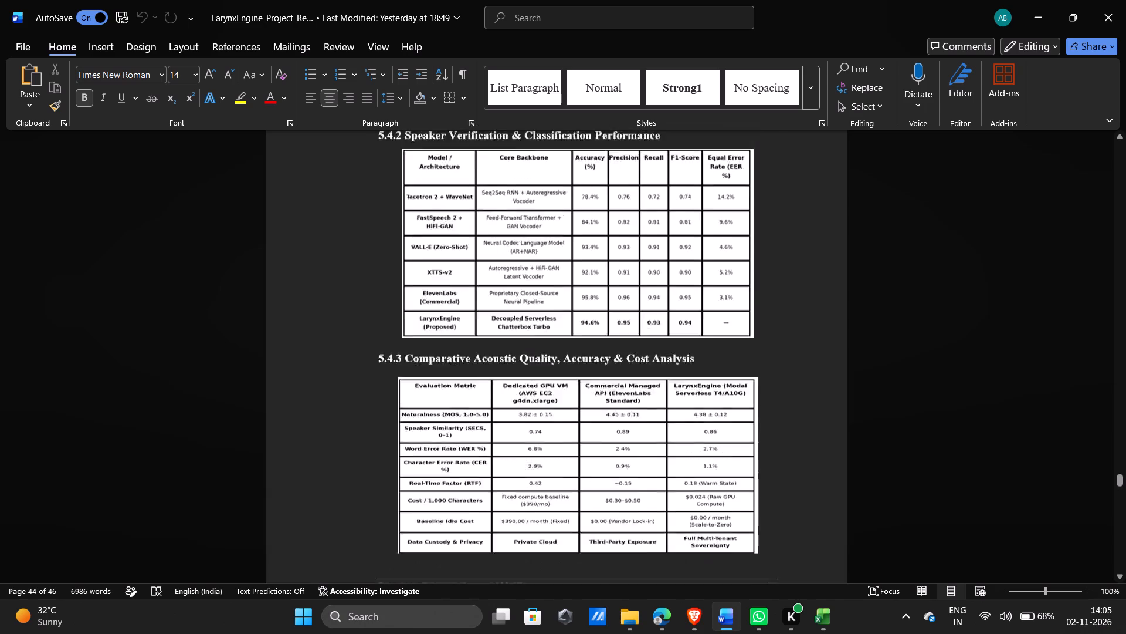
scroll(518, 396, "up", 1)
scroll(518, 396, "down", 1)
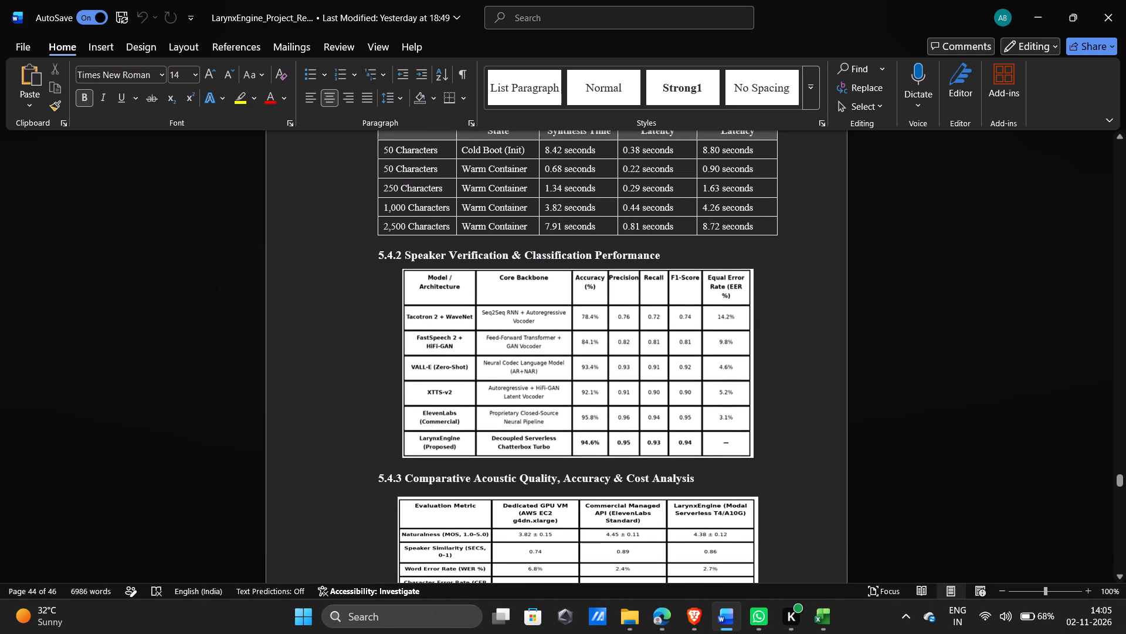
left_click(518, 396)
right_click(518, 396)
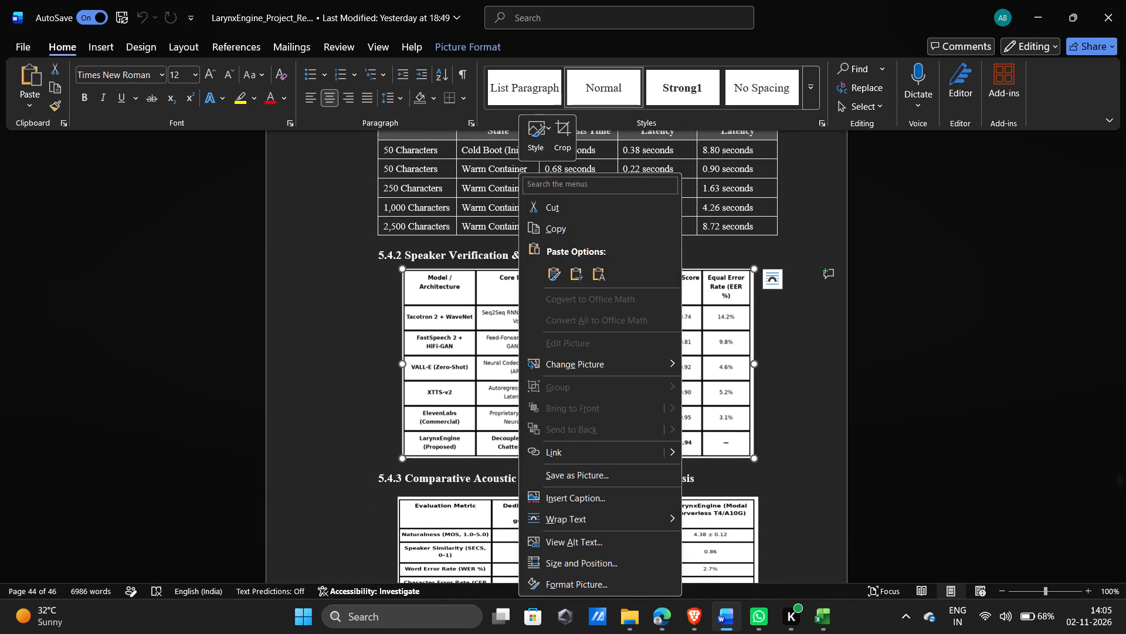
In the Word report, delete the table picture under heading 5.4.2 Speaker Verification & Classification Performance.
left_click(279, 287)
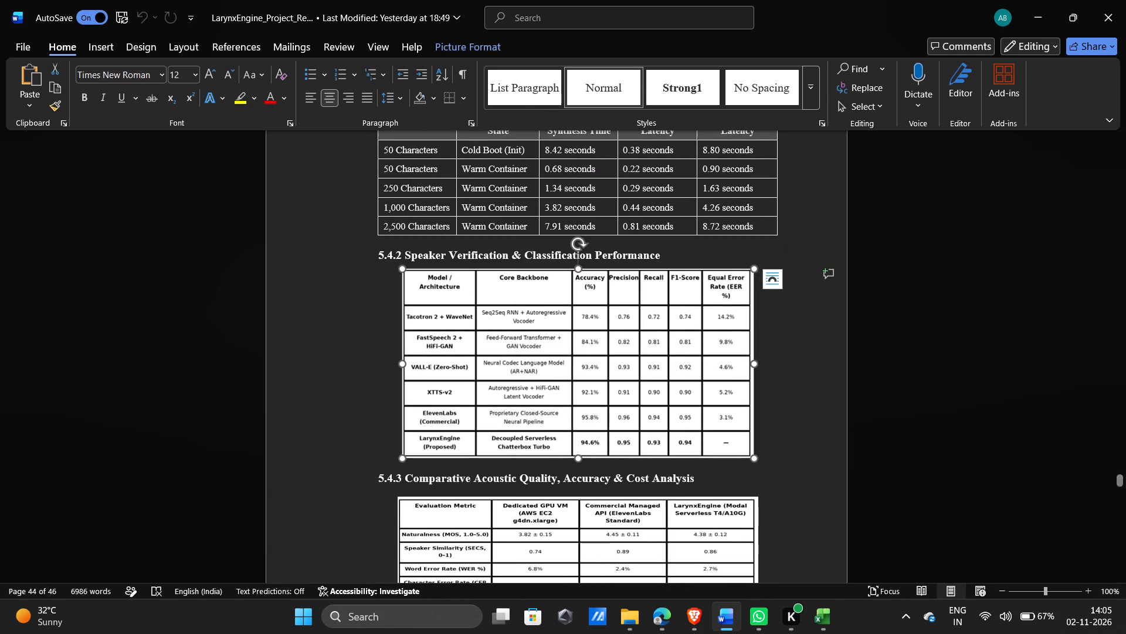
left_click(102, 52)
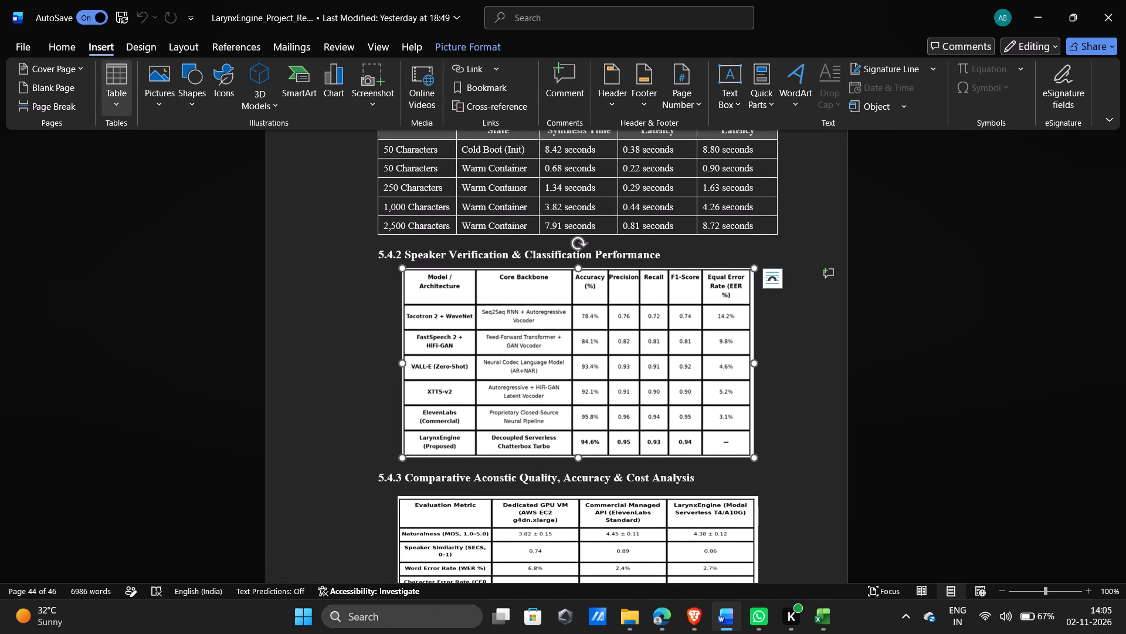
left_click(116, 76)
left_click(666, 249)
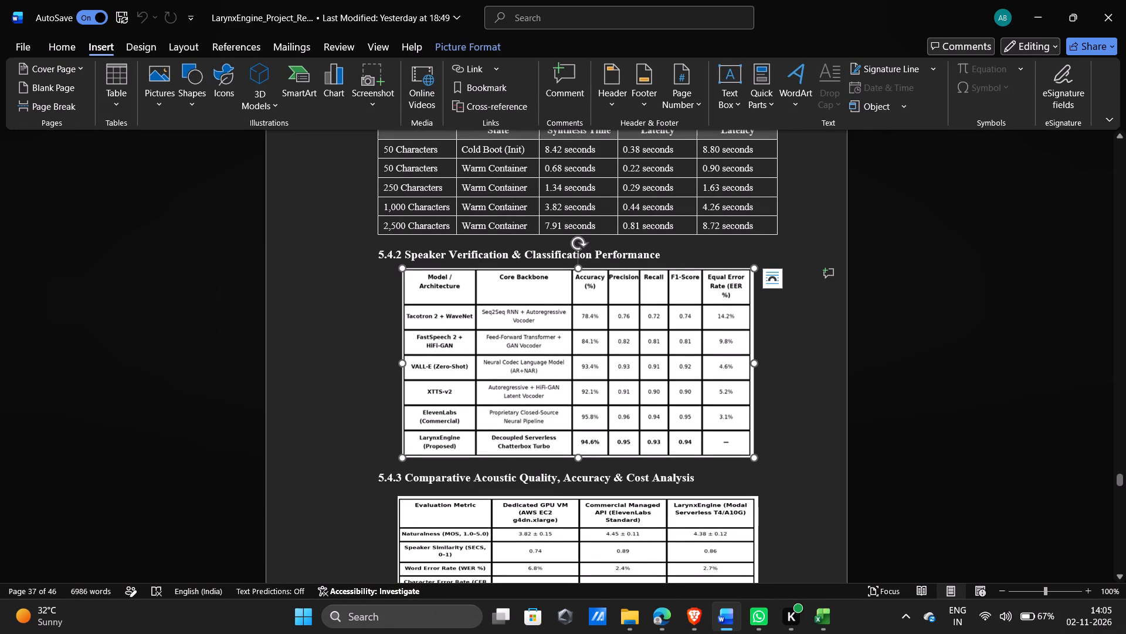
left_click(666, 249)
left_click(664, 338)
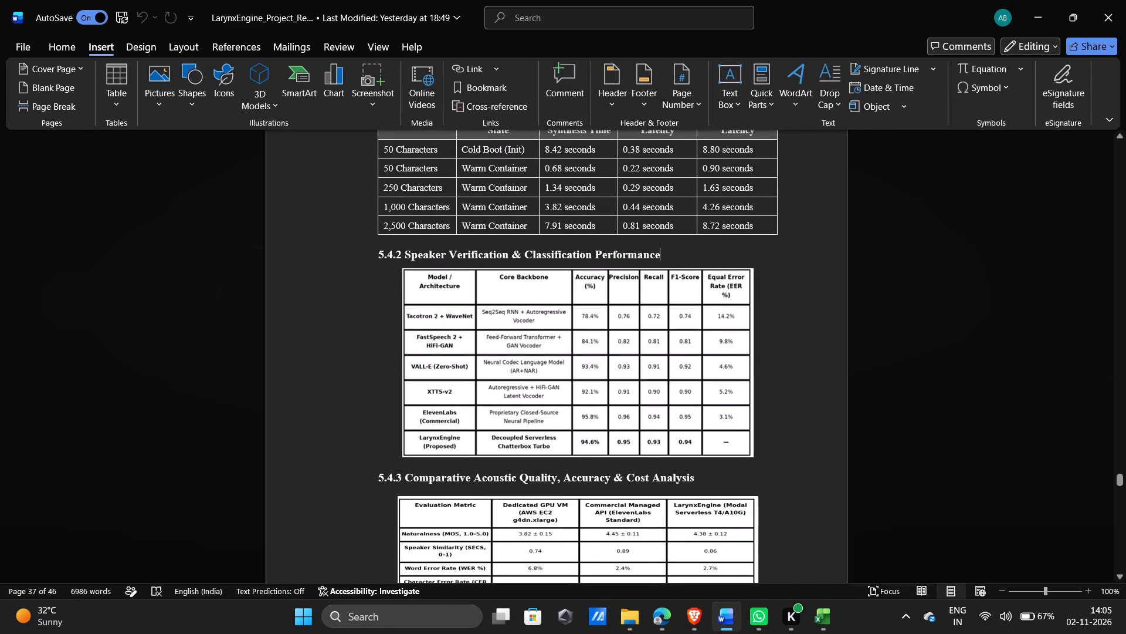
key("Delete")
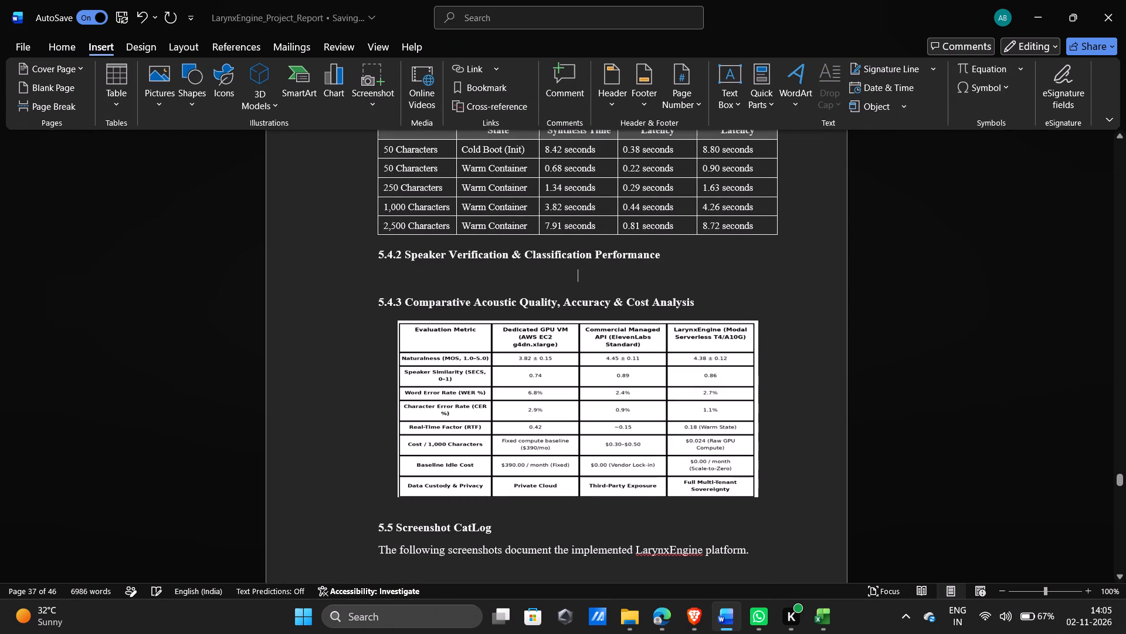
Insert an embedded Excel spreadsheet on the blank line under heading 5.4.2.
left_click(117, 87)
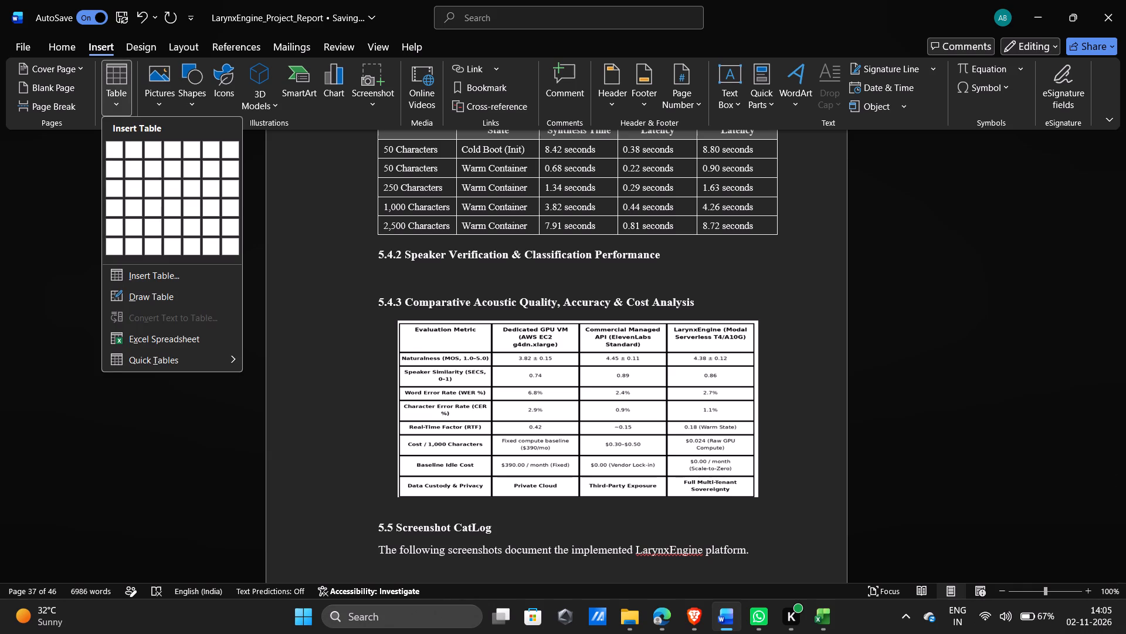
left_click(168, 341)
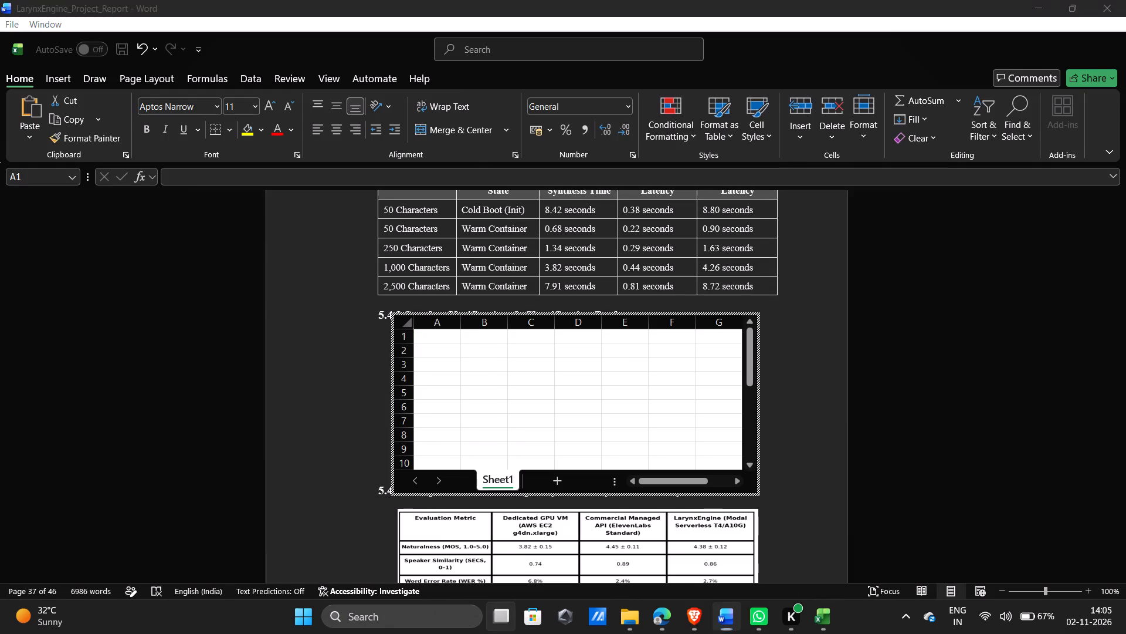
Switch to the Book1 workbook in Excel and copy the whole performance table, cells A1 to G7.
left_click(503, 129)
left_click(280, 304)
right_click(280, 304)
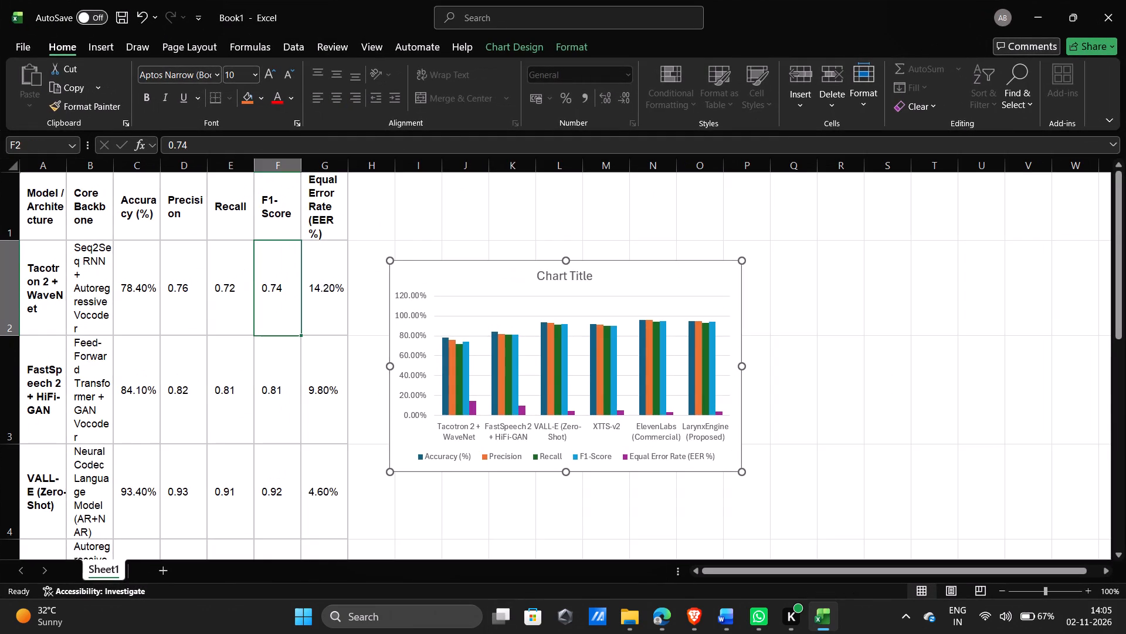
left_click_drag(26, 197, 314, 442)
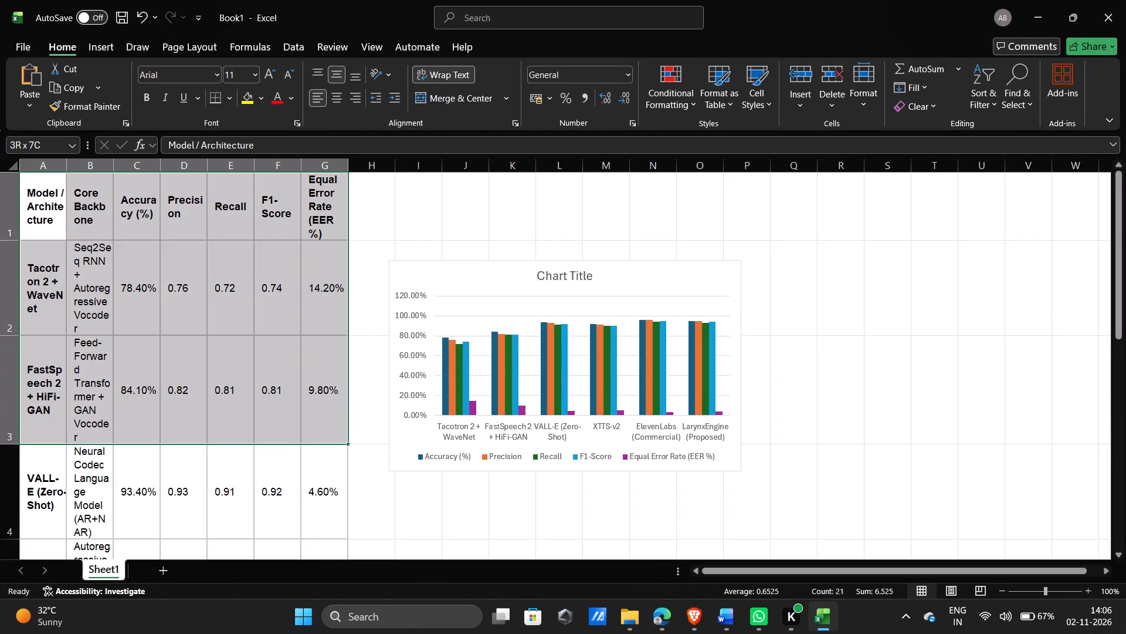
left_click_drag(314, 442, 316, 476)
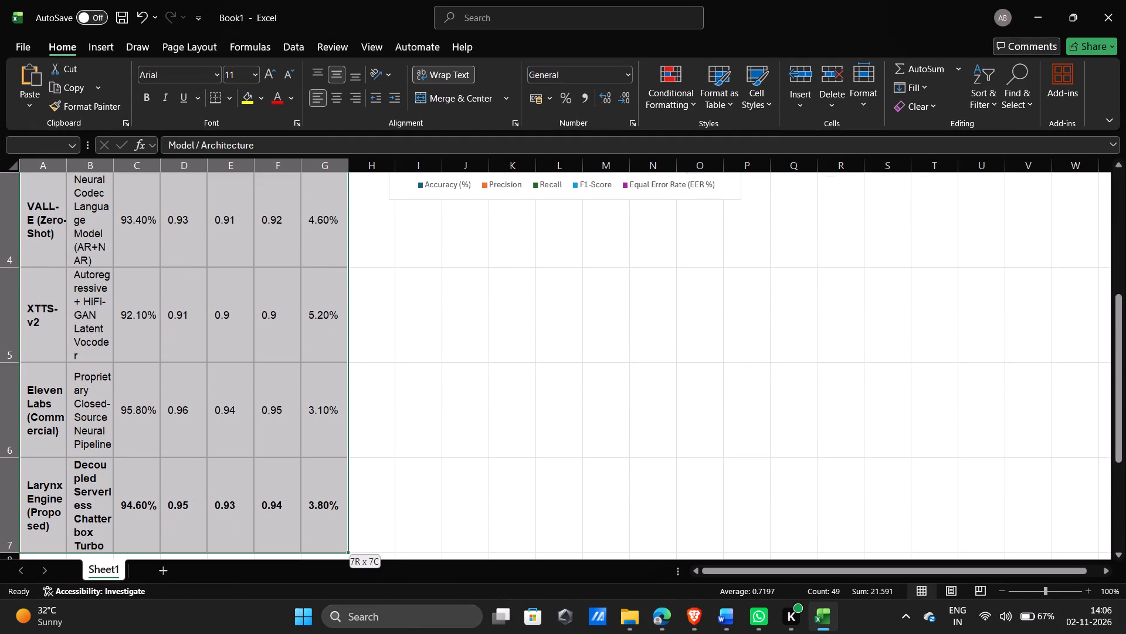
left_click_drag(316, 476, 317, 503)
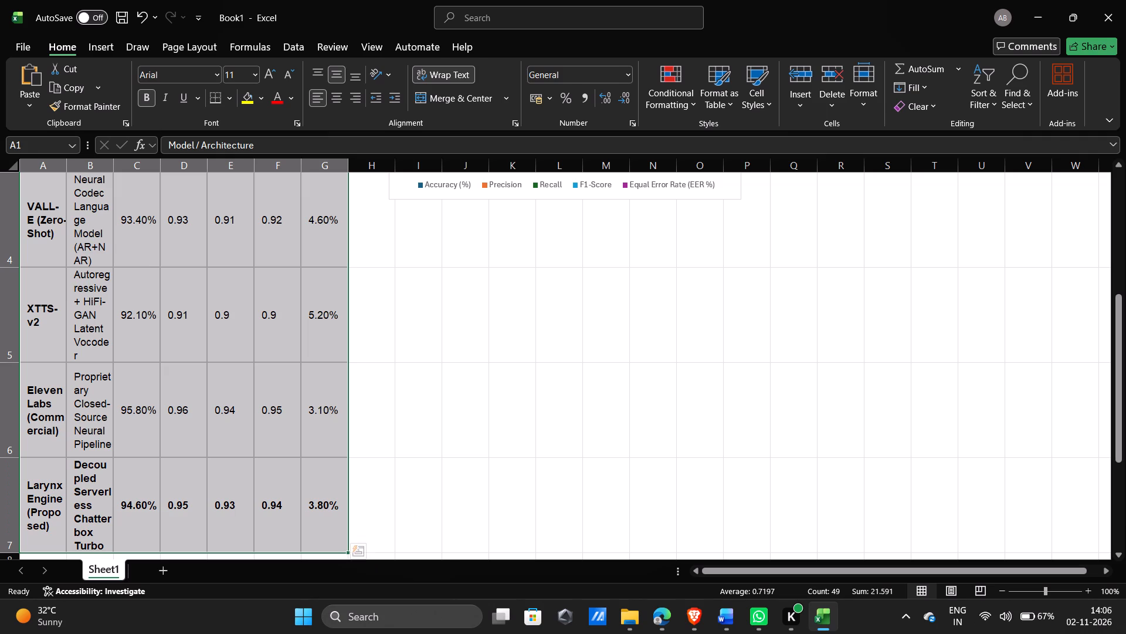
right_click(286, 433)
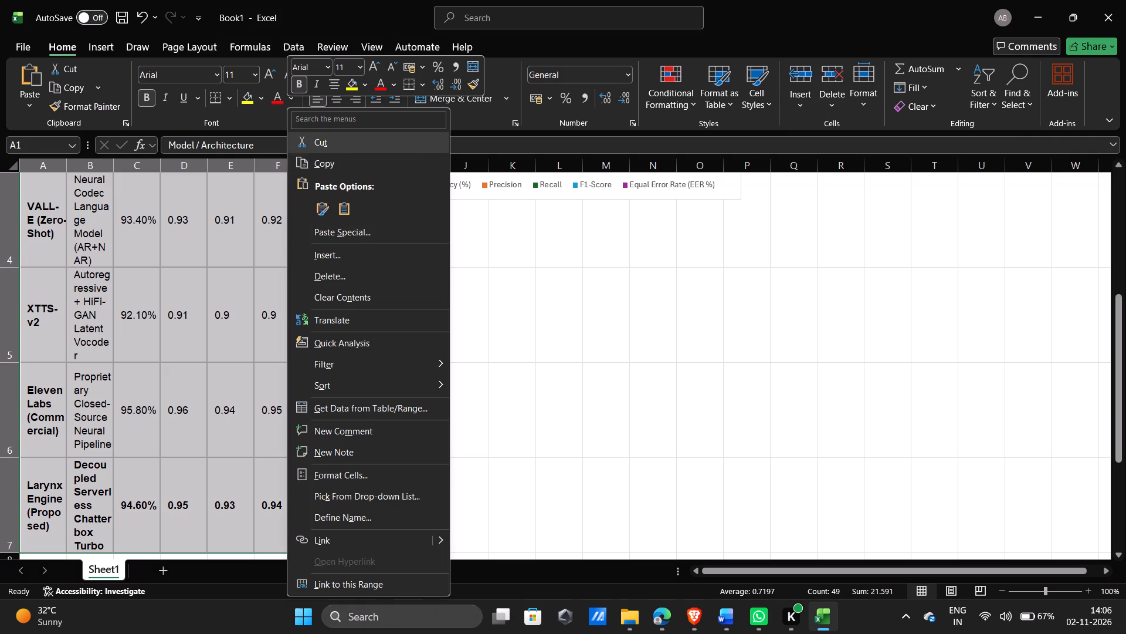
left_click(348, 160)
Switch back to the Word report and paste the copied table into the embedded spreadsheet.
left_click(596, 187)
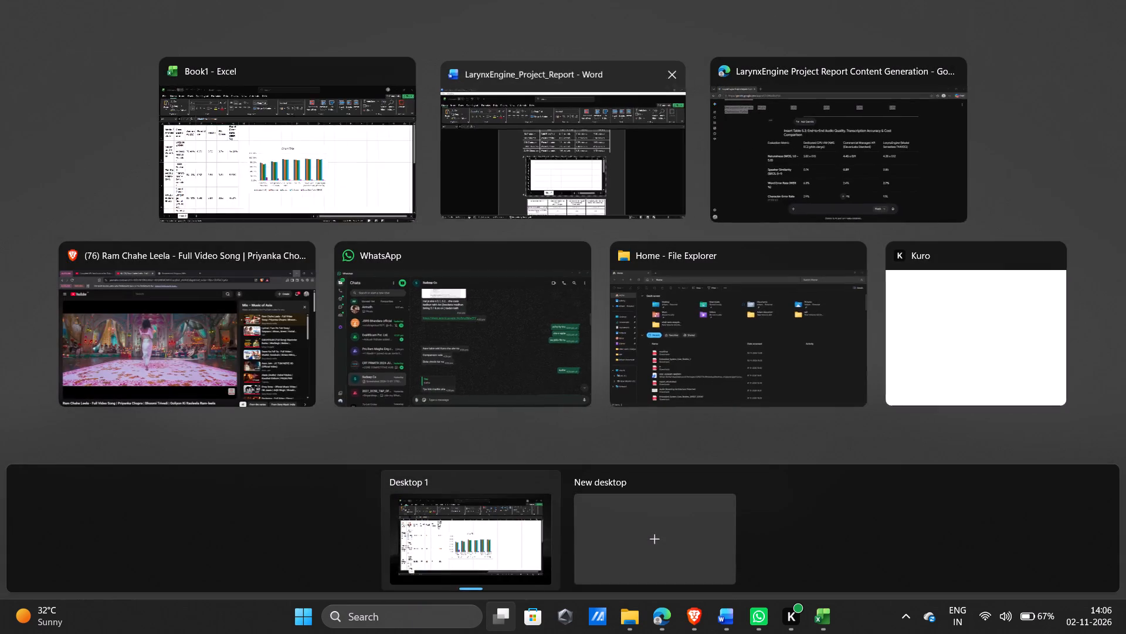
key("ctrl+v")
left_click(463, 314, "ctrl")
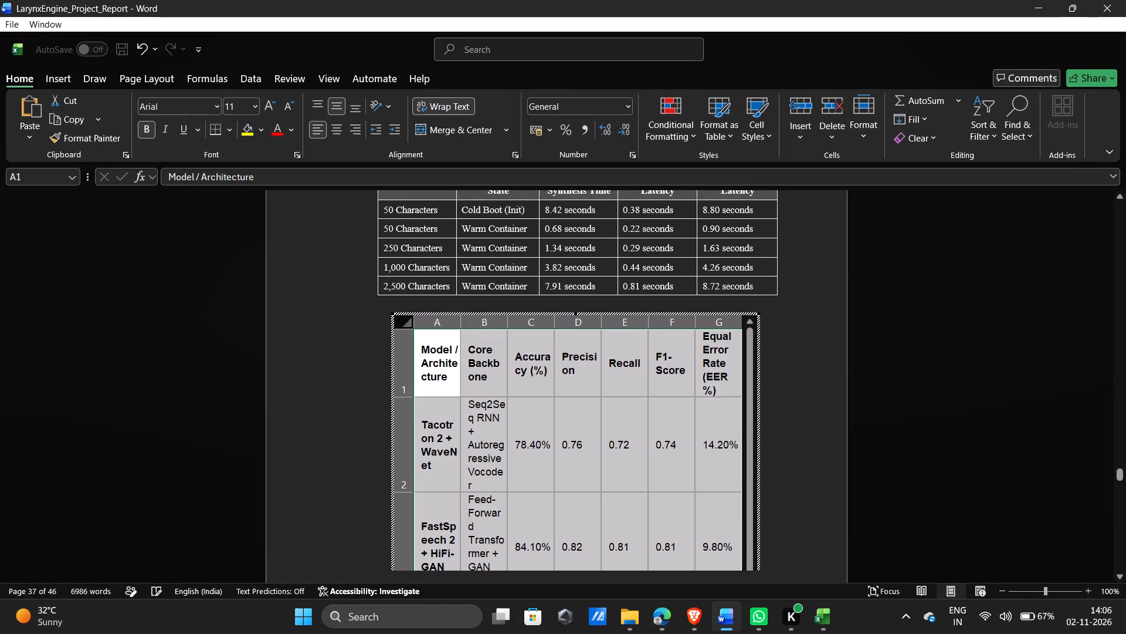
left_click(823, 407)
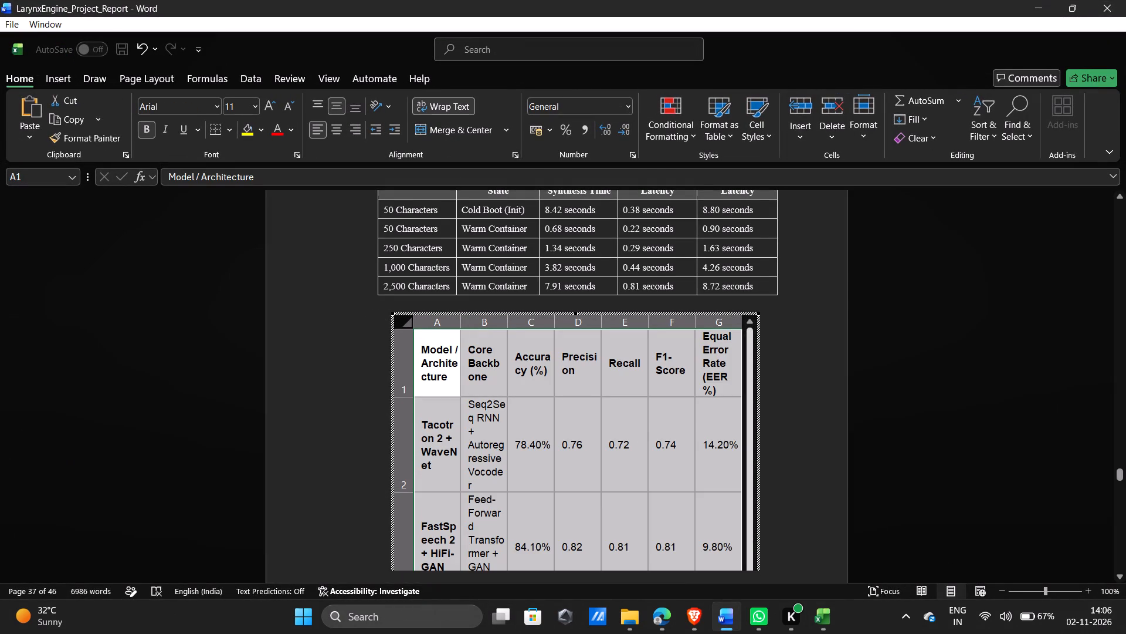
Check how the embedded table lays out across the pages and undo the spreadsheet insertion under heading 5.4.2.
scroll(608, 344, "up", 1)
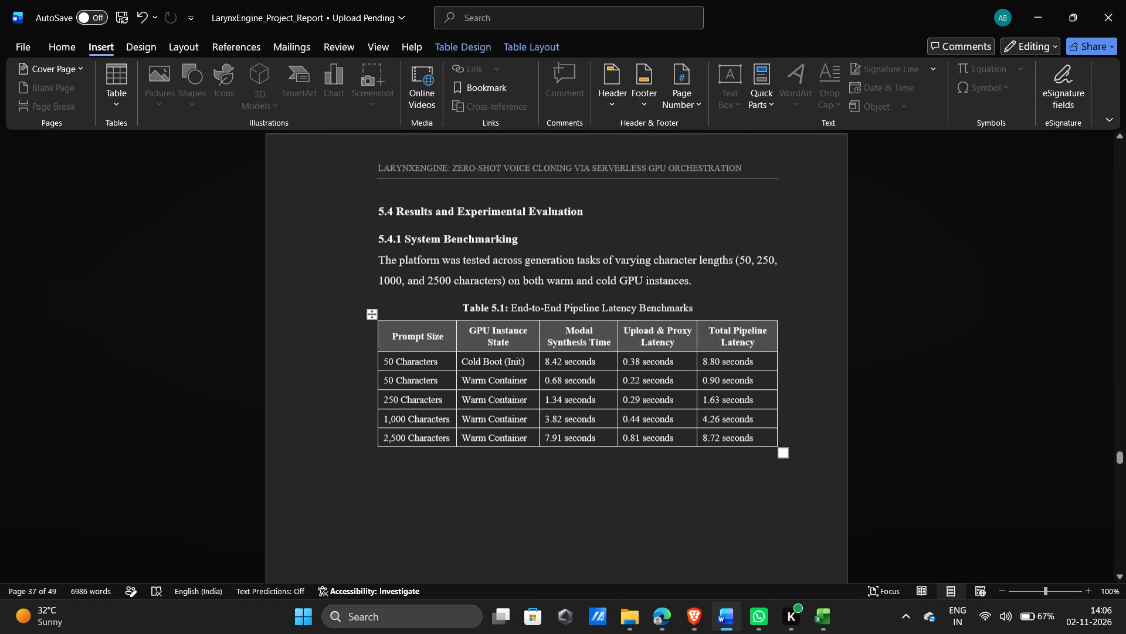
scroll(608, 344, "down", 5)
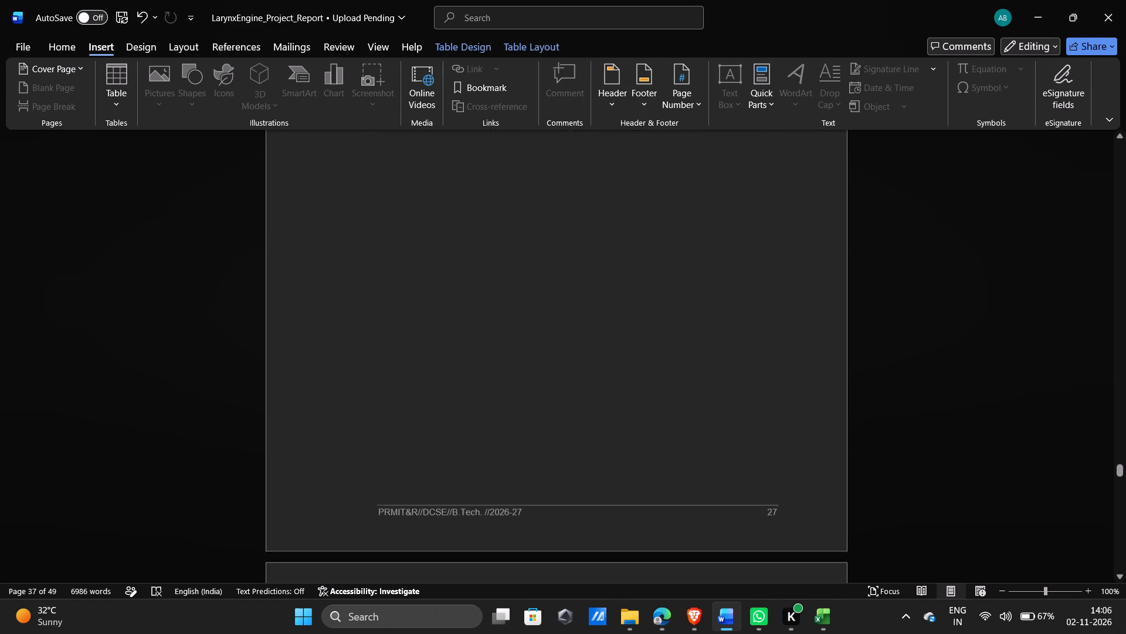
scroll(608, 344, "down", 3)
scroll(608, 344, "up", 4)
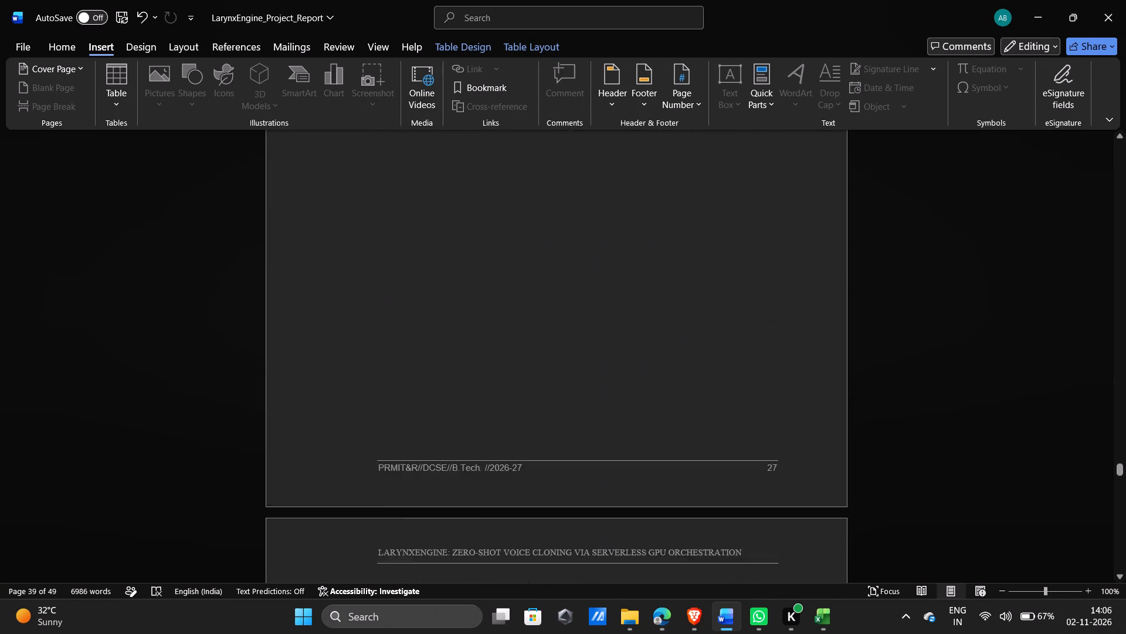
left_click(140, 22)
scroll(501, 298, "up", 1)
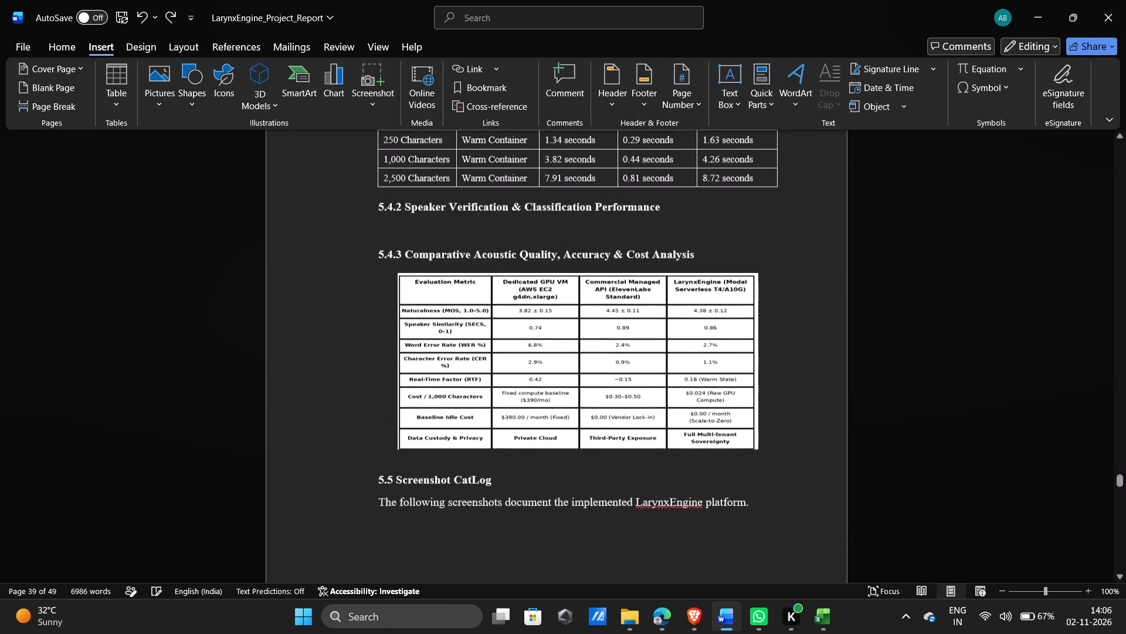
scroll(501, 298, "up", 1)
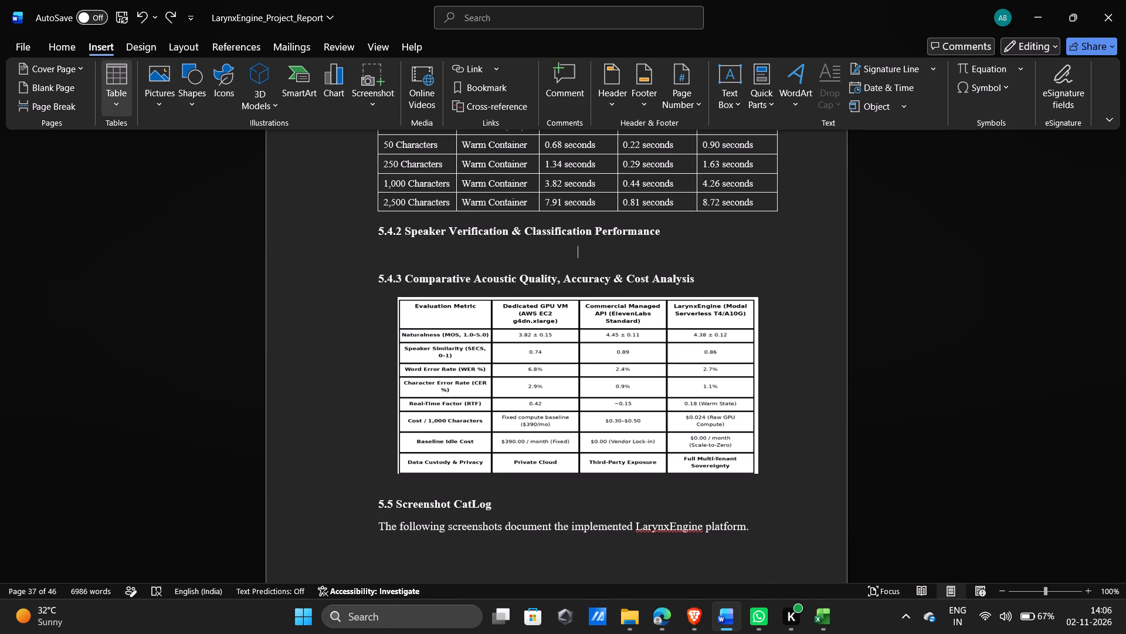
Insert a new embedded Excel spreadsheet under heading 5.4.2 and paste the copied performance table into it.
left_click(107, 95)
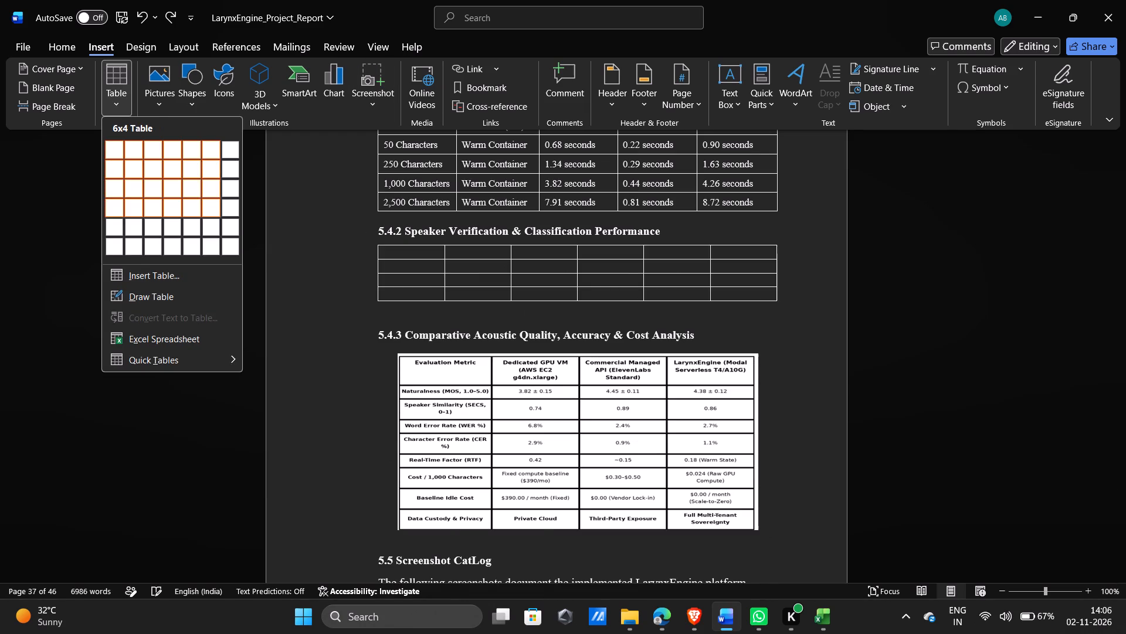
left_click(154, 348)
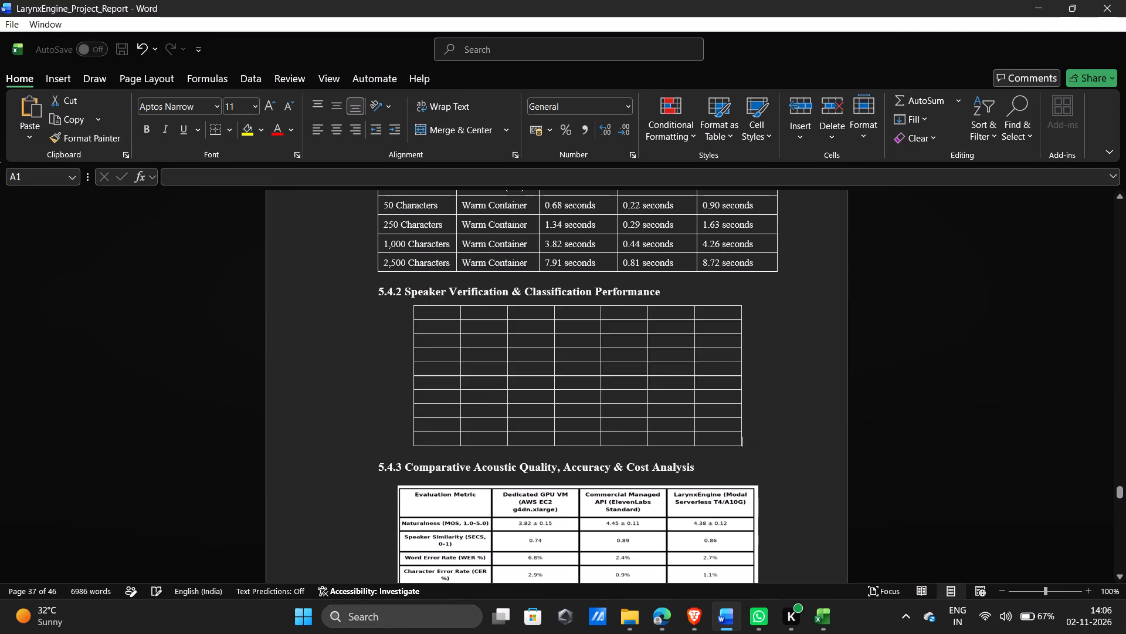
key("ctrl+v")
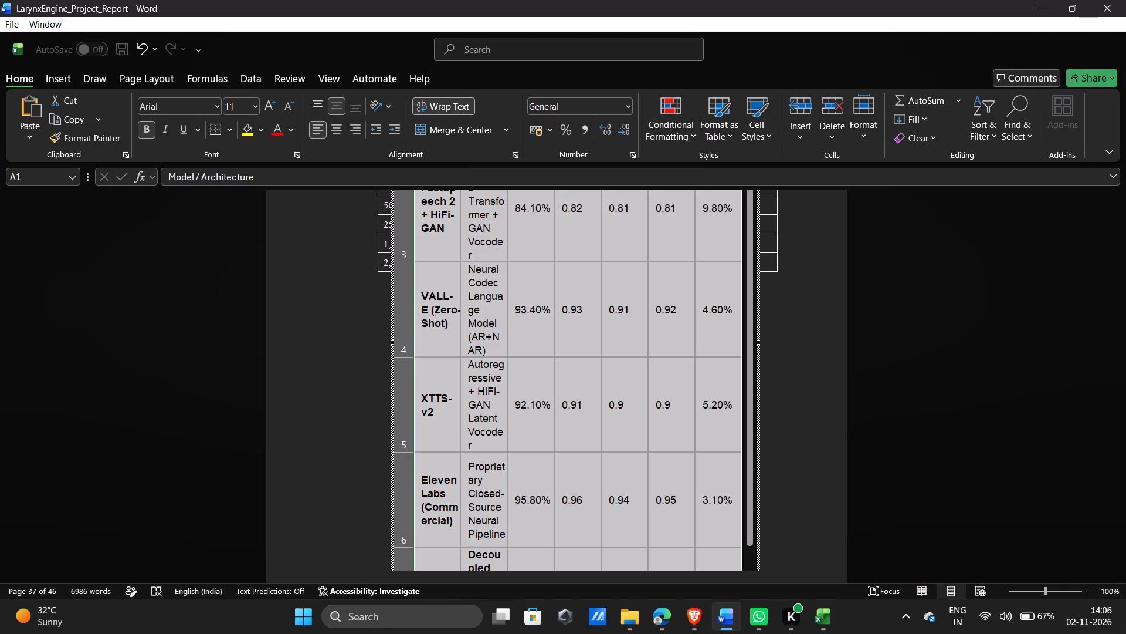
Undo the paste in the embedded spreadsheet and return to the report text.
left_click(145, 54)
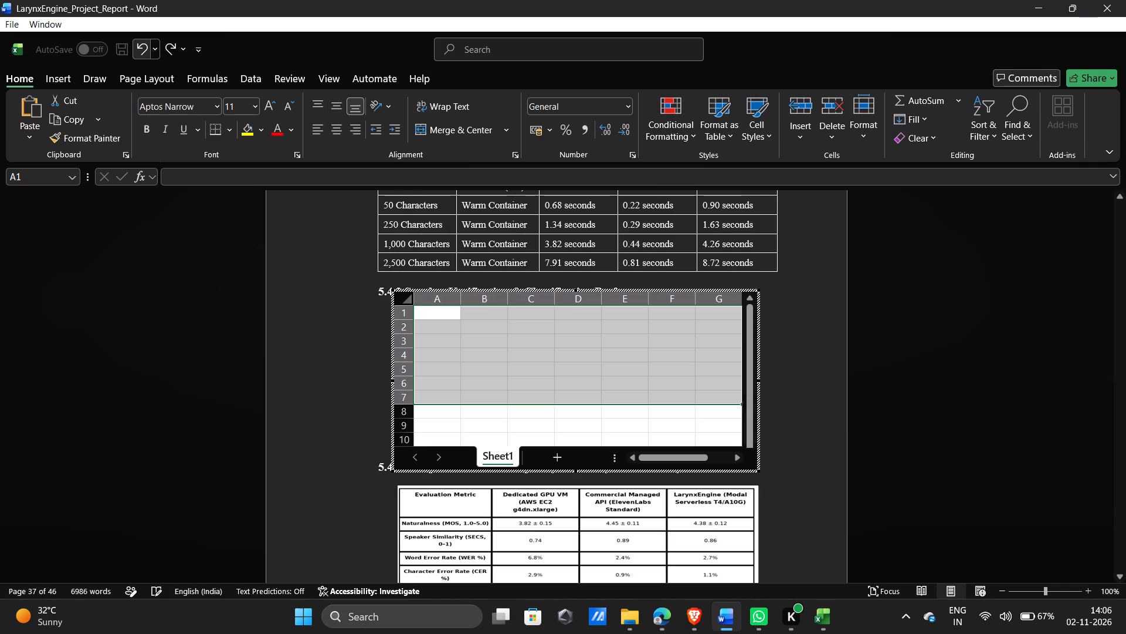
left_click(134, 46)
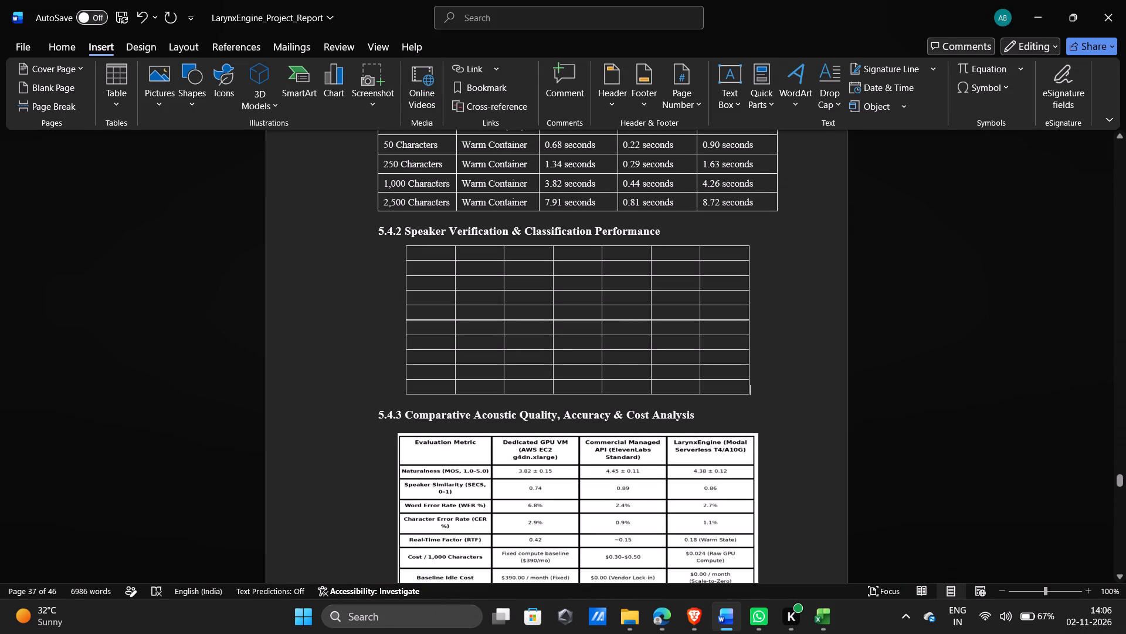
Replace the empty embedded spreadsheet under heading 5.4.2 with the copied performance table, pasted directly into the document.
left_click(441, 255)
key("ctrl+v")
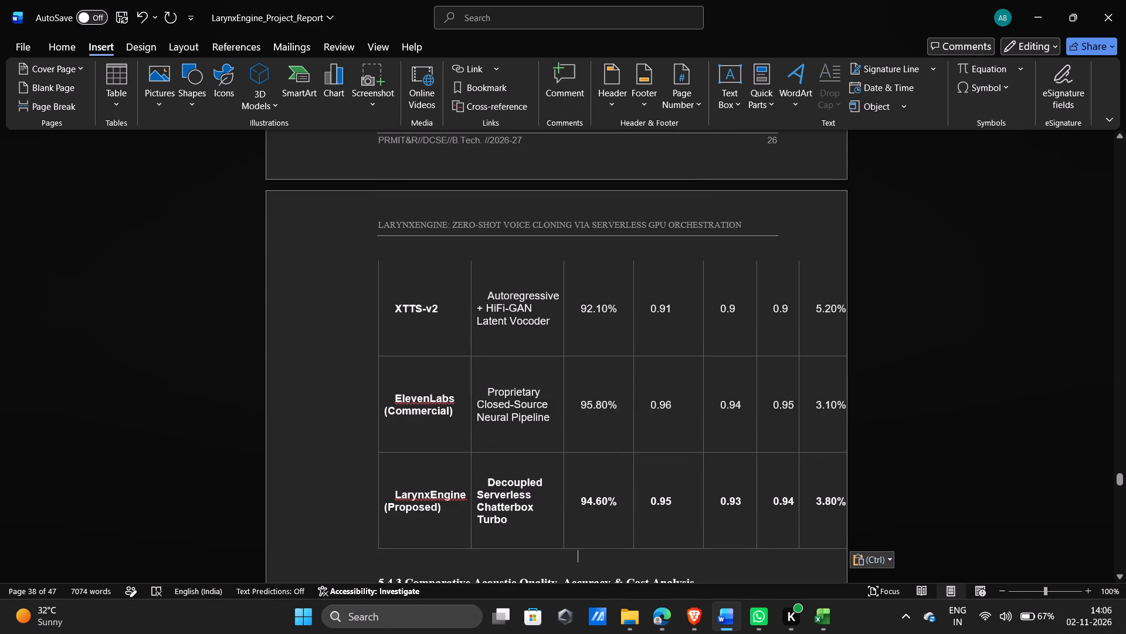
scroll(441, 255, "down", 2, "ctrl")
scroll(441, 255, "up", 1)
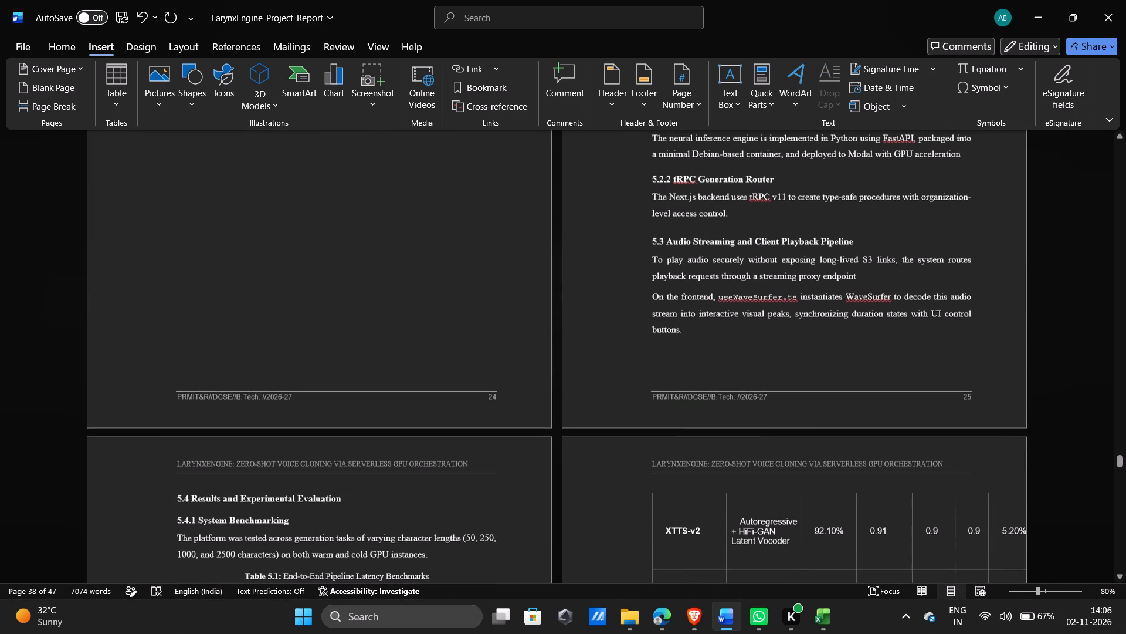
Undo the direct paste under heading 5.4.2 until the original table picture is back, and delete that picture.
double_click(141, 22)
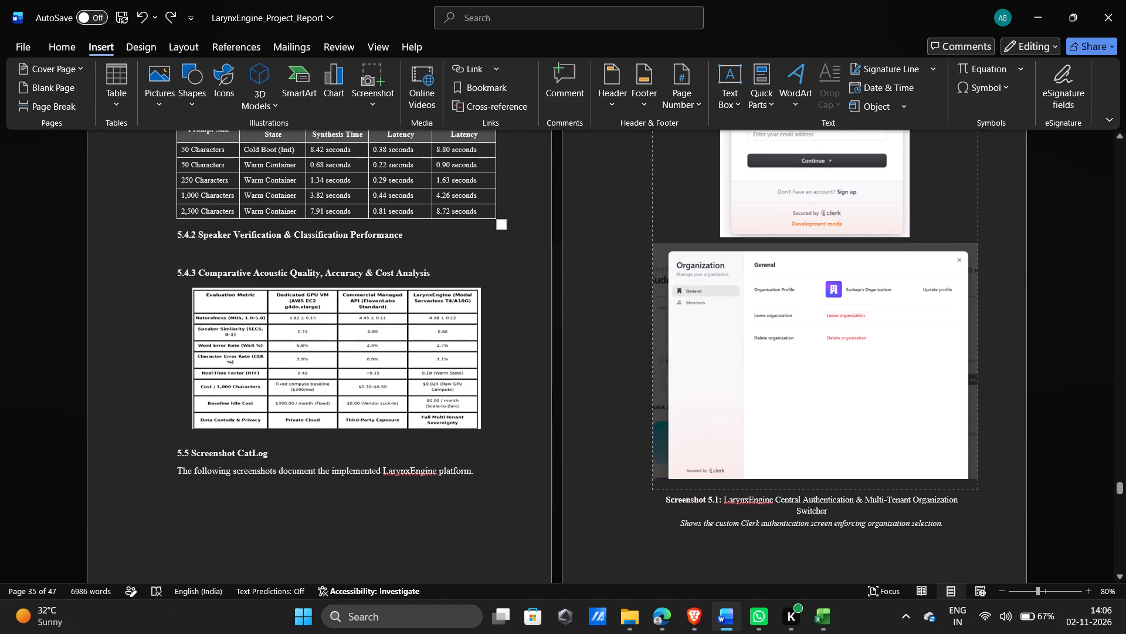
left_click(141, 18)
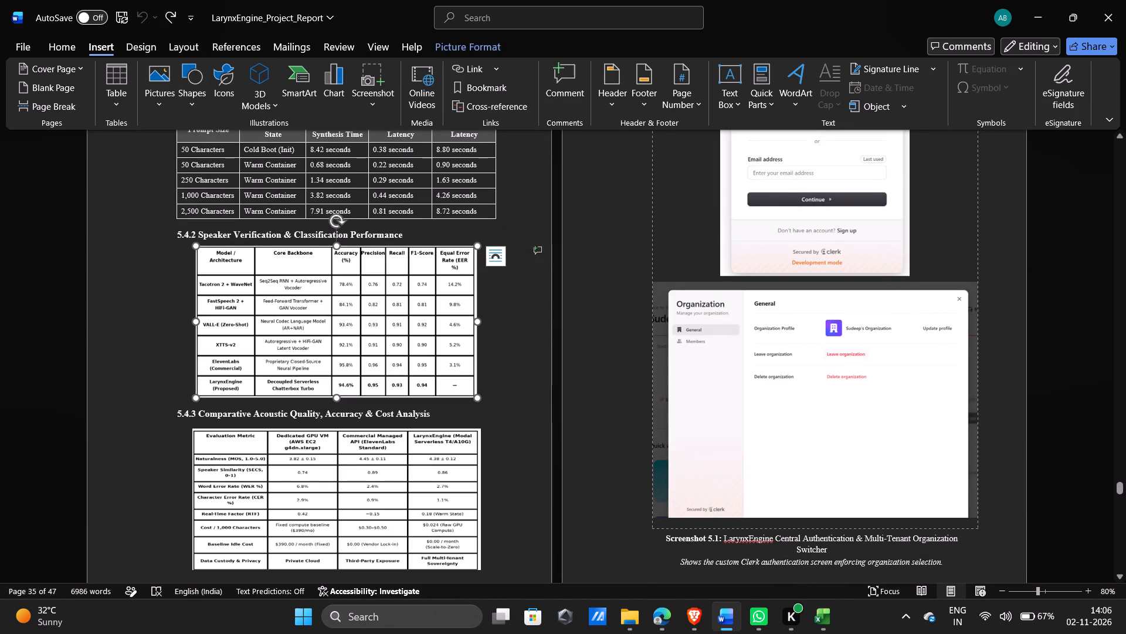
key("Delete")
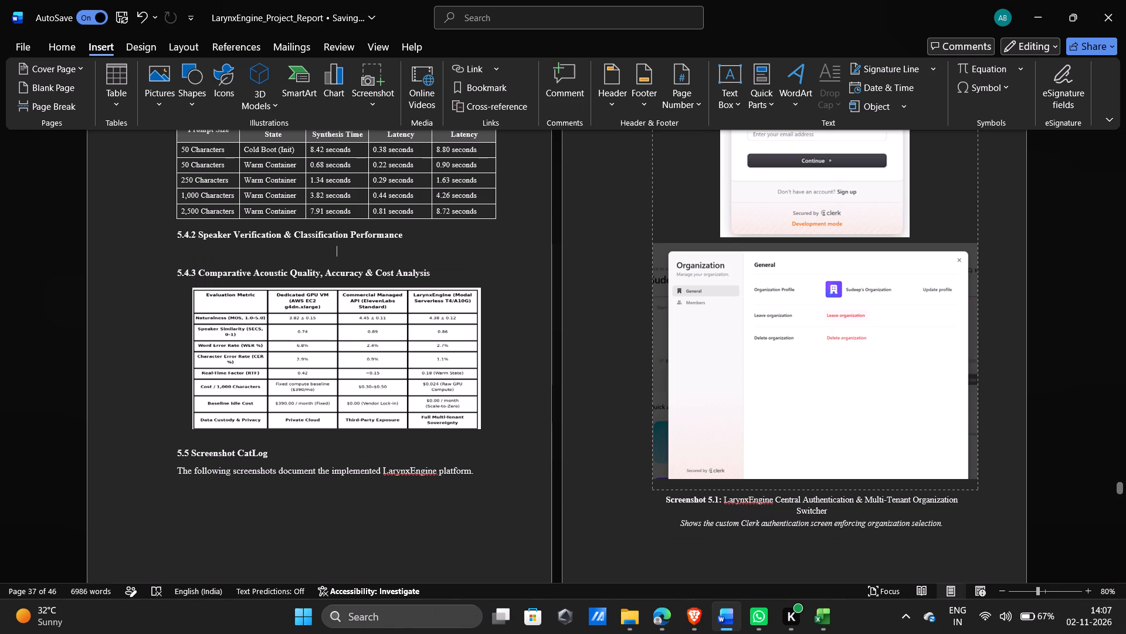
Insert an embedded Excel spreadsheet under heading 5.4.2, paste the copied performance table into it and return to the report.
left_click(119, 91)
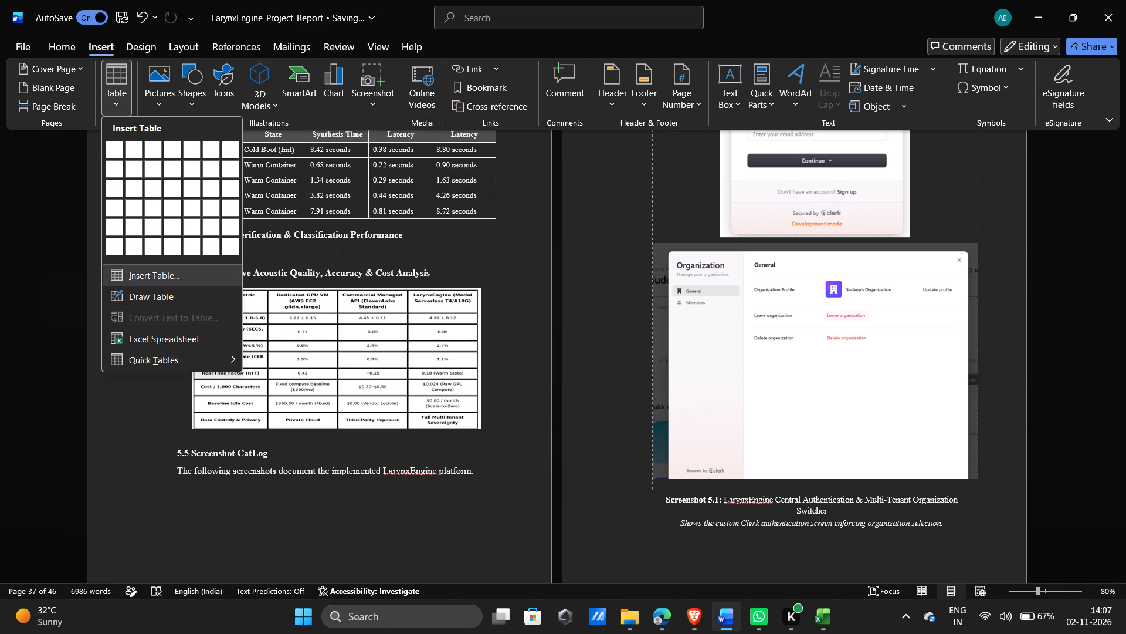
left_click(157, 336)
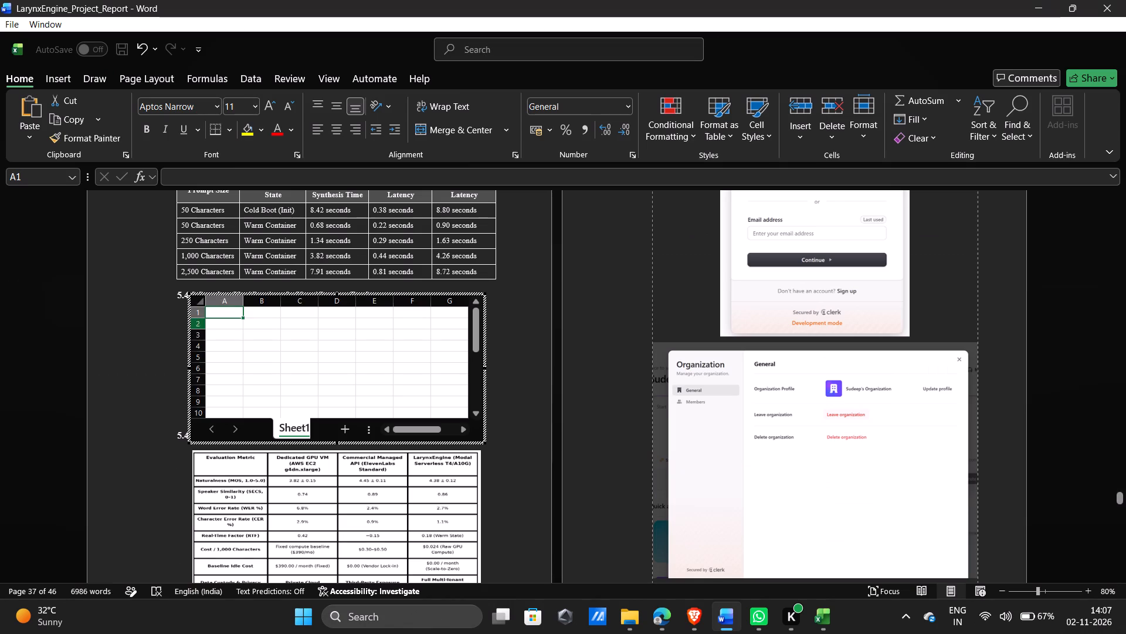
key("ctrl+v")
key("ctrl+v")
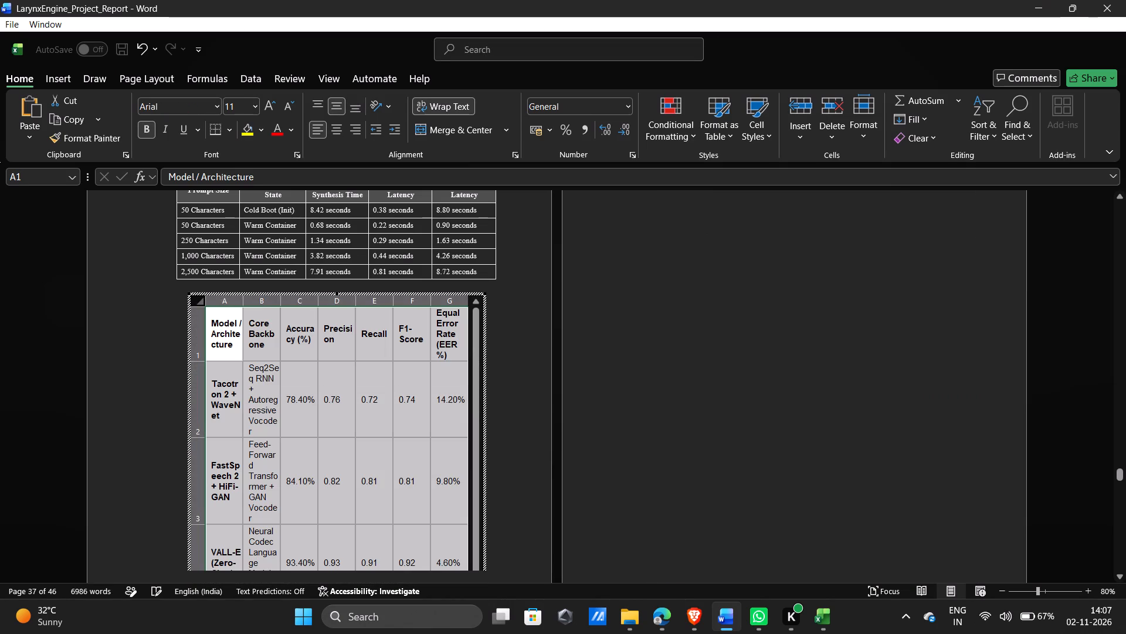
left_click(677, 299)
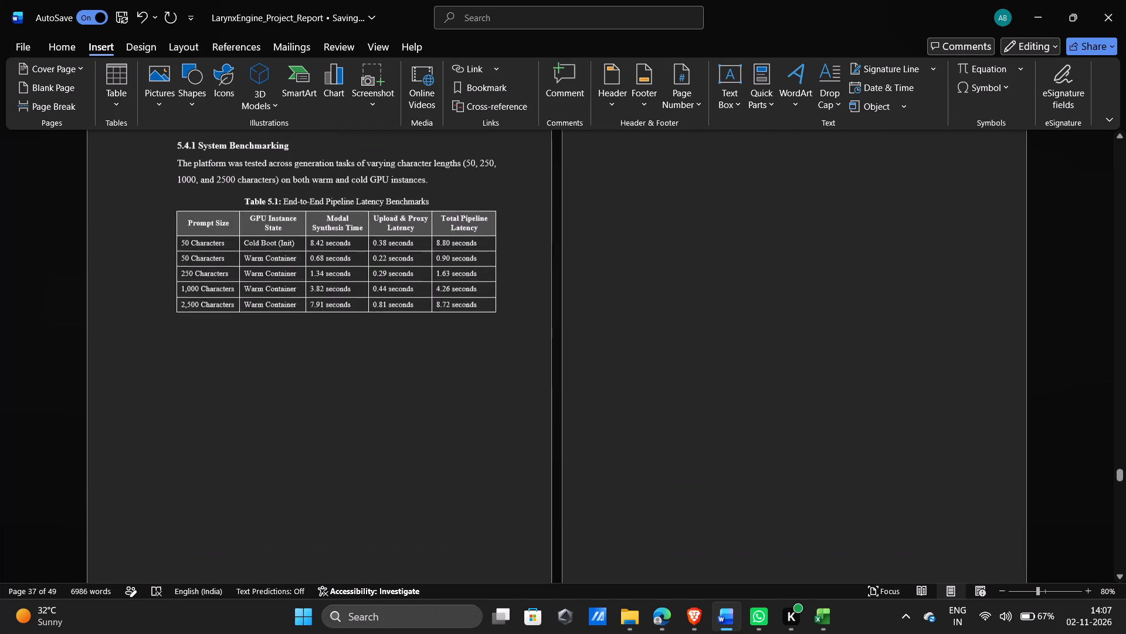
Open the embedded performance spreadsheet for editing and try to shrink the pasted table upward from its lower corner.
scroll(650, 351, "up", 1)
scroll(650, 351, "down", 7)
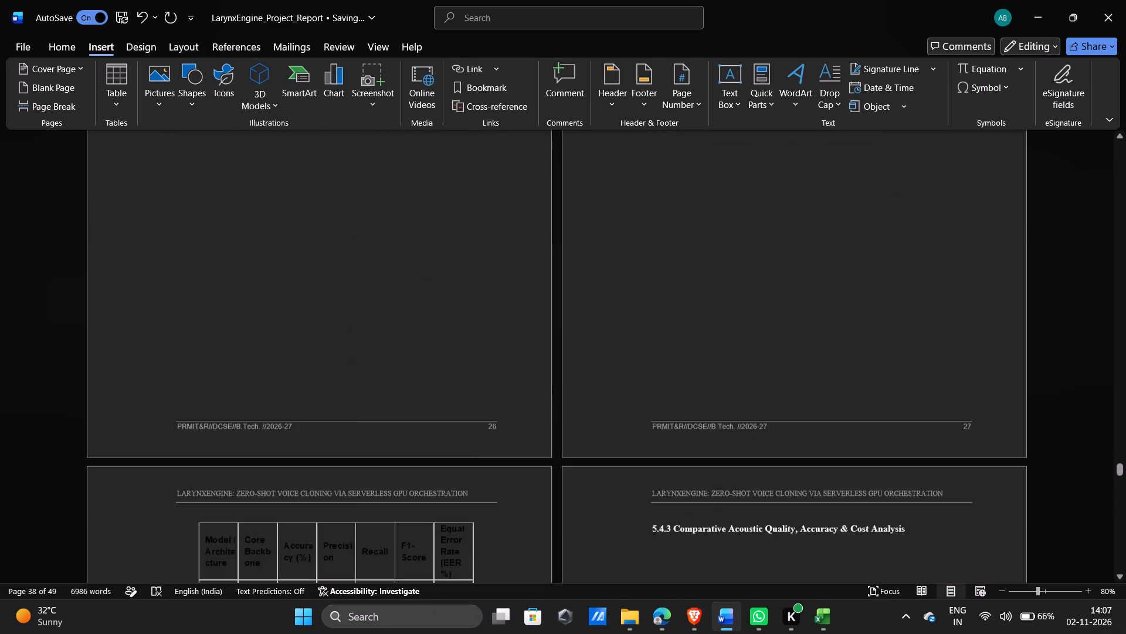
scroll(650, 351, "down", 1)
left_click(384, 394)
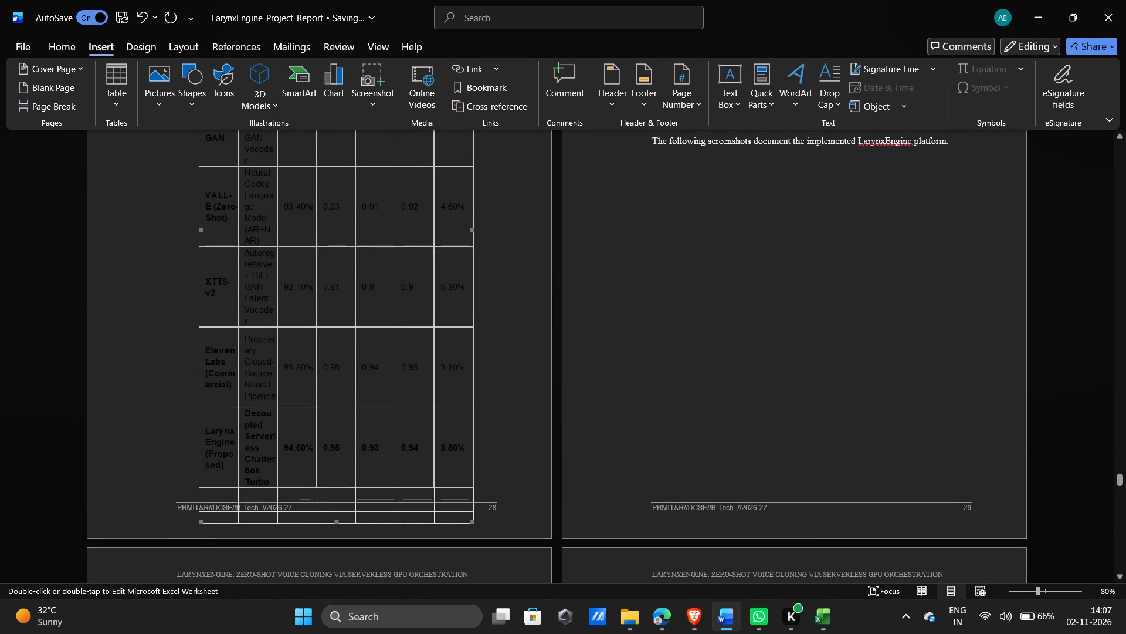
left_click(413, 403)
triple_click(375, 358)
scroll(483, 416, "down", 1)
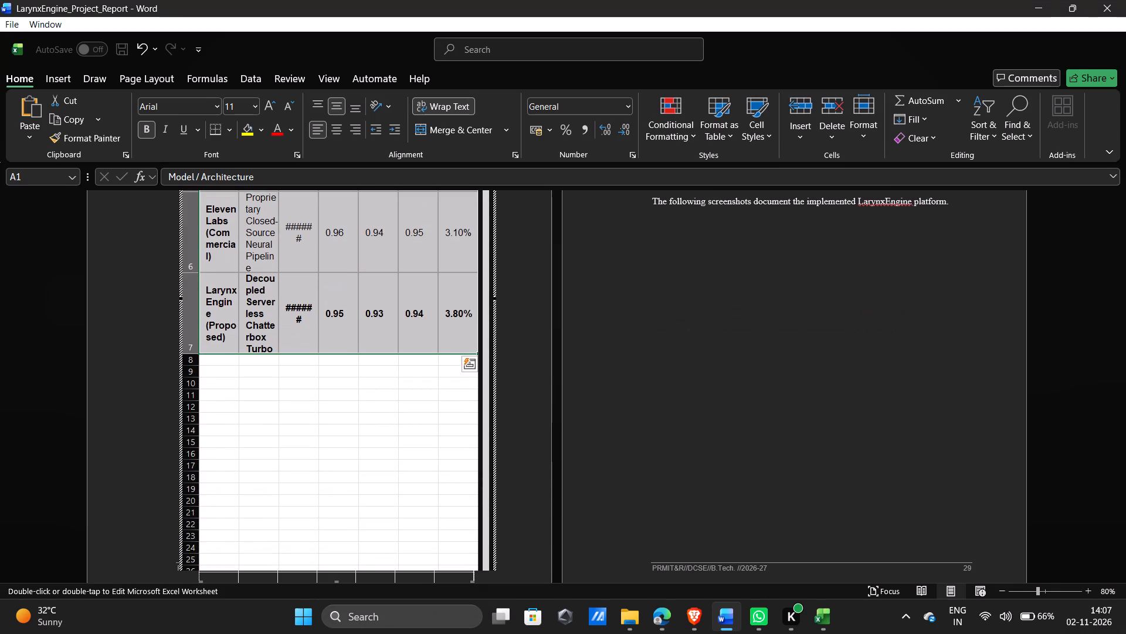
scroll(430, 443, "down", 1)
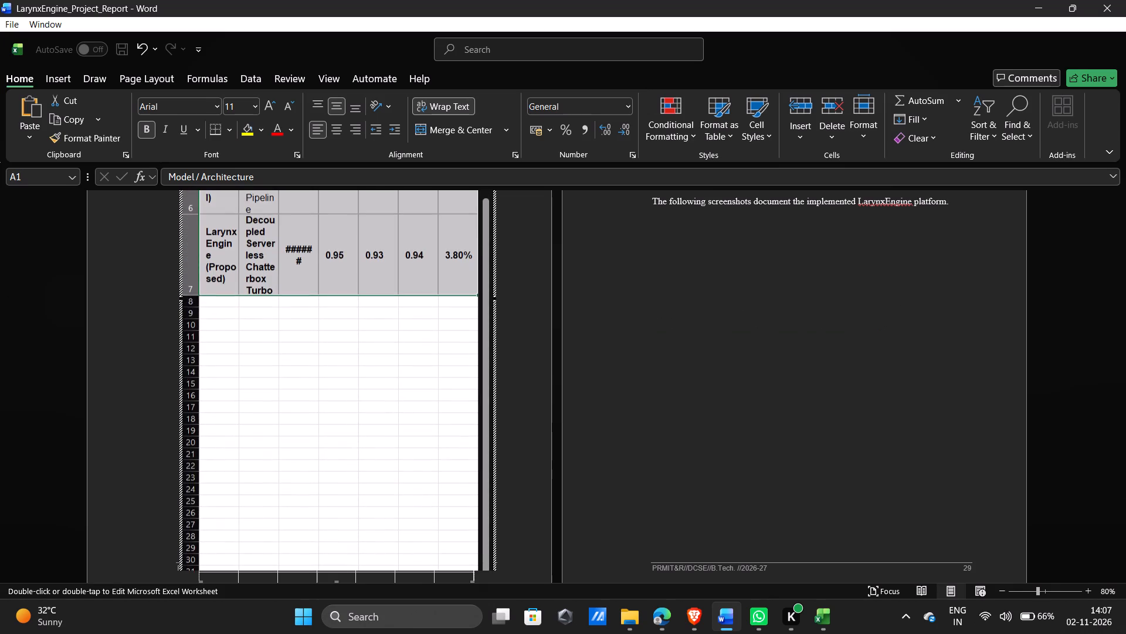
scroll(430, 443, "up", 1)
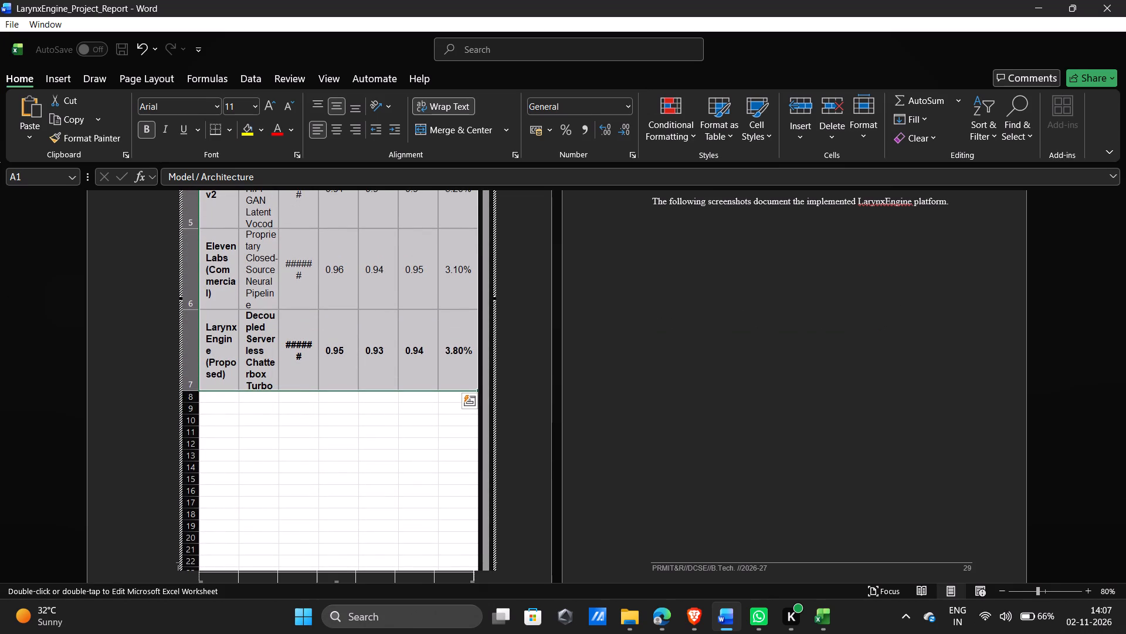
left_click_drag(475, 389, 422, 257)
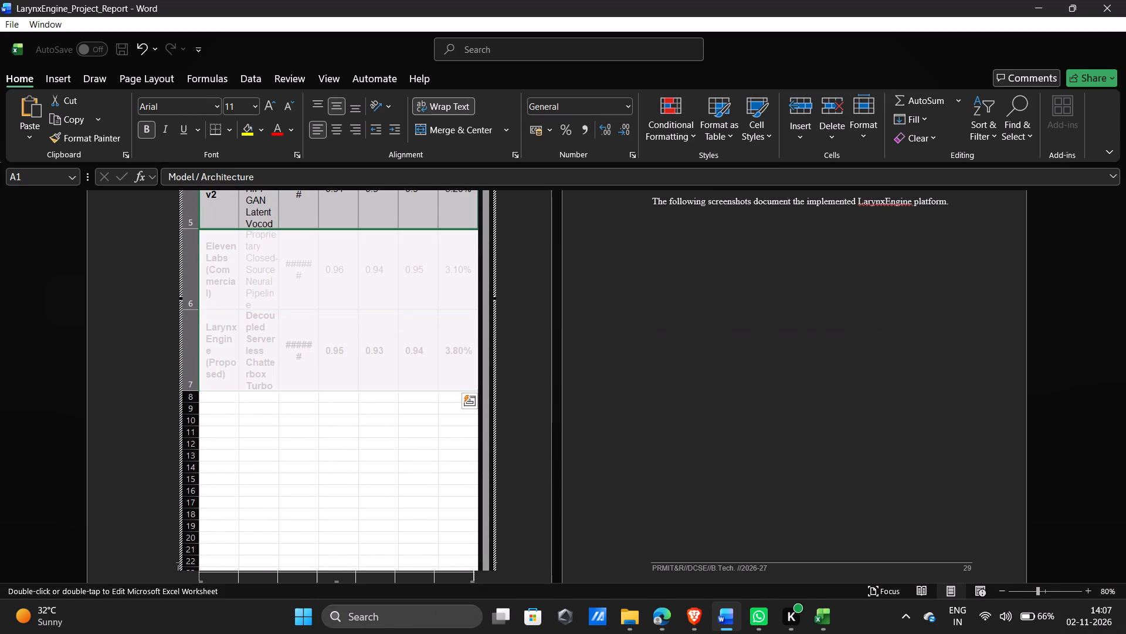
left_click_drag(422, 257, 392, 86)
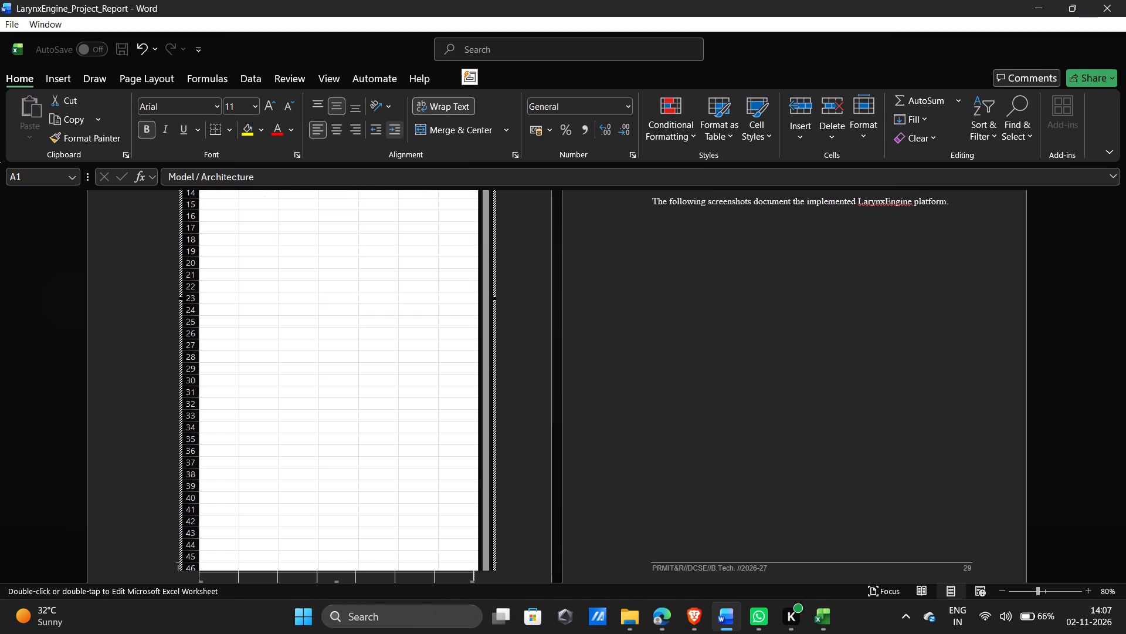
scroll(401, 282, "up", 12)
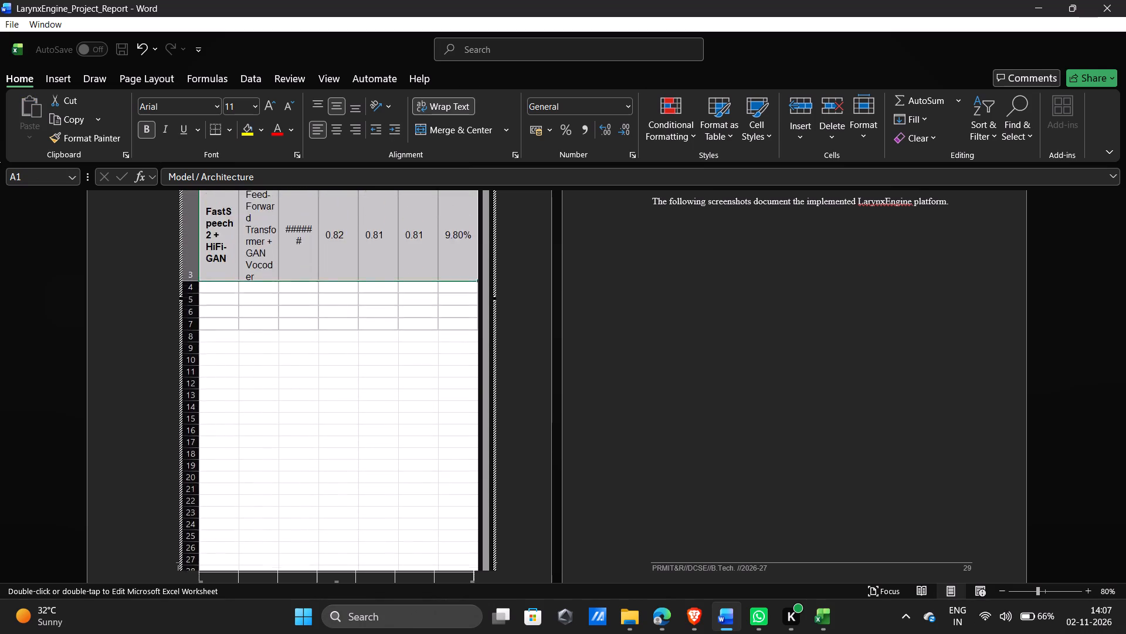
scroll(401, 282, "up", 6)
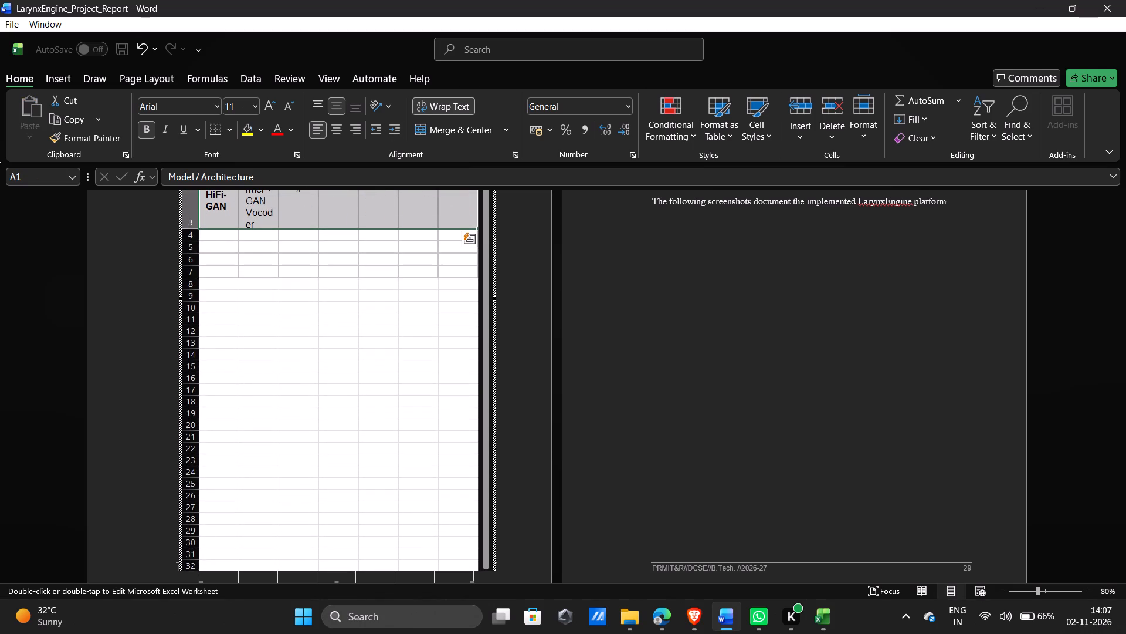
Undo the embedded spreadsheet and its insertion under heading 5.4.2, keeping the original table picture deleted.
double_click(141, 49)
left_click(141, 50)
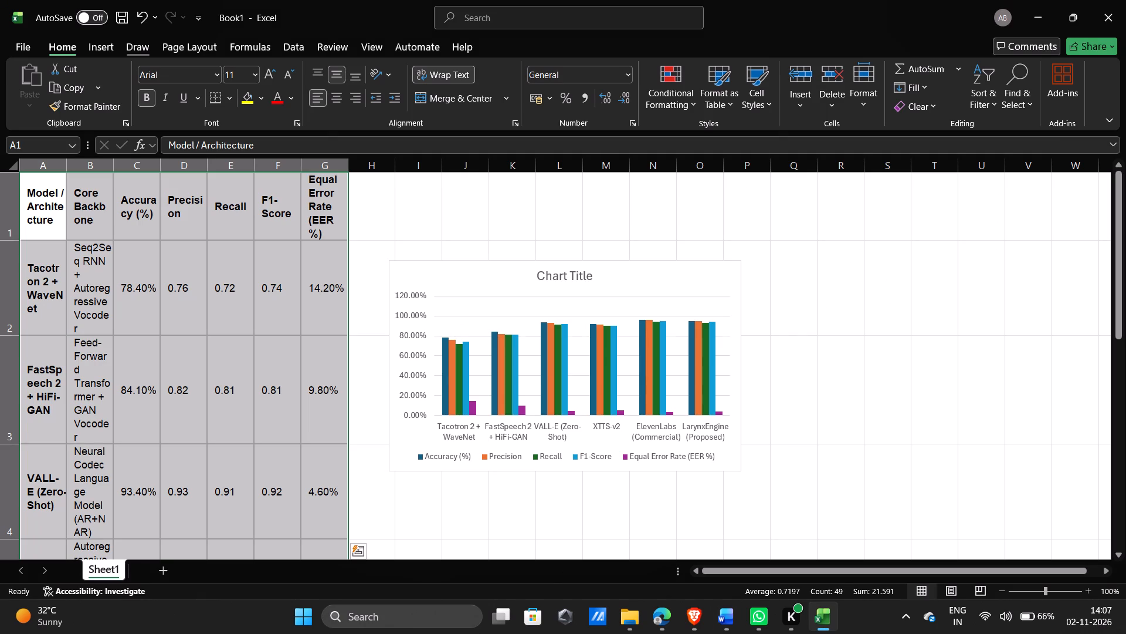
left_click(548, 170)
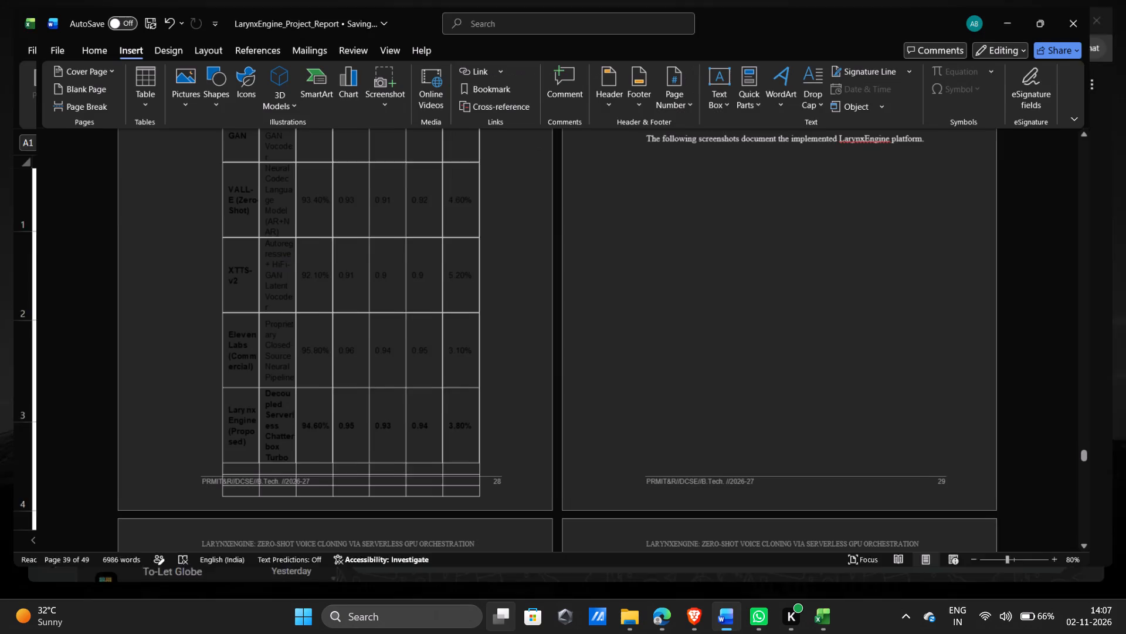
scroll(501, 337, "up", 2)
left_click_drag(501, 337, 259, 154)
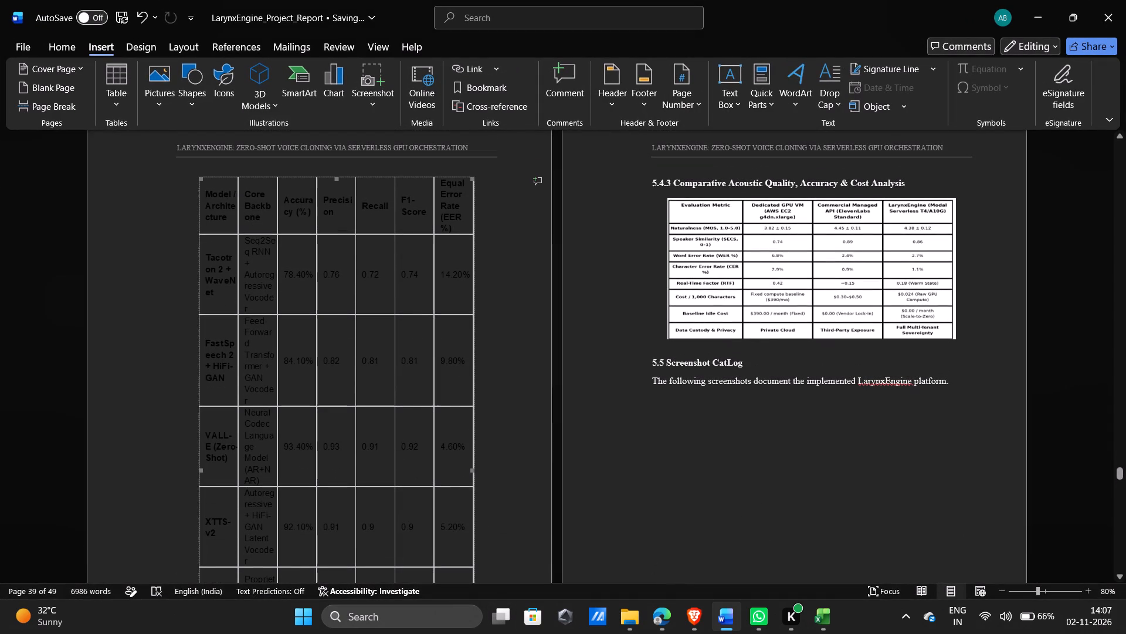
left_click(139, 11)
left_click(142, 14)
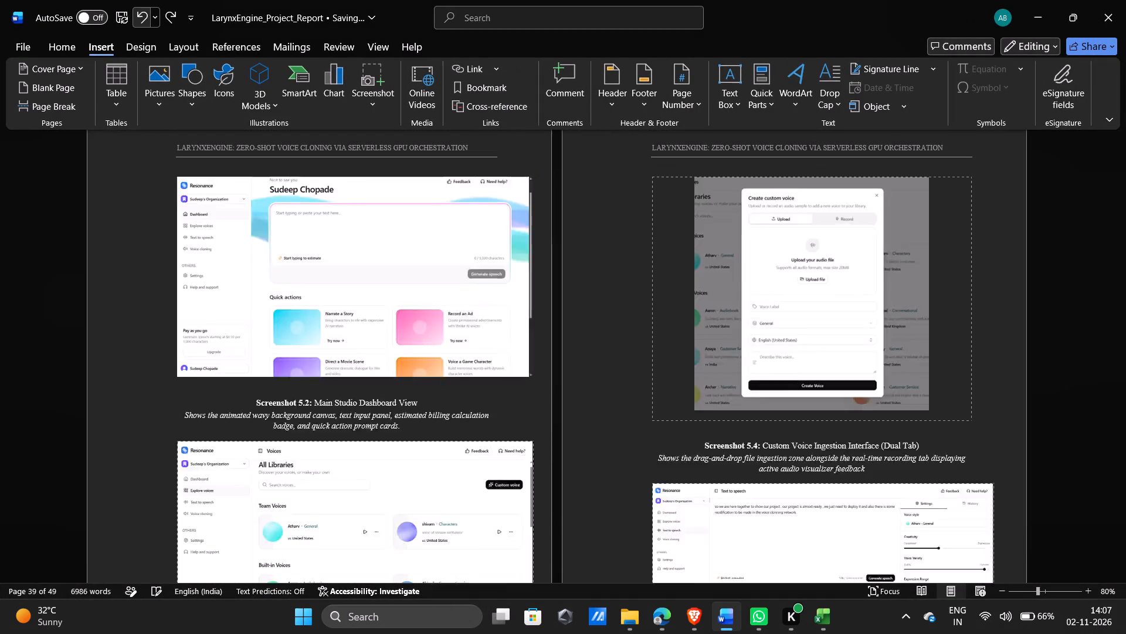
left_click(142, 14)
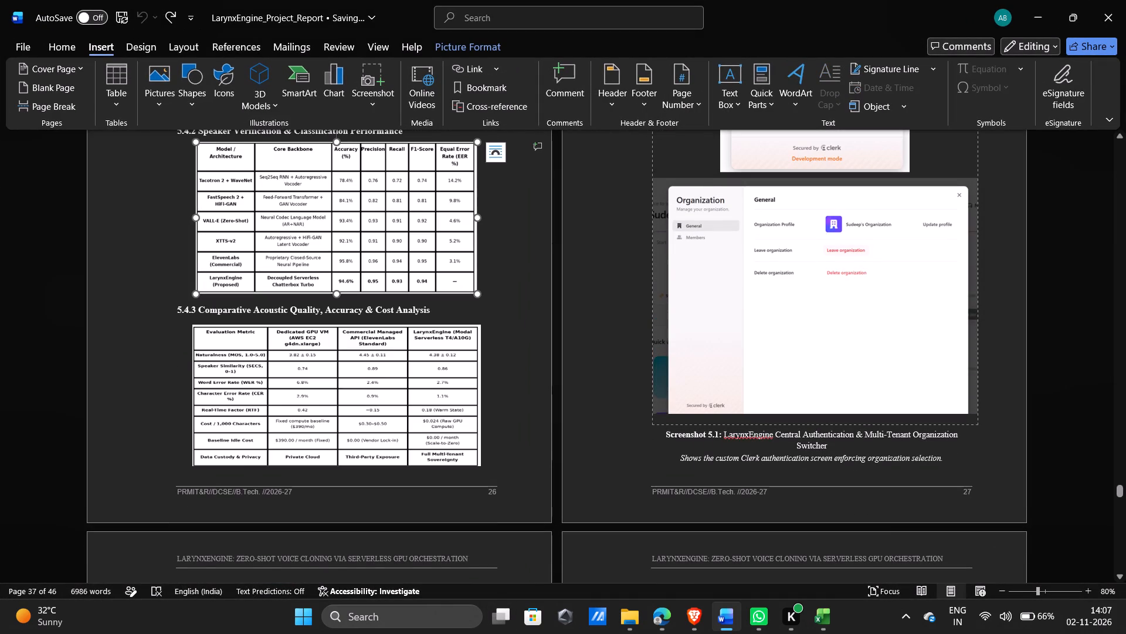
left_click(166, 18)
Insert a native Word table with 7 columns and 7 rows under heading 5.4.2.
left_click(119, 73)
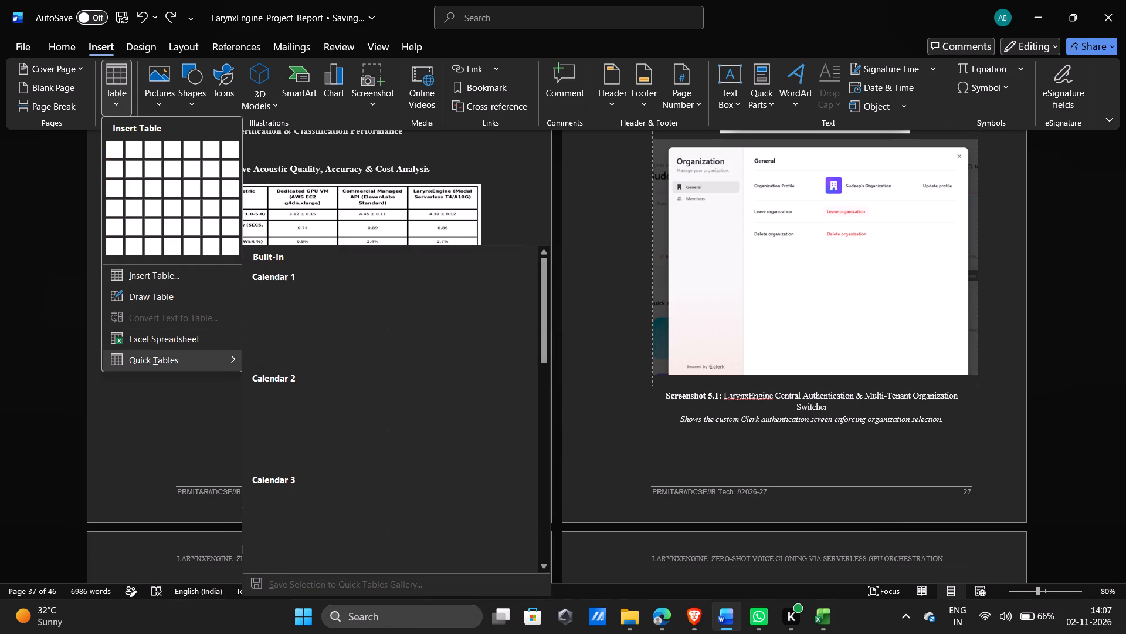
left_click(172, 275)
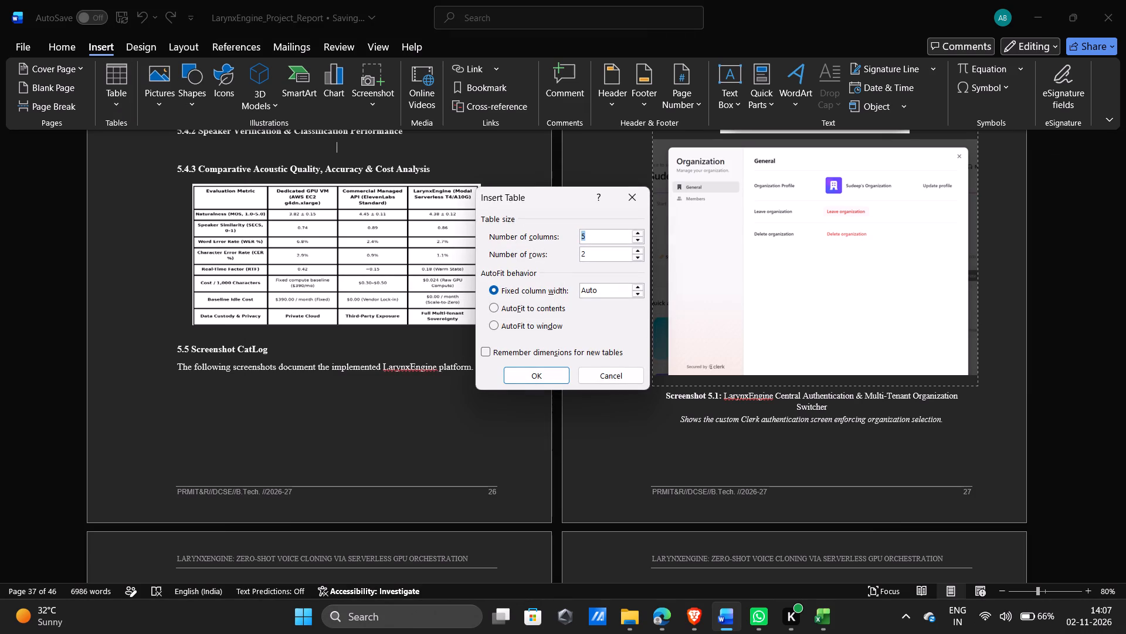
key("BackSpace")
key("7")
key("Down")
key("BackSpace")
key("7")
left_click(609, 259)
key("BackSpace")
key("7")
key("Return")
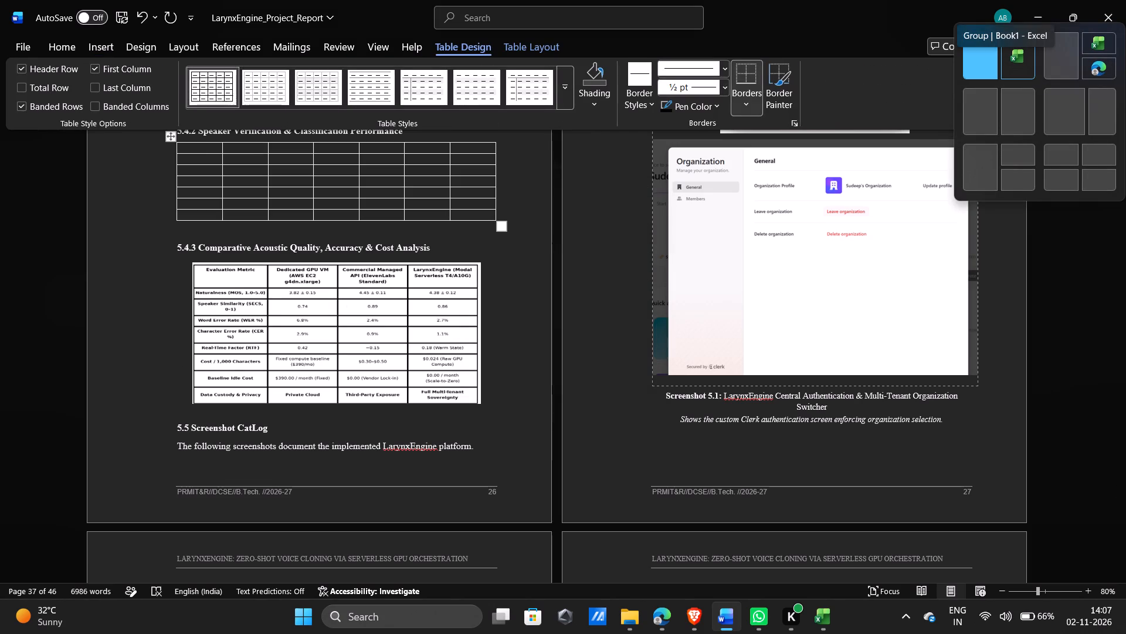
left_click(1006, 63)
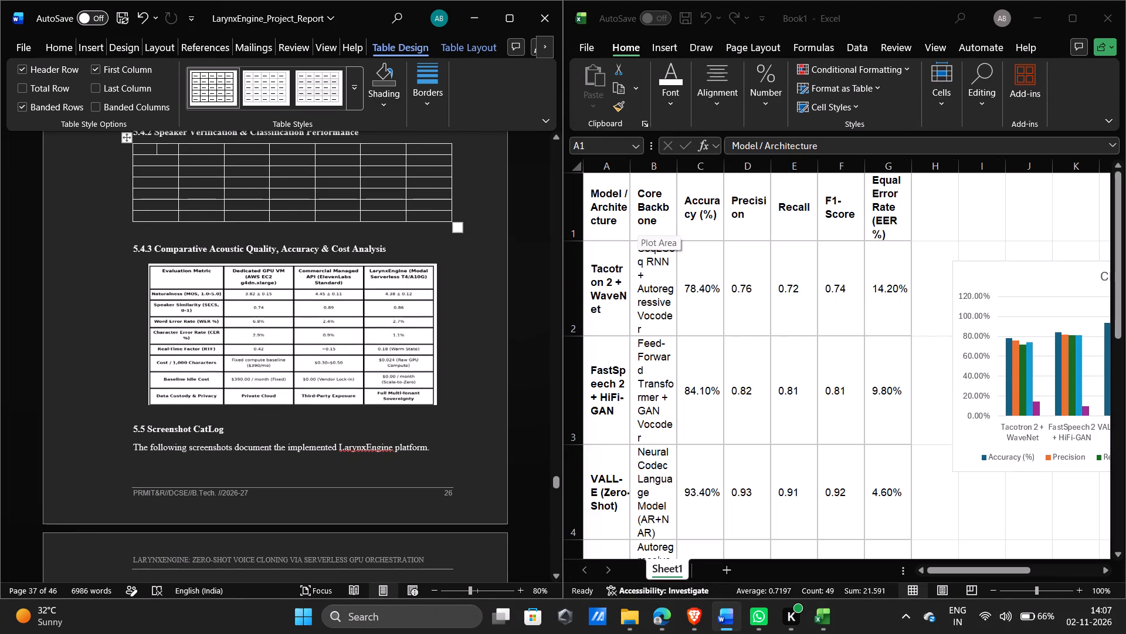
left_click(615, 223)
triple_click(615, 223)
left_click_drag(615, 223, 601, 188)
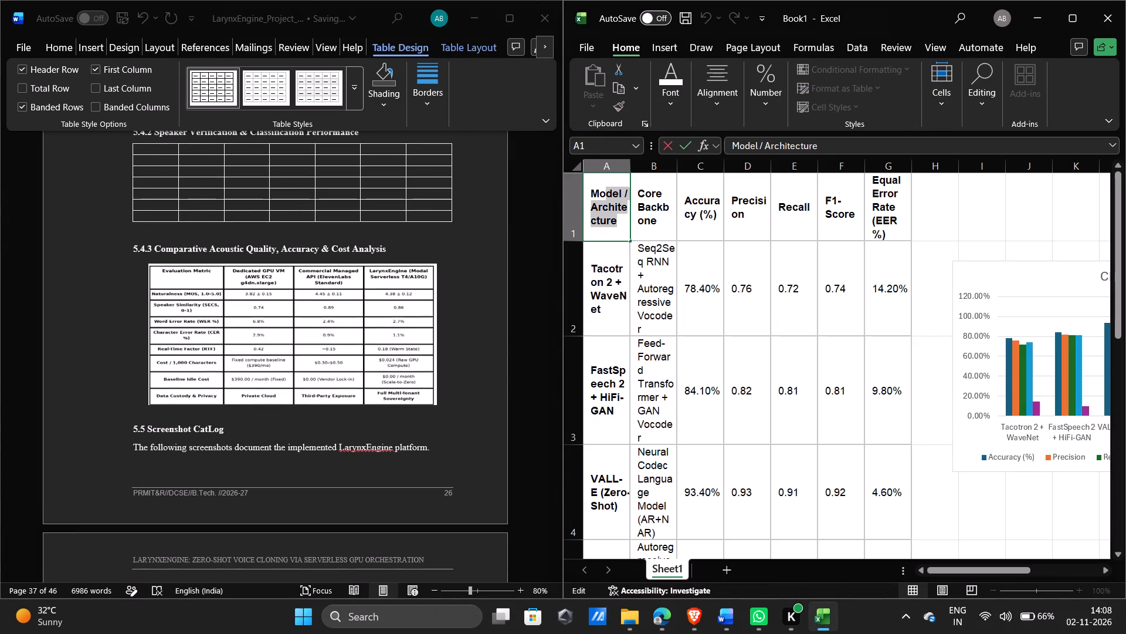
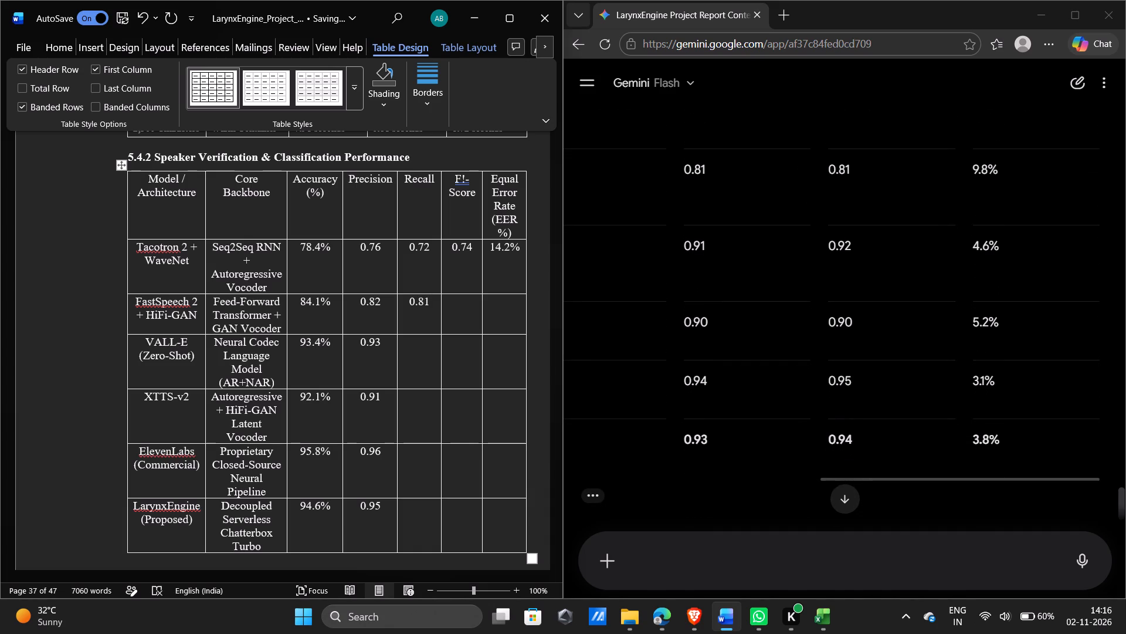
key("Right")
type("0.81")
key("Right")
type("9.8")
key("shift+percent")
Complete the VALL-E (Zero-Shot) row with recall 0.91, F1-score 0.92 and equal error rate 4.6%.
key("Down")
key("Left")
key("Left")
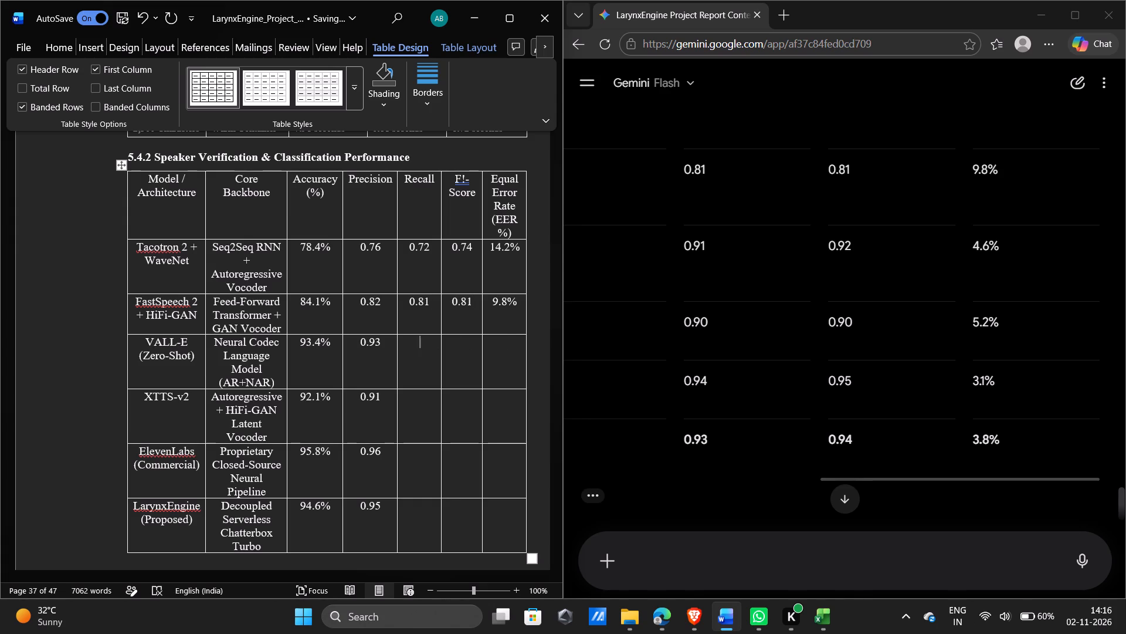
type("0.91")
key("Right")
type("0.92")
key("Right")
type("4.")
key("6")
key("shift+percent")
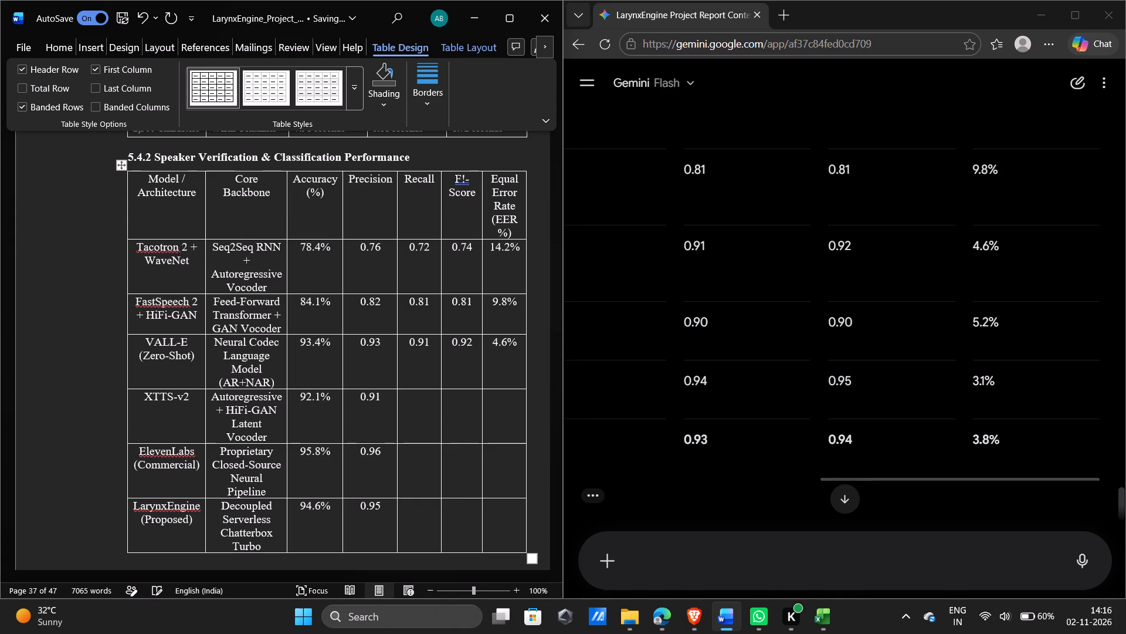
Complete the XTTS-v2 row with recall 0.90, F1-score 0.90 and equal error rate 5.2%.
key("Down")
key("Left")
key("Left")
type("0.")
type("95")
key("BackSpace")
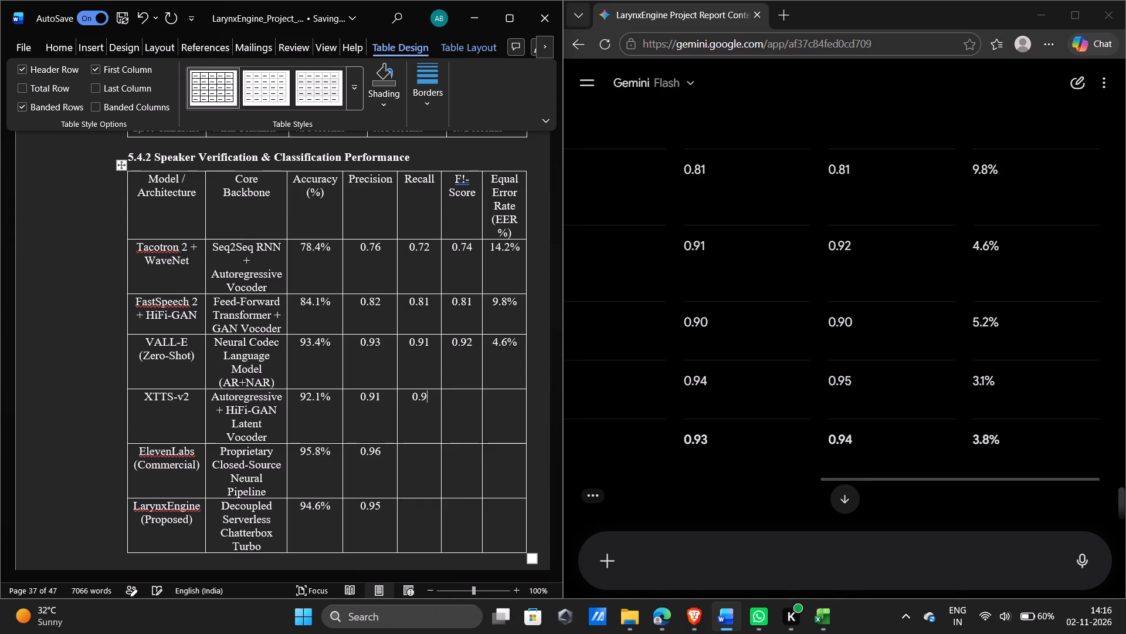
key("0")
key("Right")
type("0.90")
key("Right")
key("5")
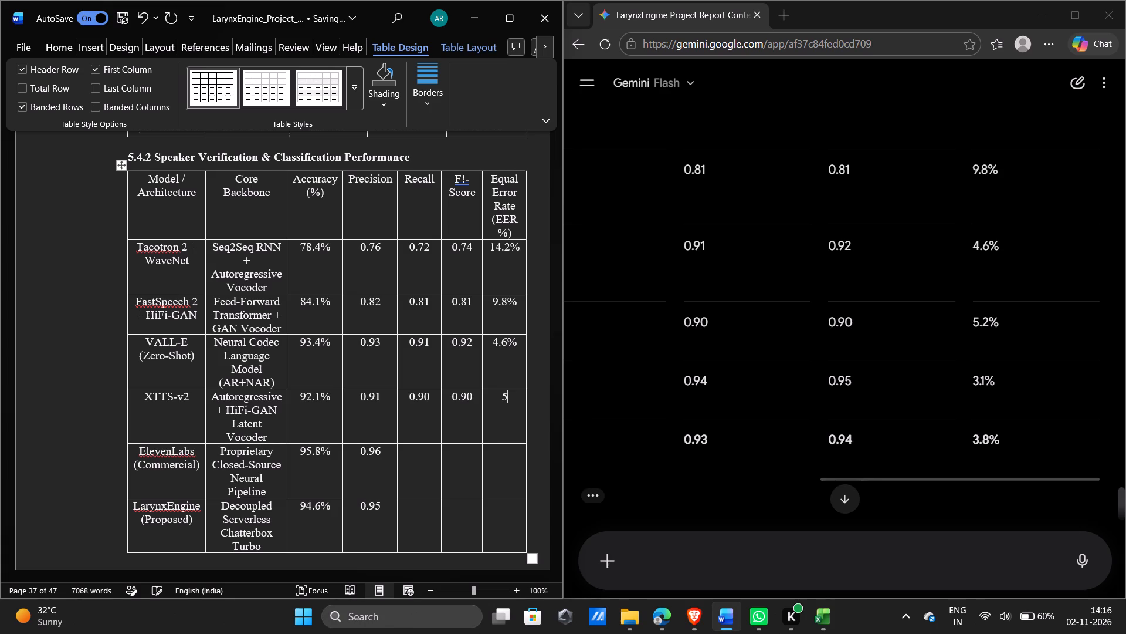
type(".2%")
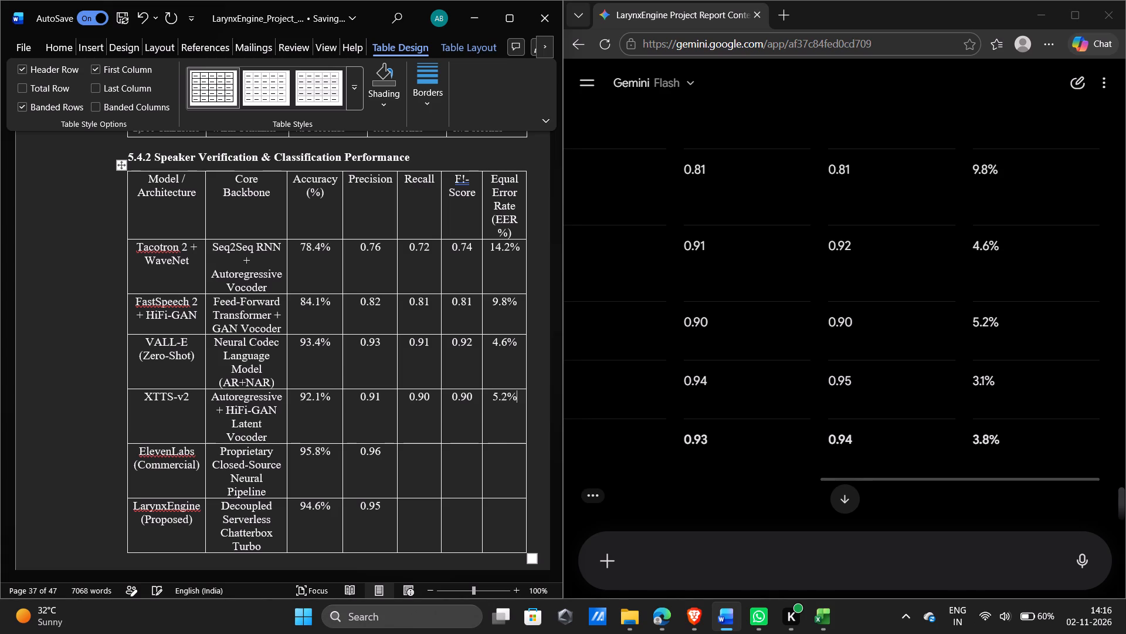
Enter the equal error rates 3.1% for ElevenLabs and 3.8% for LarynxEngine in the table's last column.
key("Down")
type("3.1")
key("shift+percent")
key("Down")
type("3.")
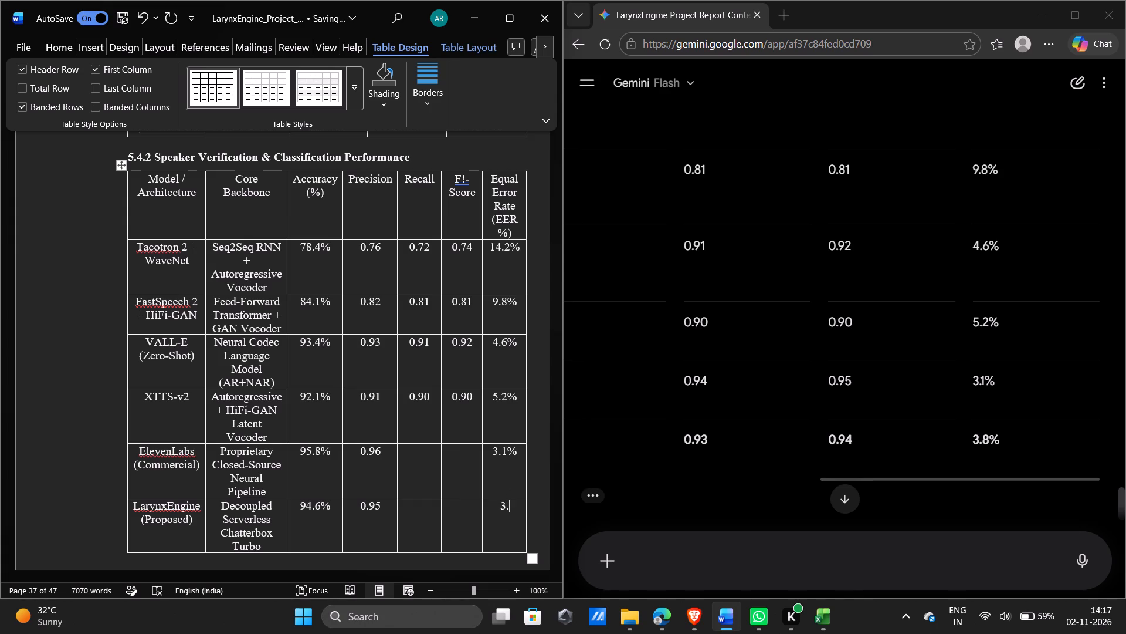
key("8")
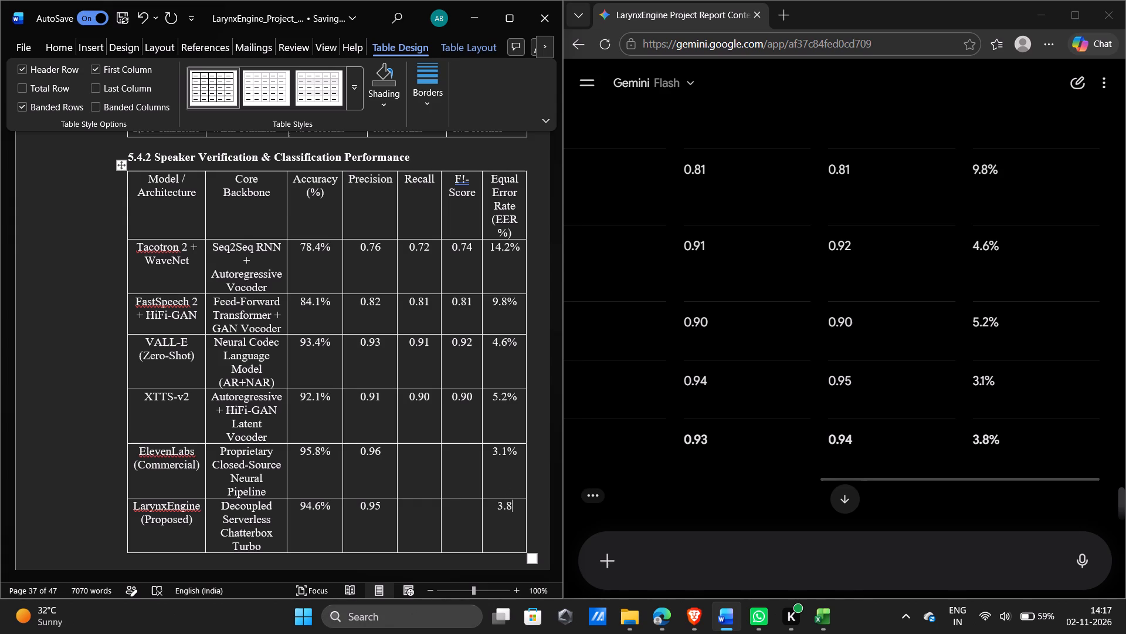
key("shift+percent")
Fill the ElevenLabs (Commercial) row's remaining cells with recall 0.94 and F1-score 0.95.
key("Left")
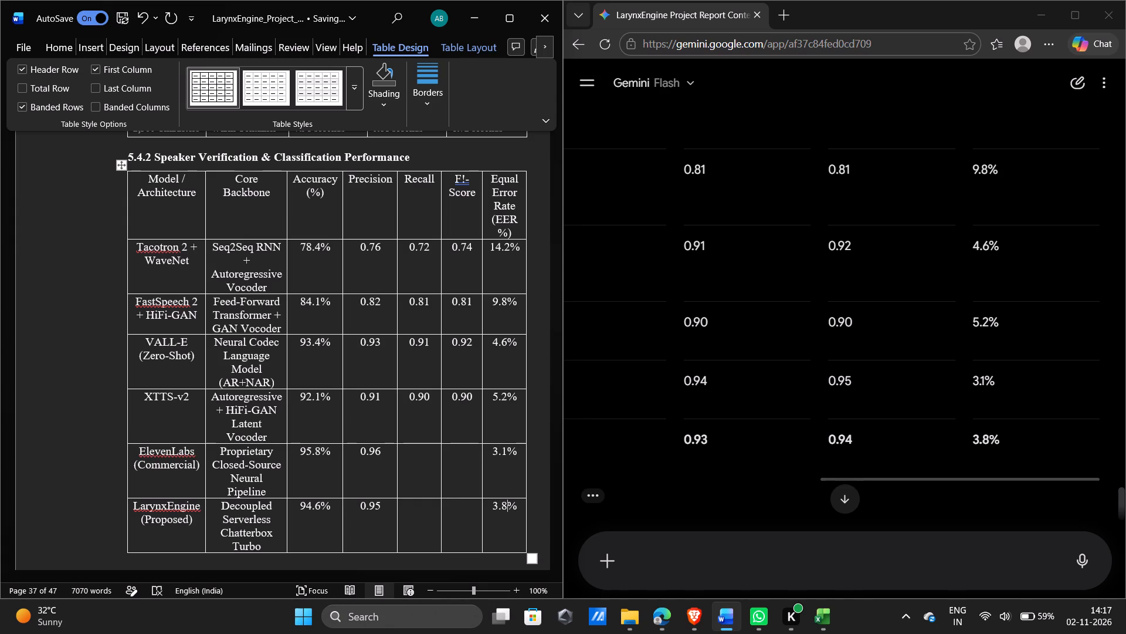
key("Left")
key("Left")
key("Left")
key("Left")
key("Up")
key("Left")
type("0.94")
key("Right")
type("0.")
type("95")
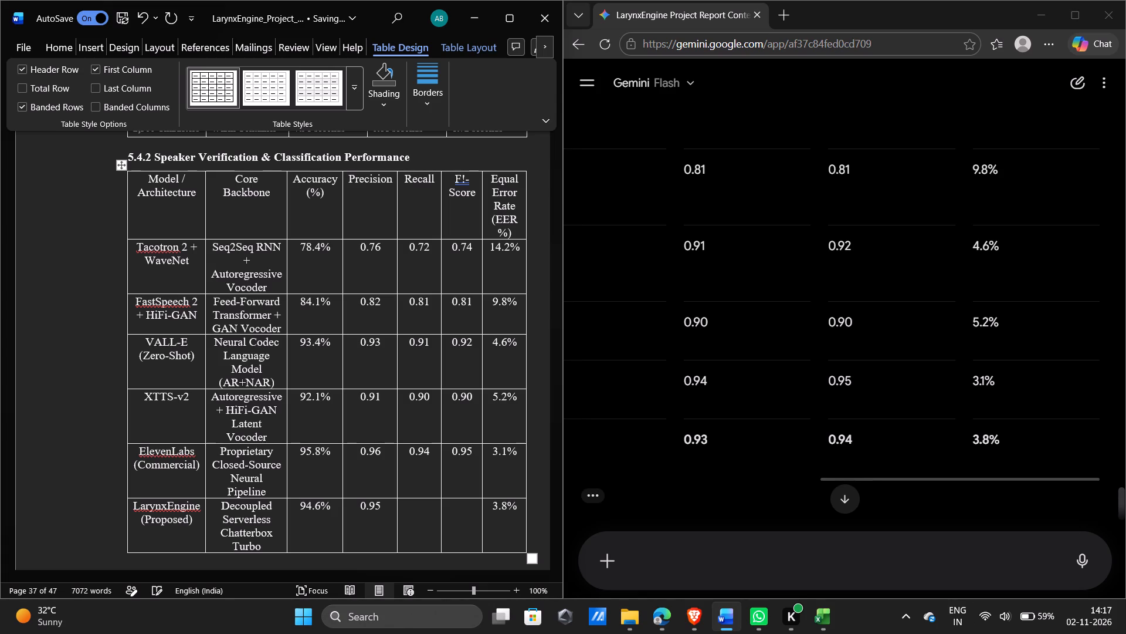
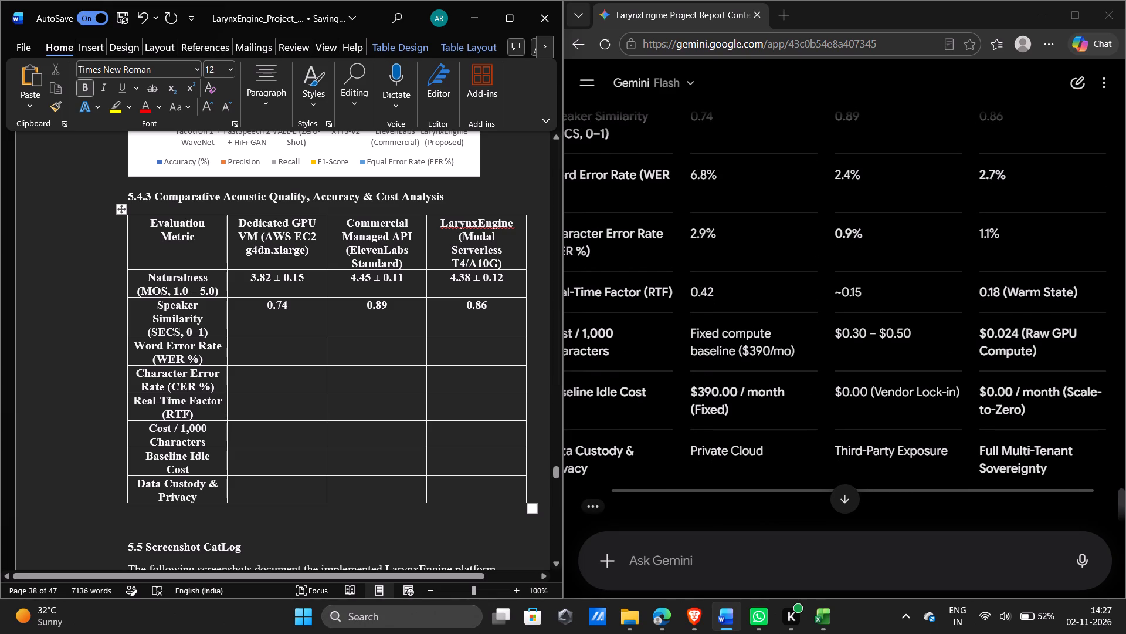
type("6.8")
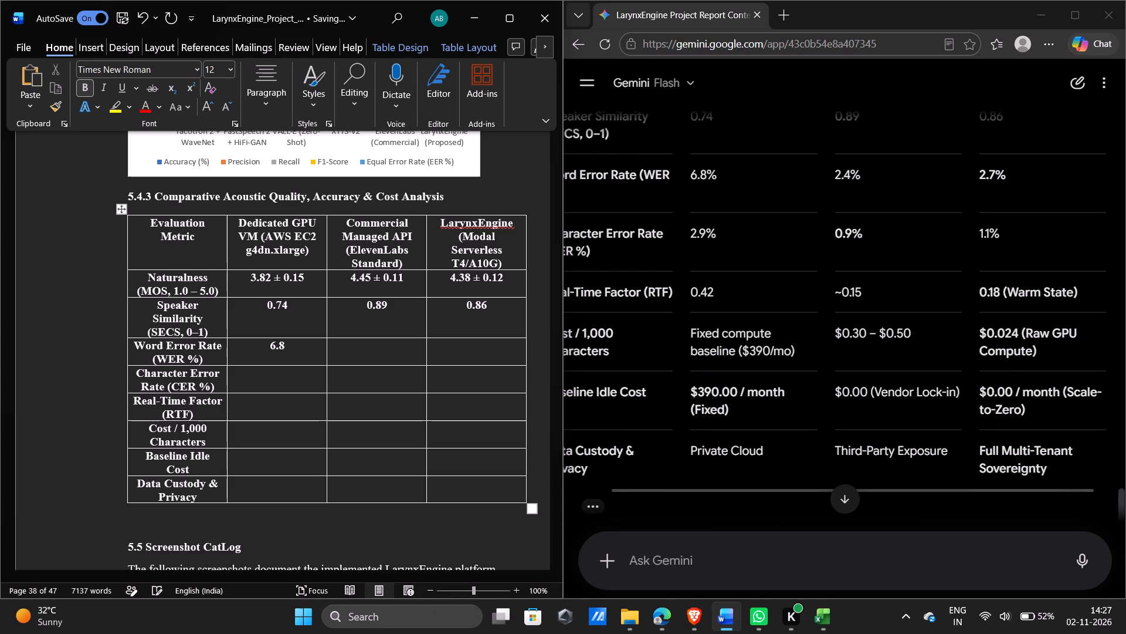
key("shift+percent")
key("Right")
key("Right")
key("Left")
key("Left")
key("Right")
type("2.4")
key("shift+percent")
key("Right")
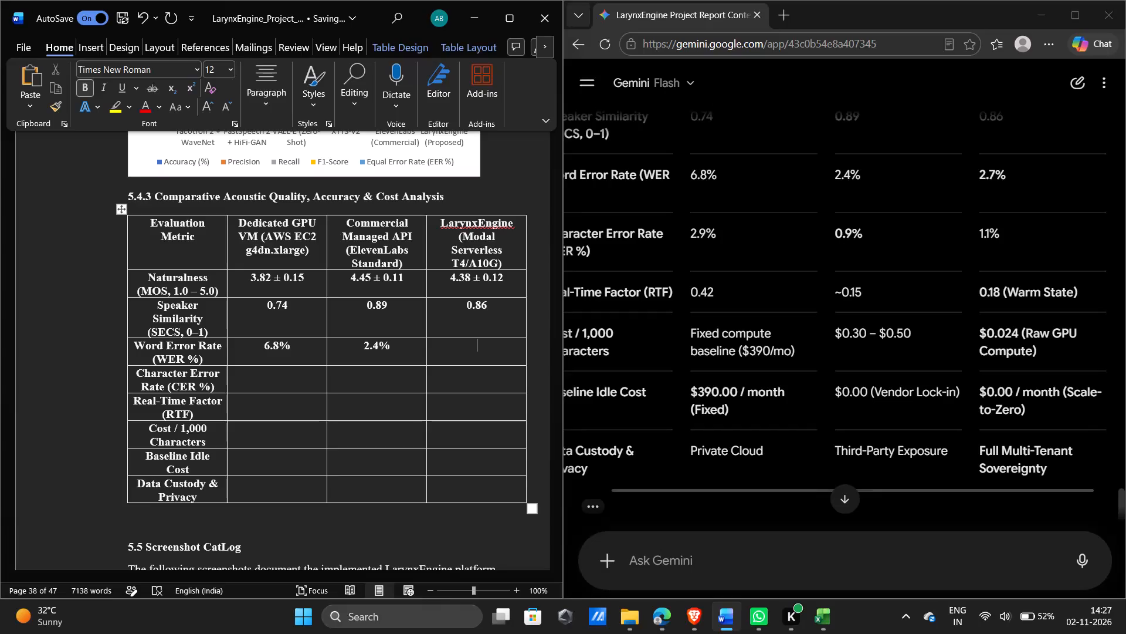
type("2.")
key("7")
key("shift+percent")
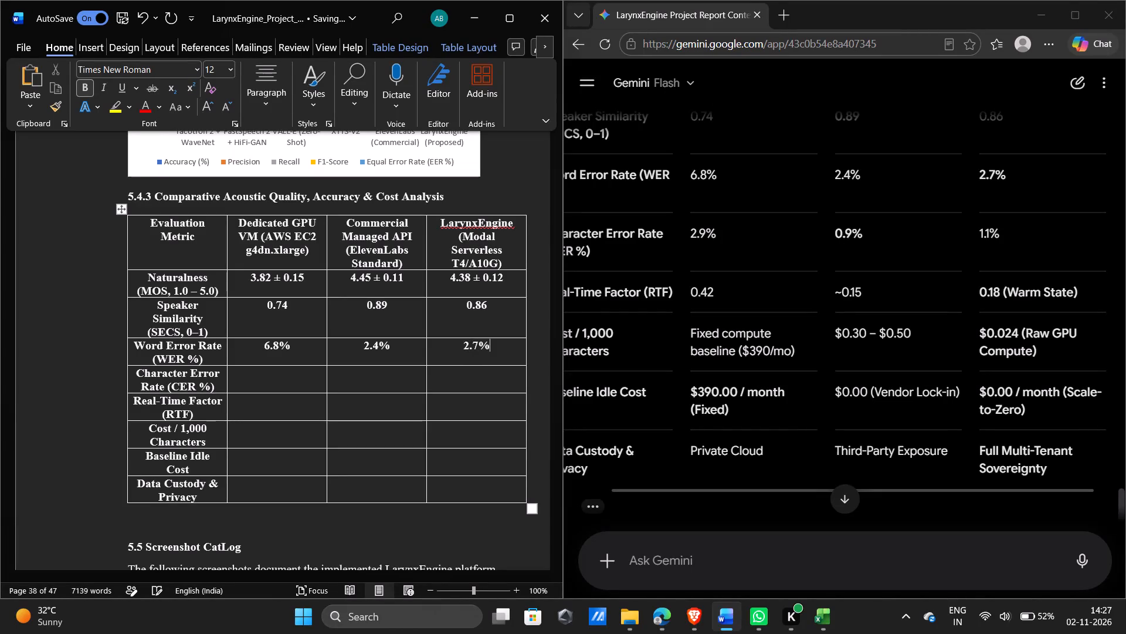
Fill the Character Error Rate row with 2.9% for Dedicated GPU VM, 0.9% for Commercial Managed API and 1.1% for LarynxEngine.
key("Down")
key("Left")
key("Left")
key("Left")
key("Right")
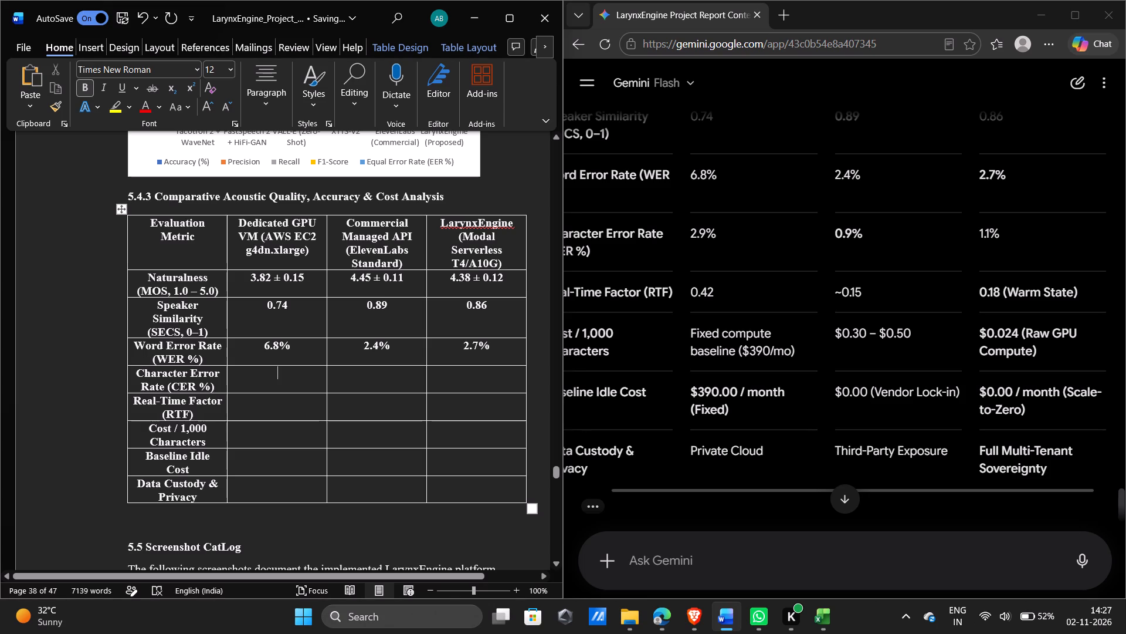
type("2.9")
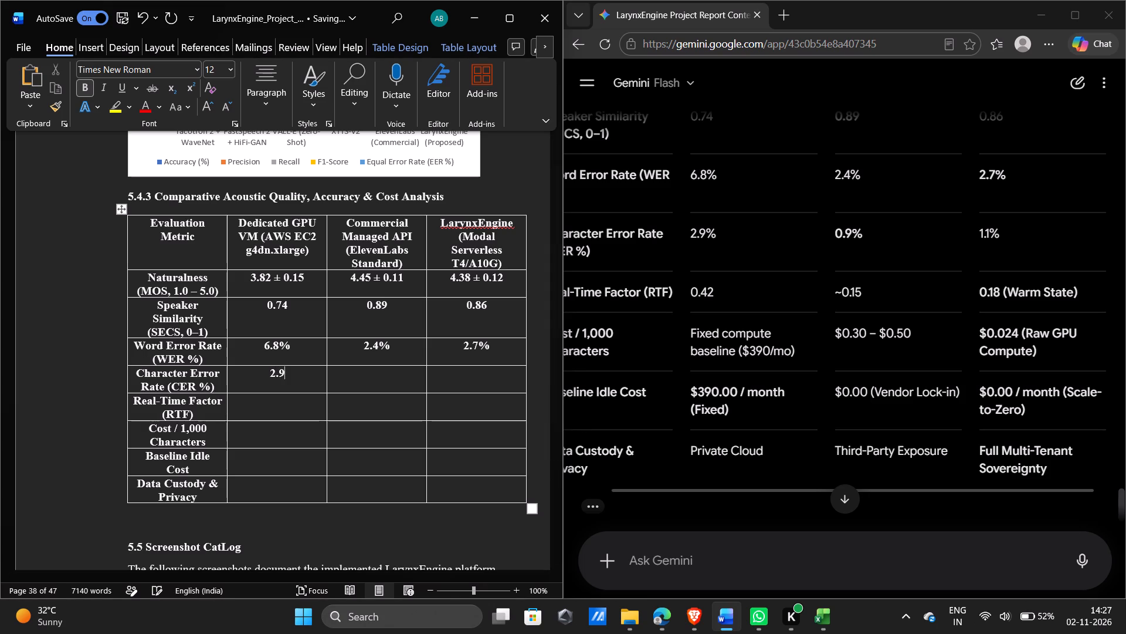
key("shift+percent")
key("Right")
type("0.9")
key("shift+percent")
key("Right")
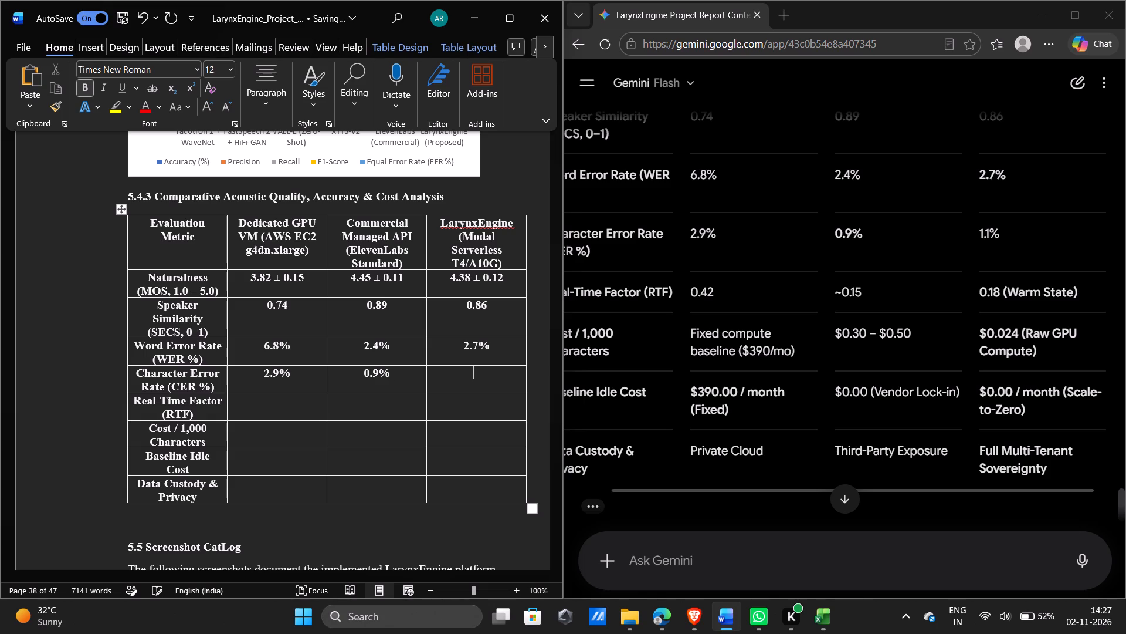
type("1.1")
key("shift+percent")
Fill the Real-Time Factor row with 0.42 for Dedicated GPU VM, ~0.15 for Commercial Managed API and 0.18 for LarynxEngine.
key("Down")
key("Left")
key("Left")
key("Left")
key("Right")
type("0.42")
key("Right")
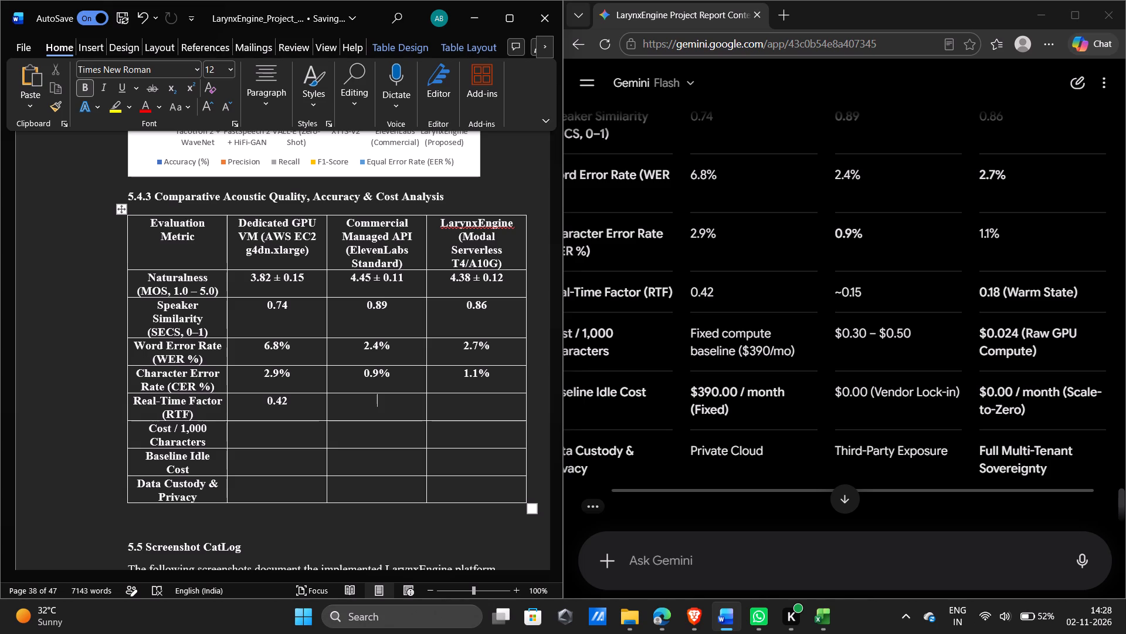
key("shift+asciitilde")
type("0.1")
key("5")
key("Right")
type("0.")
key("1")
key("8")
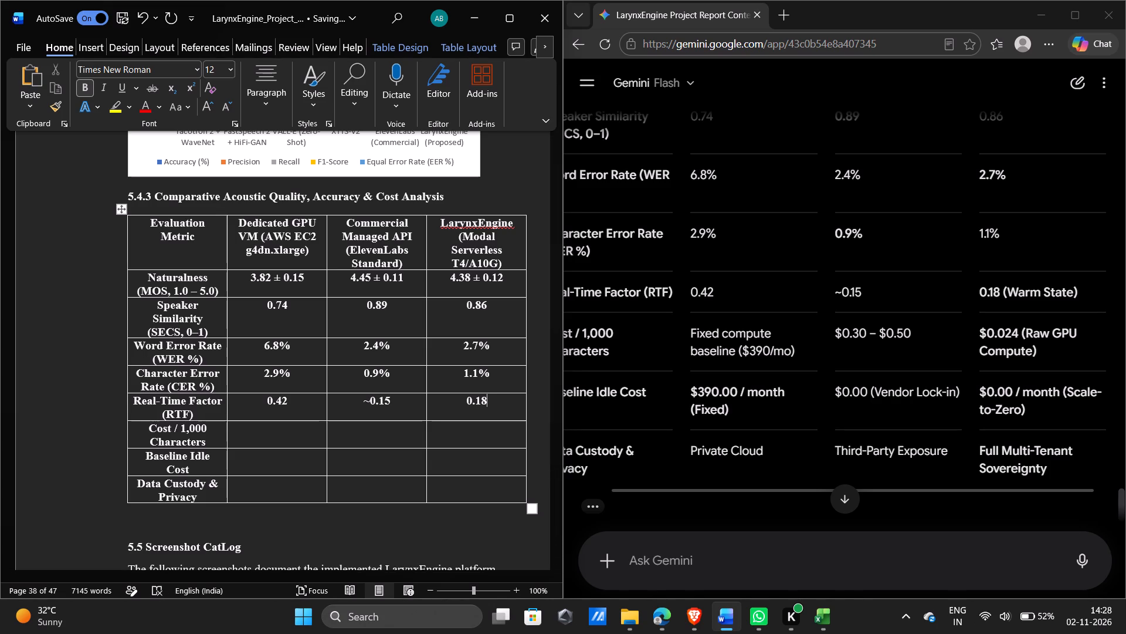
Copy "Fixed compute baseline ($390/mo)" from Gemini into the Dedicated GPU VM cell of the Word table's Cost / 1,000 Characters row.
left_click_drag(691, 334, 745, 349)
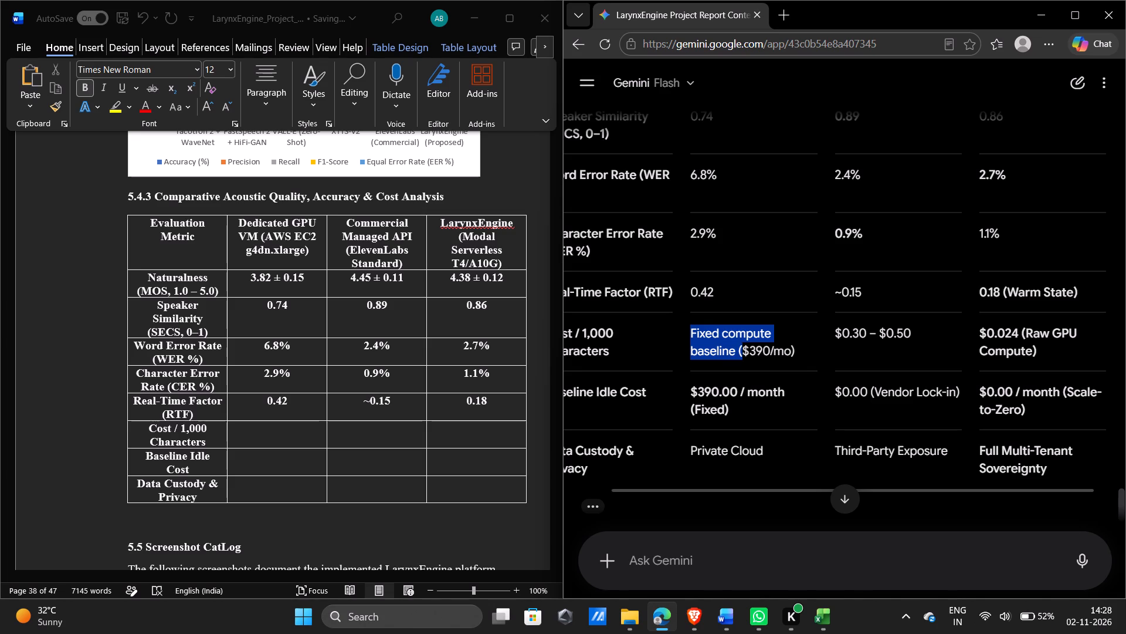
left_click_drag(745, 349, 794, 349)
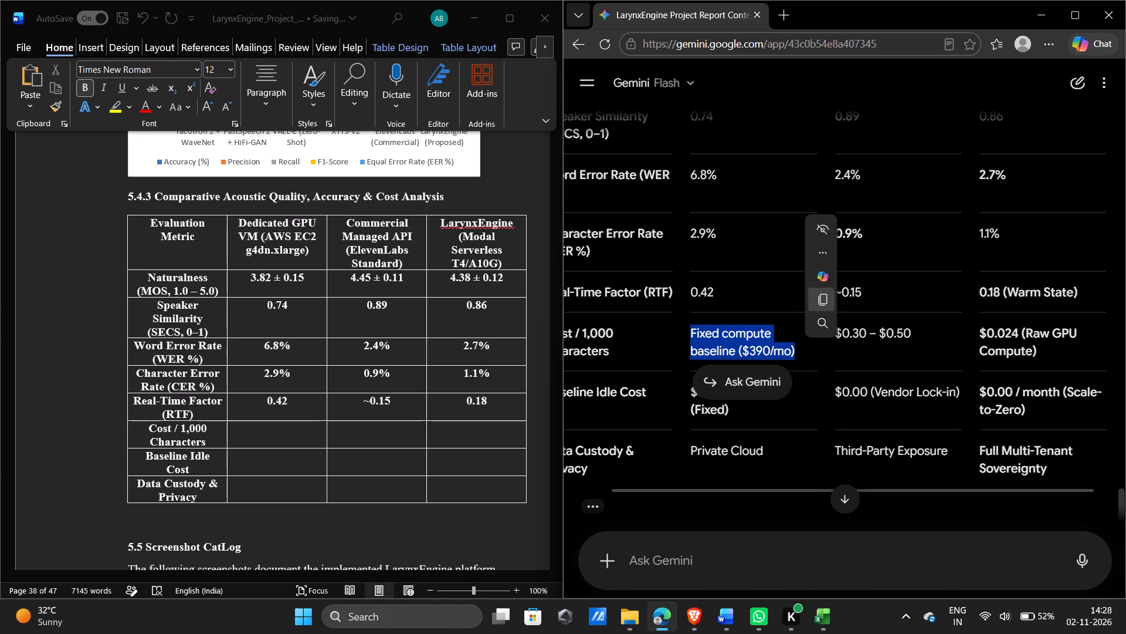
left_click(821, 303)
left_click(273, 428)
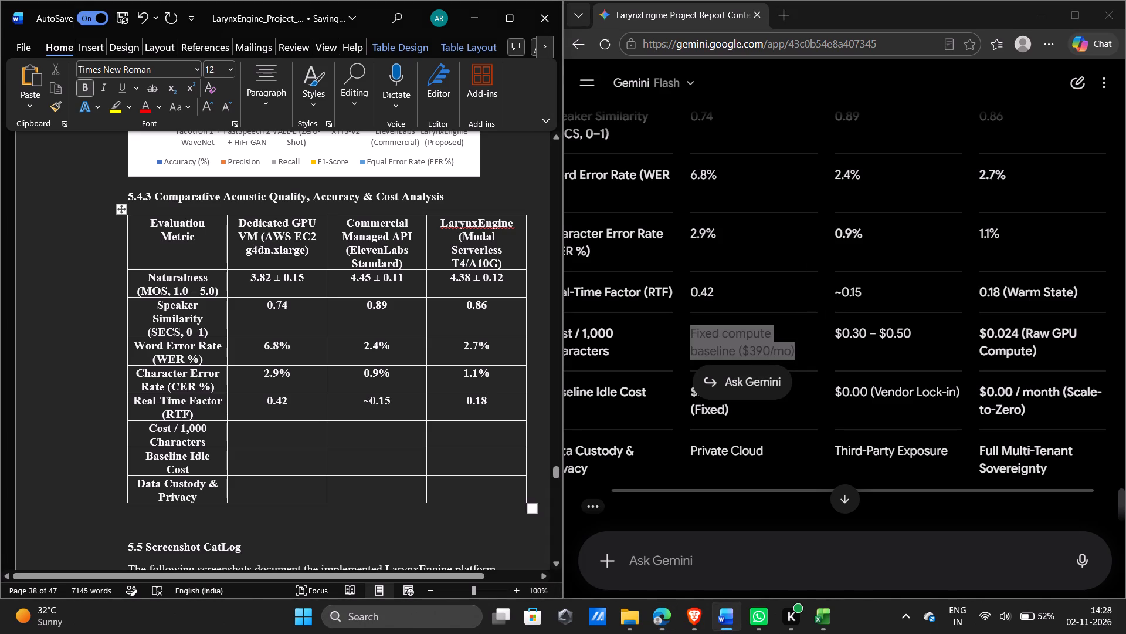
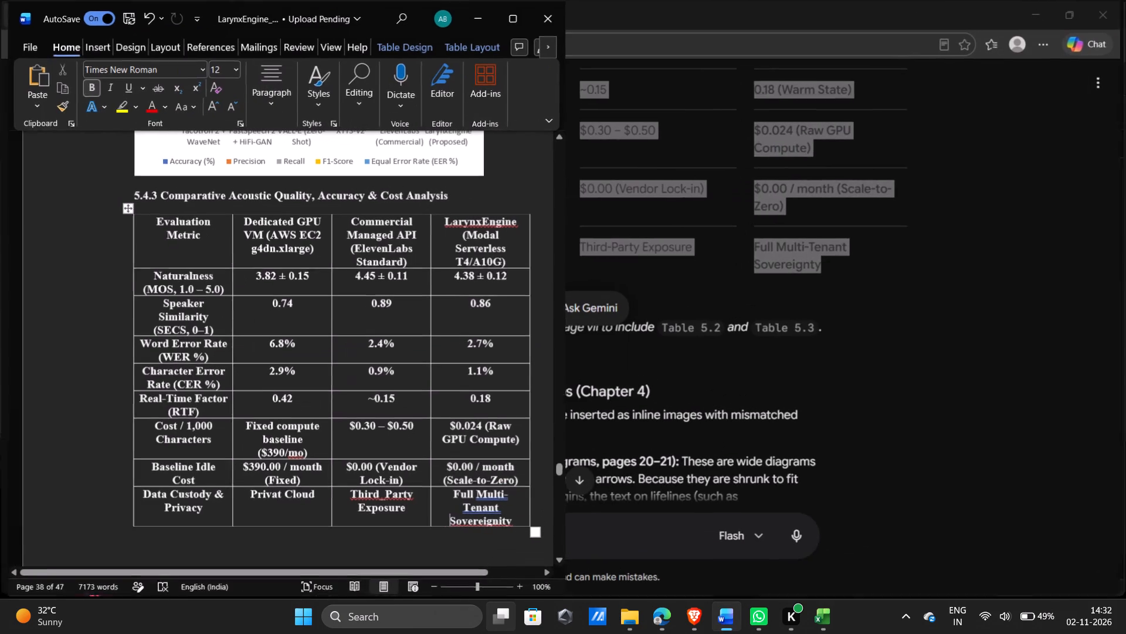
left_click_drag(144, 218, 296, 336)
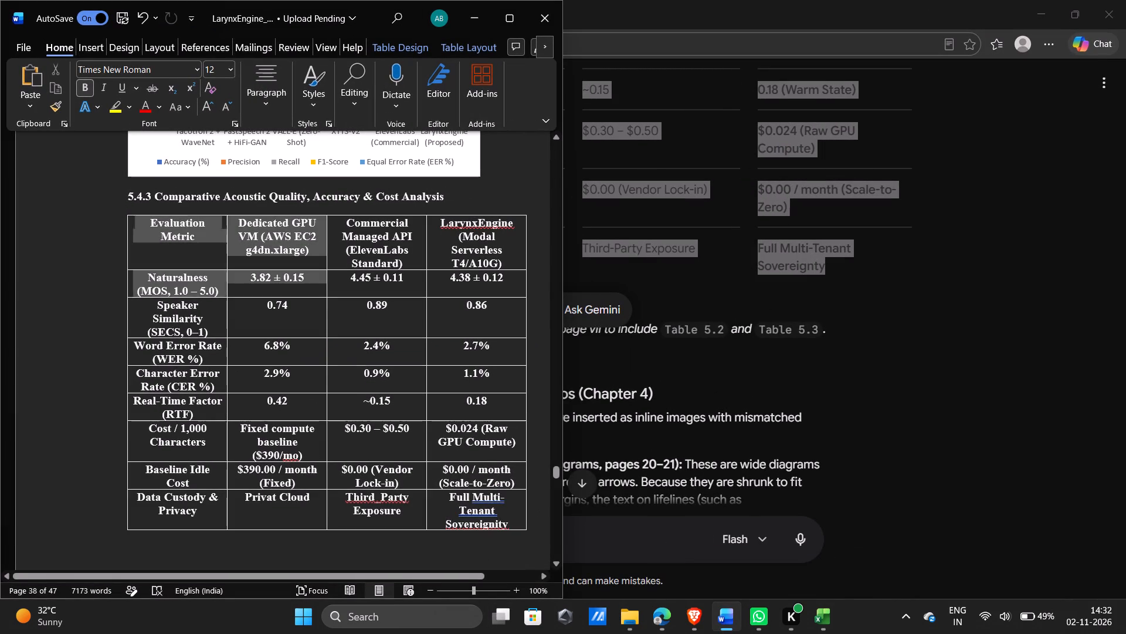
left_click_drag(296, 336, 503, 512)
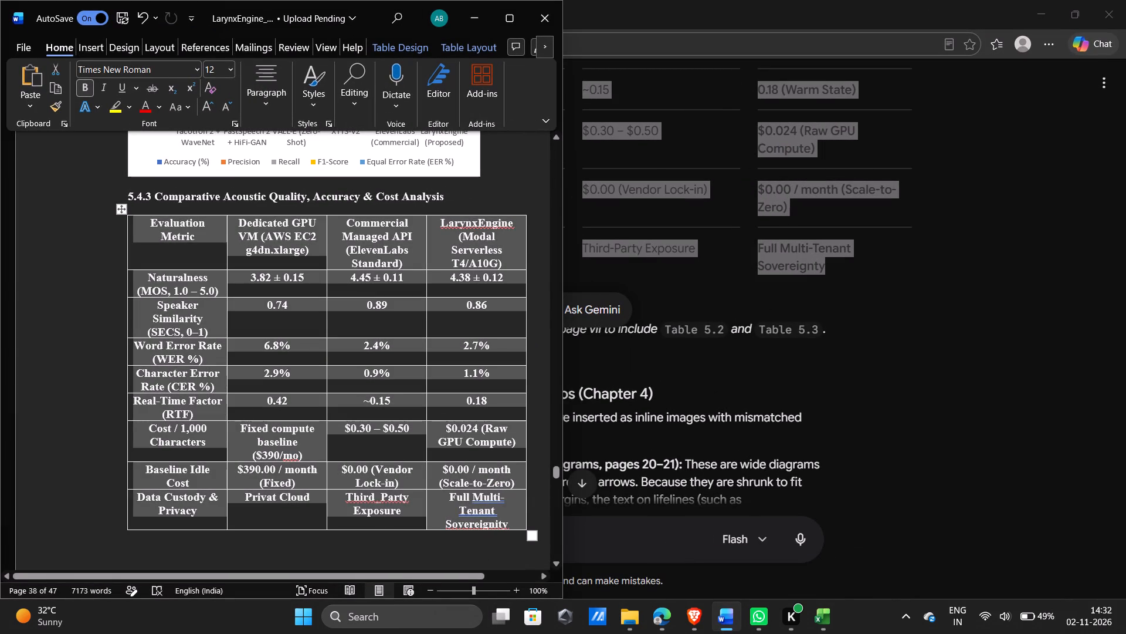
key("ctrl+c")
Return to Book2, undo the paste of the Gemini text, and paste the copied Word table starting at cell A1.
left_click(665, 185)
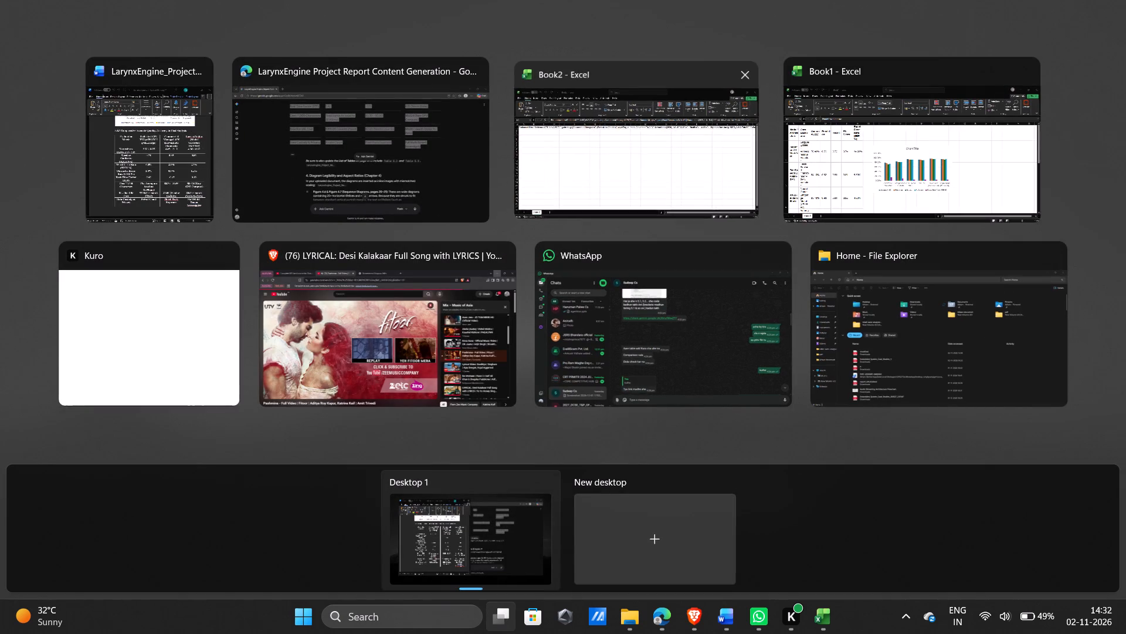
left_click(138, 13)
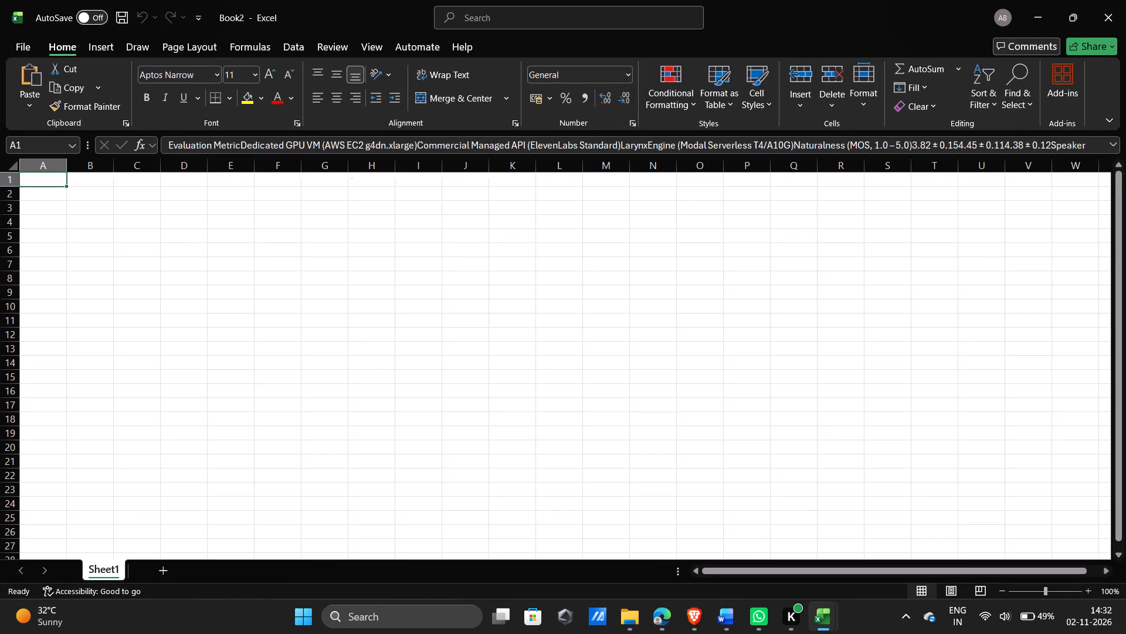
left_click(41, 184)
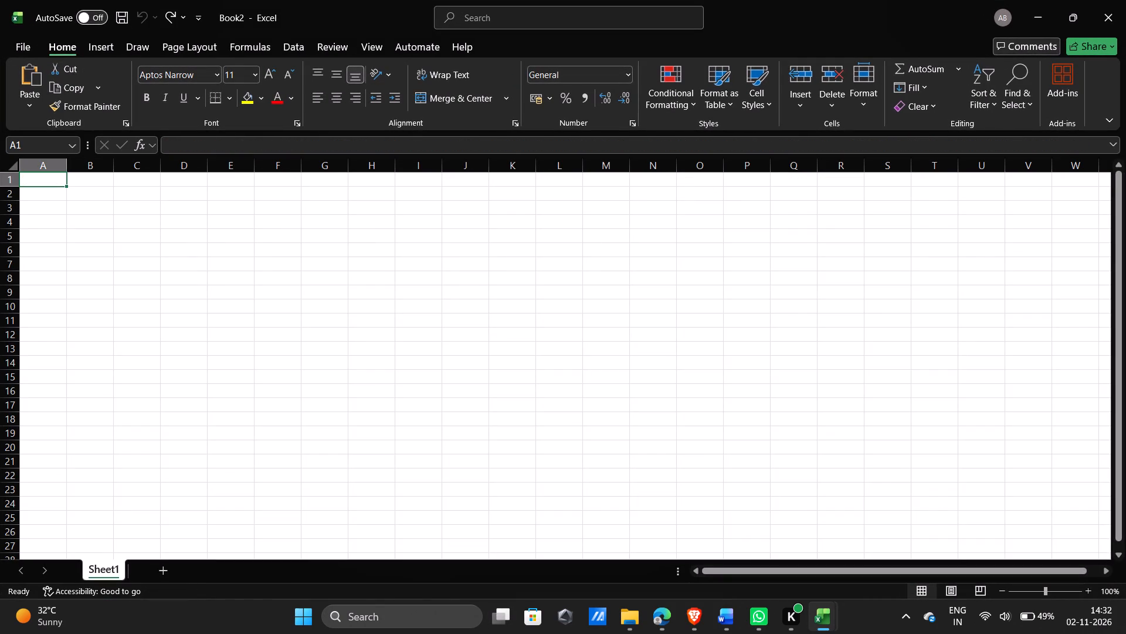
left_click(42, 183)
left_click(42, 183)
key("ctrl+v")
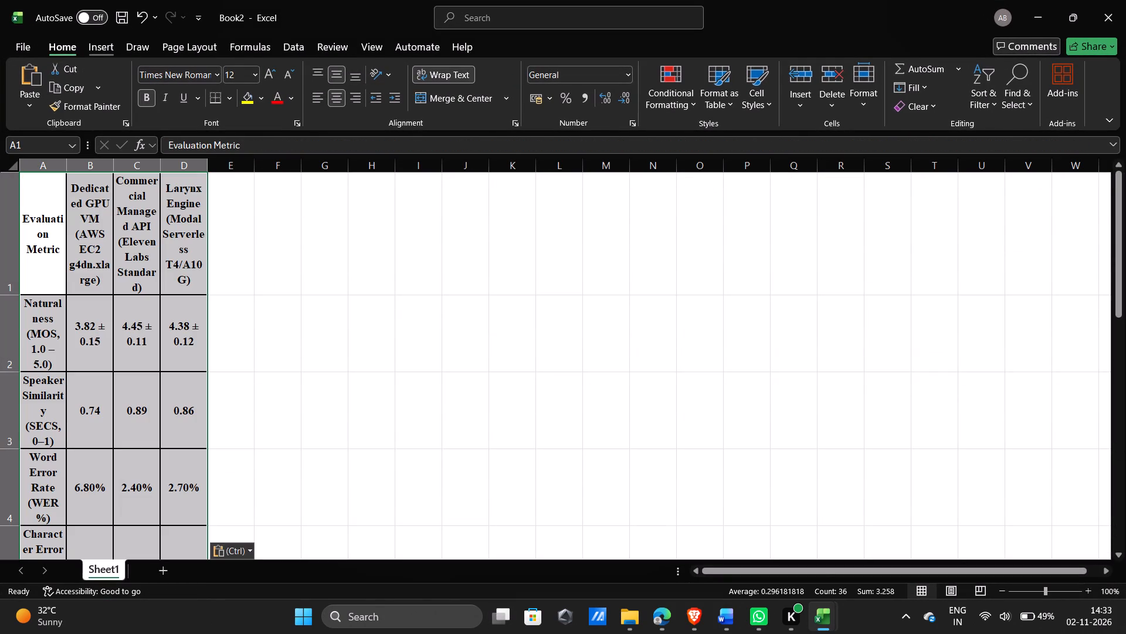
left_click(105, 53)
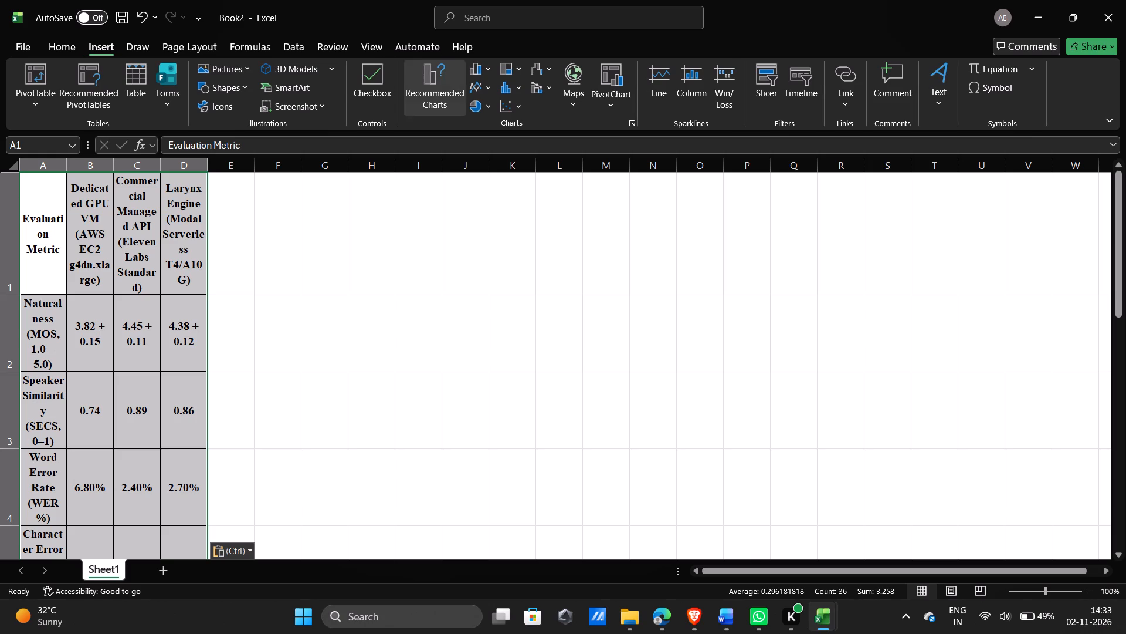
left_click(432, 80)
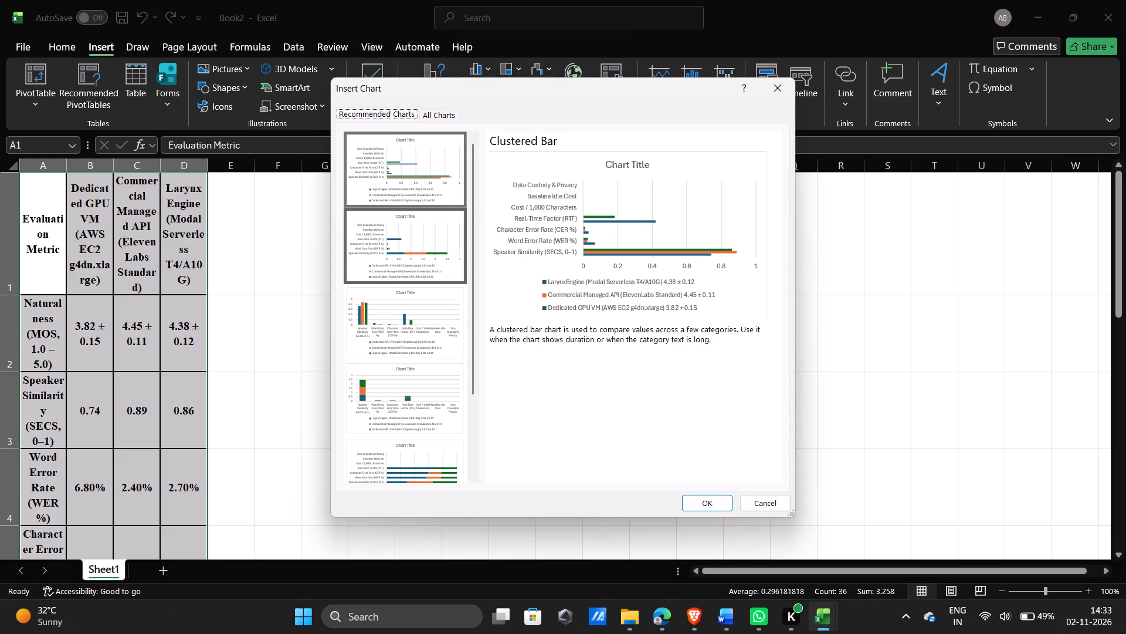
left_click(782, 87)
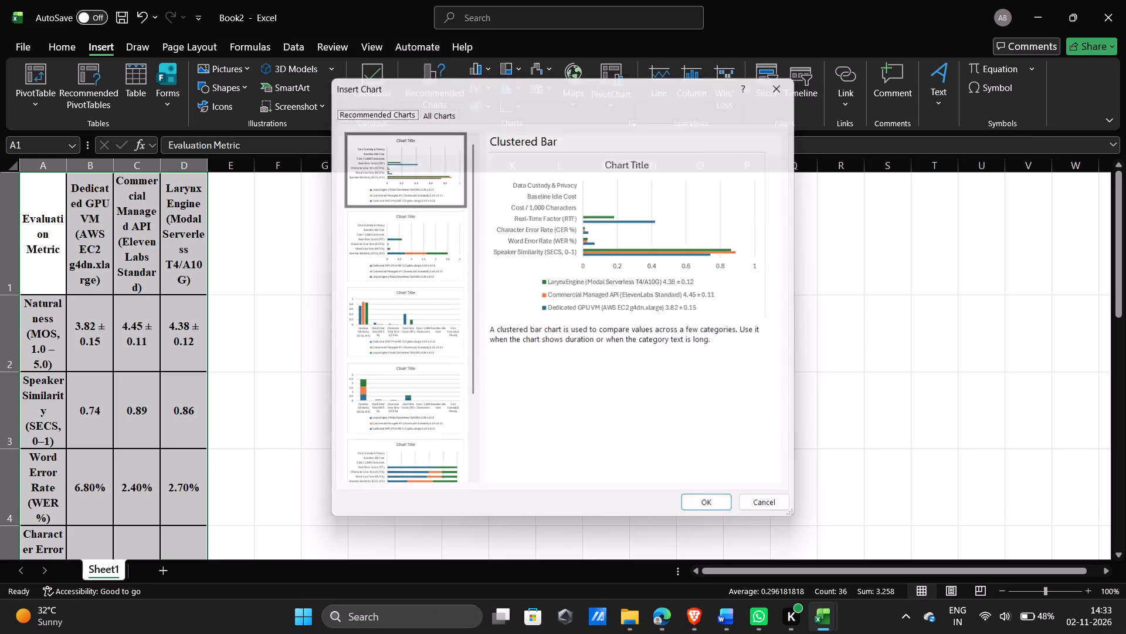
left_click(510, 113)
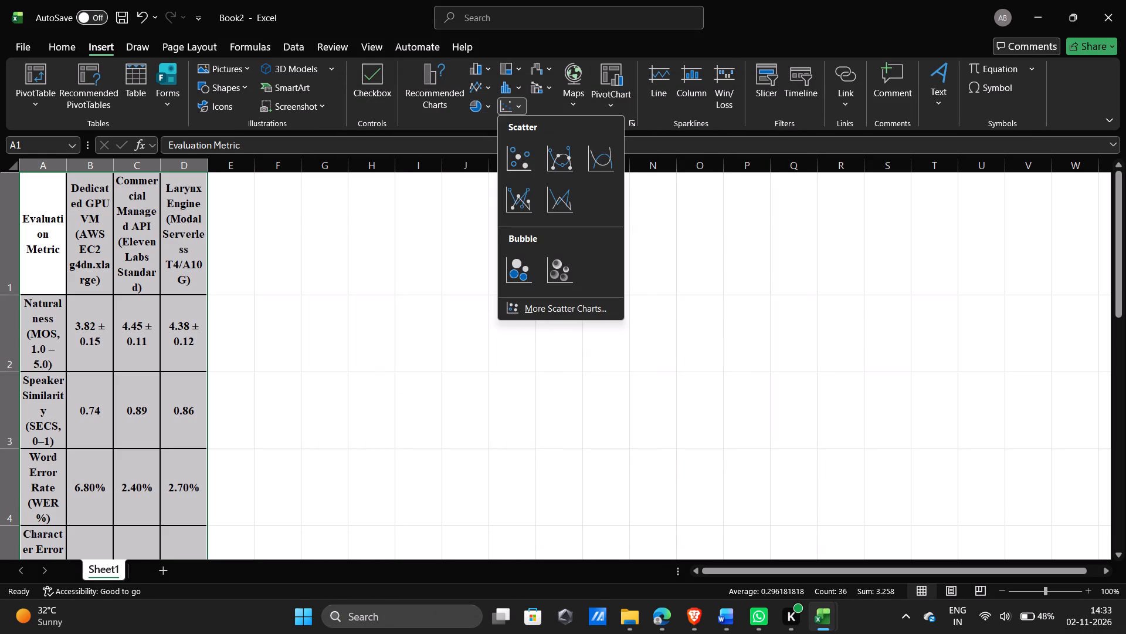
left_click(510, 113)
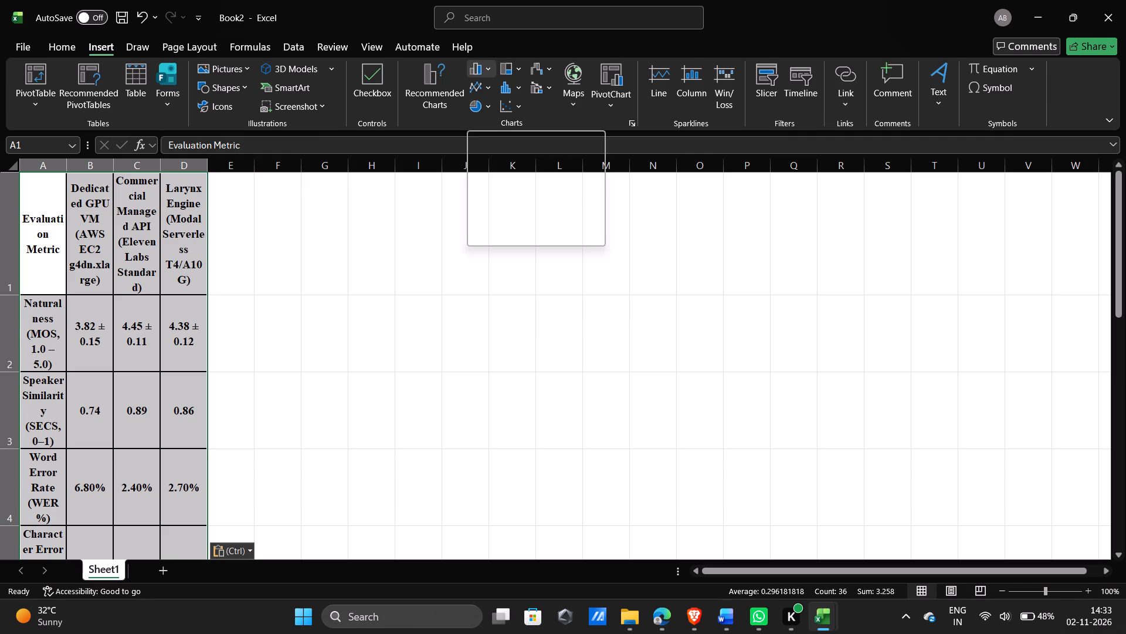
Insert the recommended Clustered Bar chart from the pasted comparison table.
left_click(453, 82)
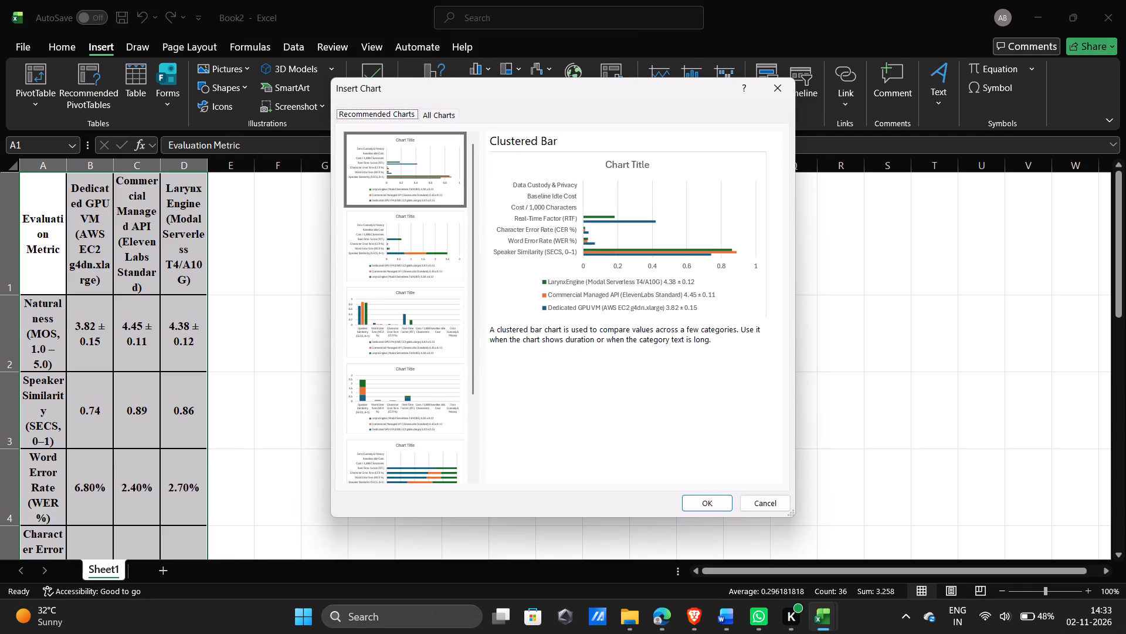
left_click(711, 510)
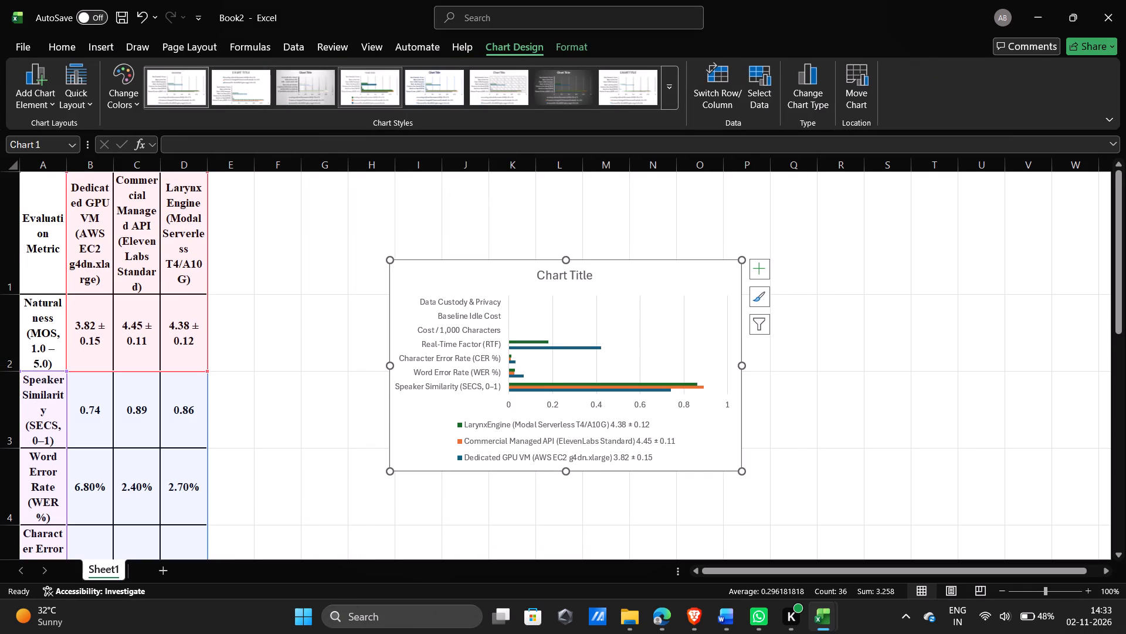
Change the comparison chart's type to Clustered Column, previewing the Line and Combo types before keeping Clustered Column.
left_click(814, 103)
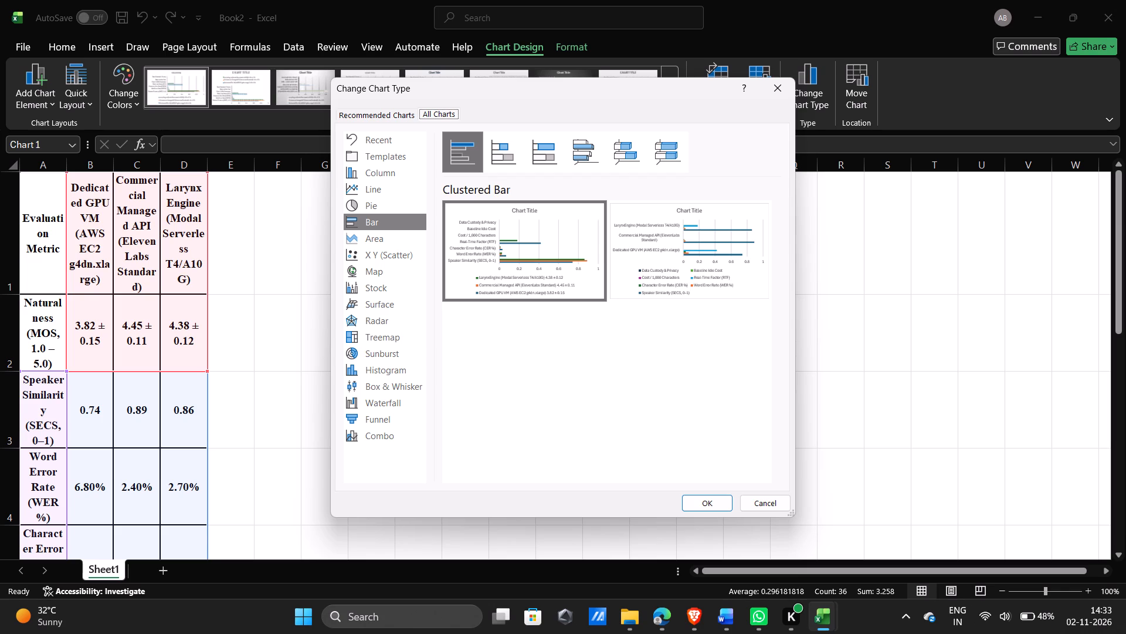
left_click(384, 170)
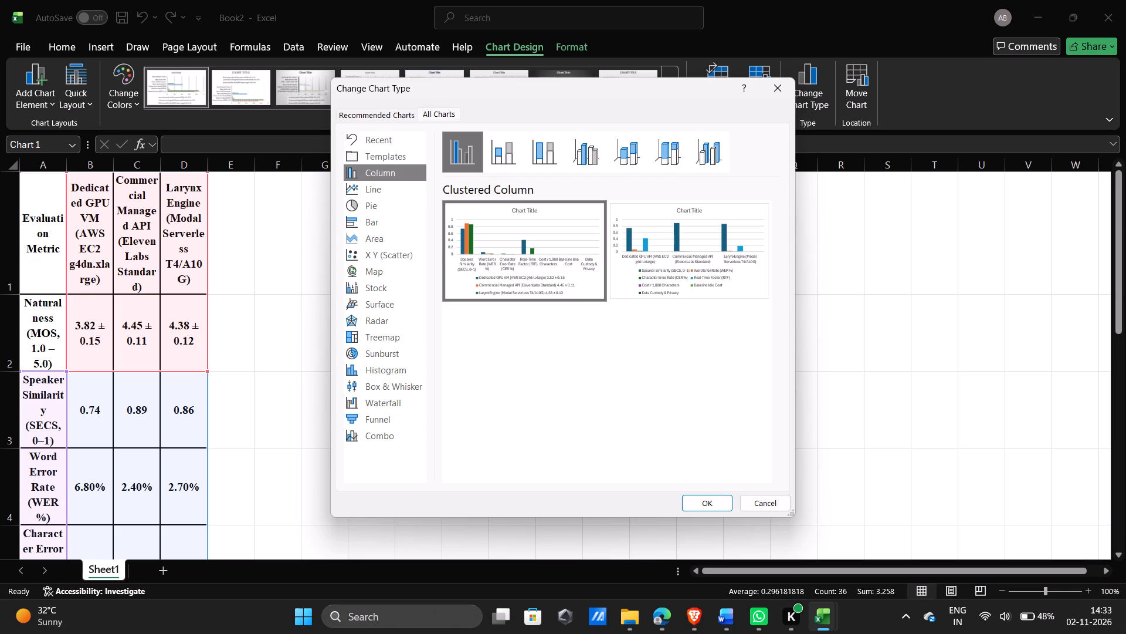
left_click(696, 499)
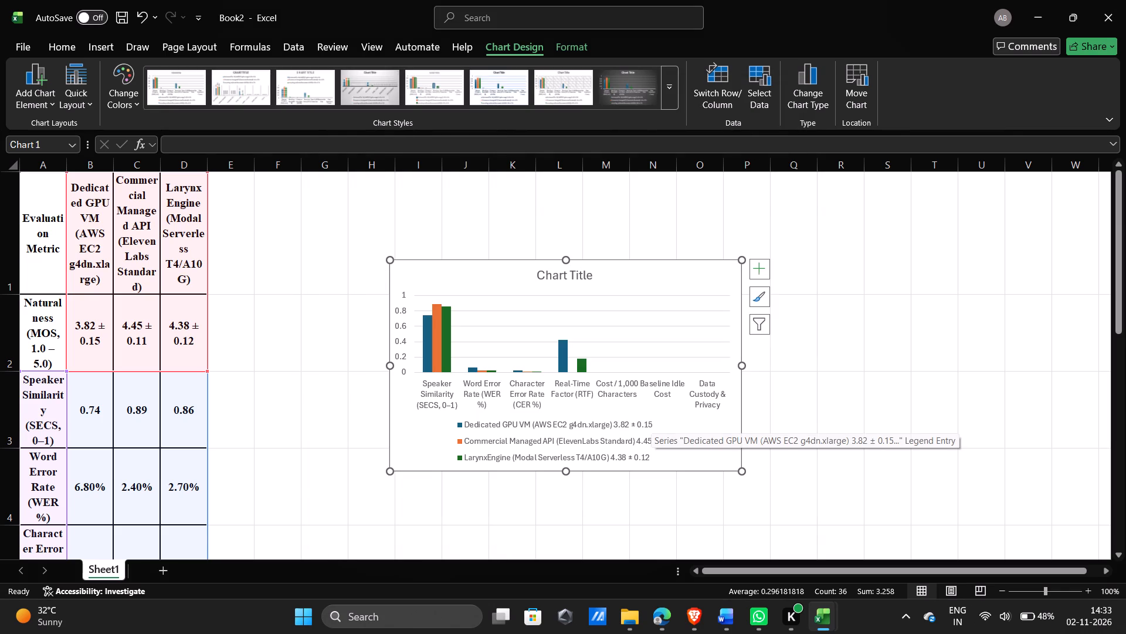
left_click(799, 100)
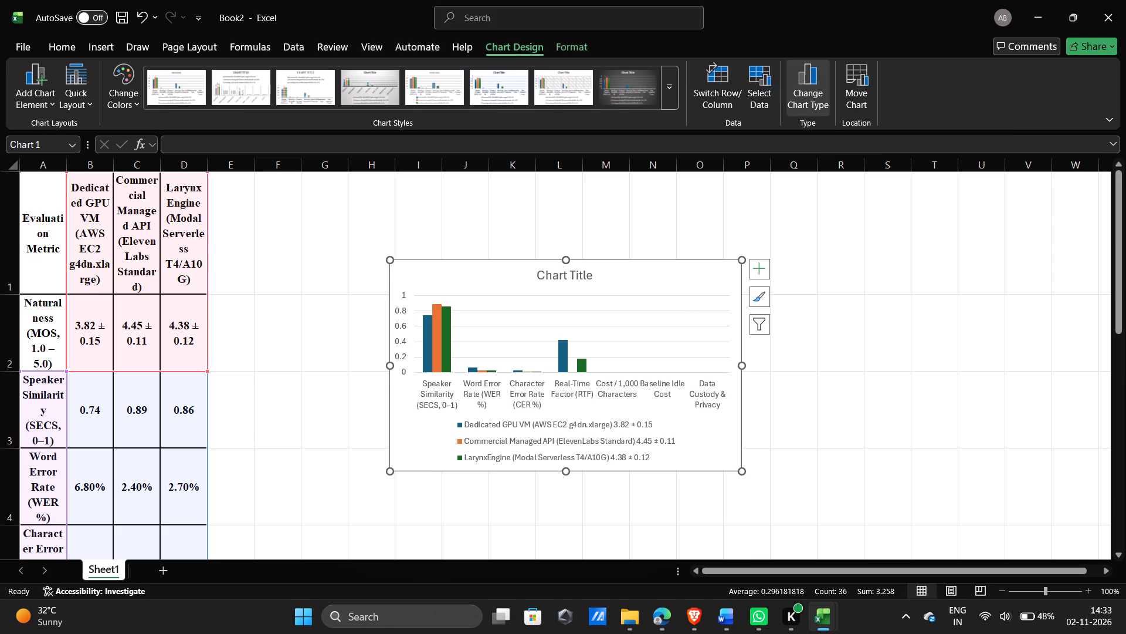
left_click(403, 183)
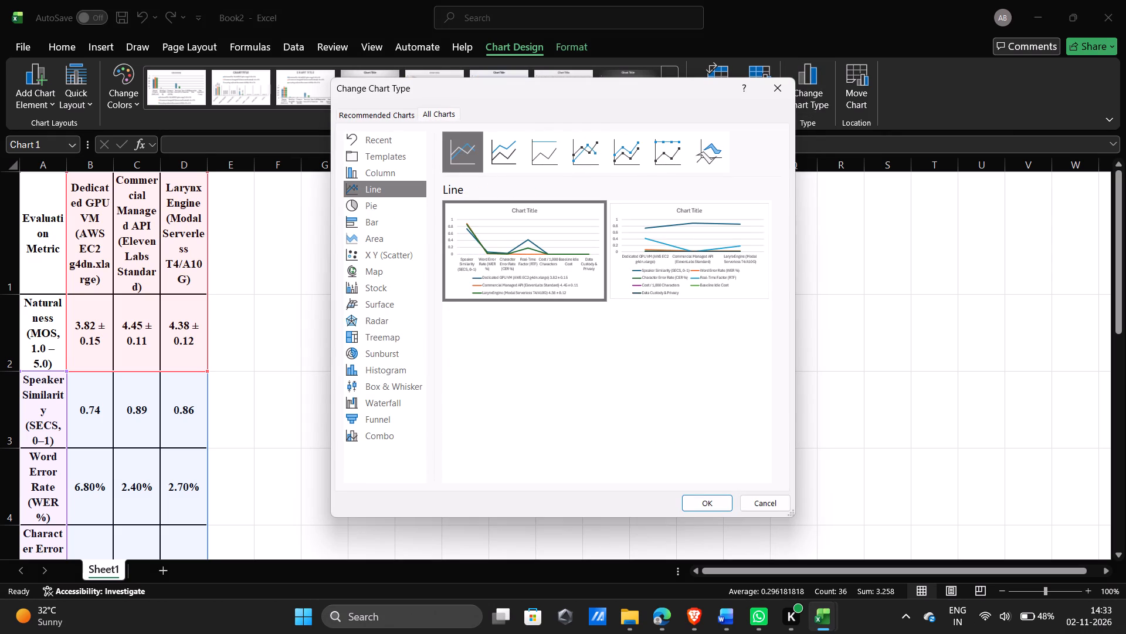
left_click(374, 434)
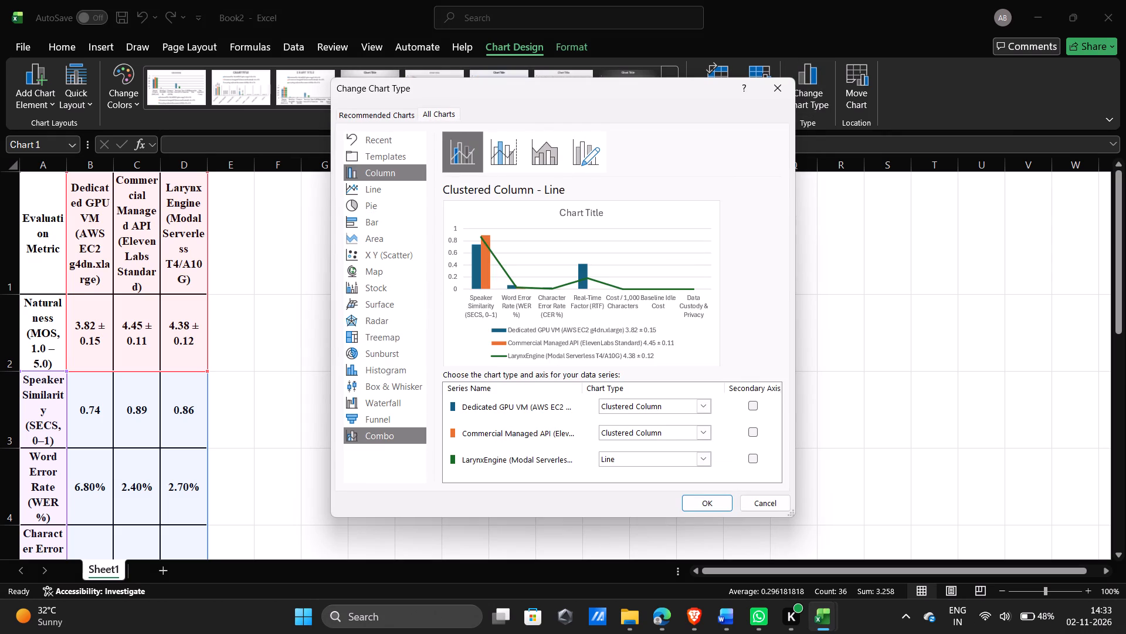
left_click(380, 166)
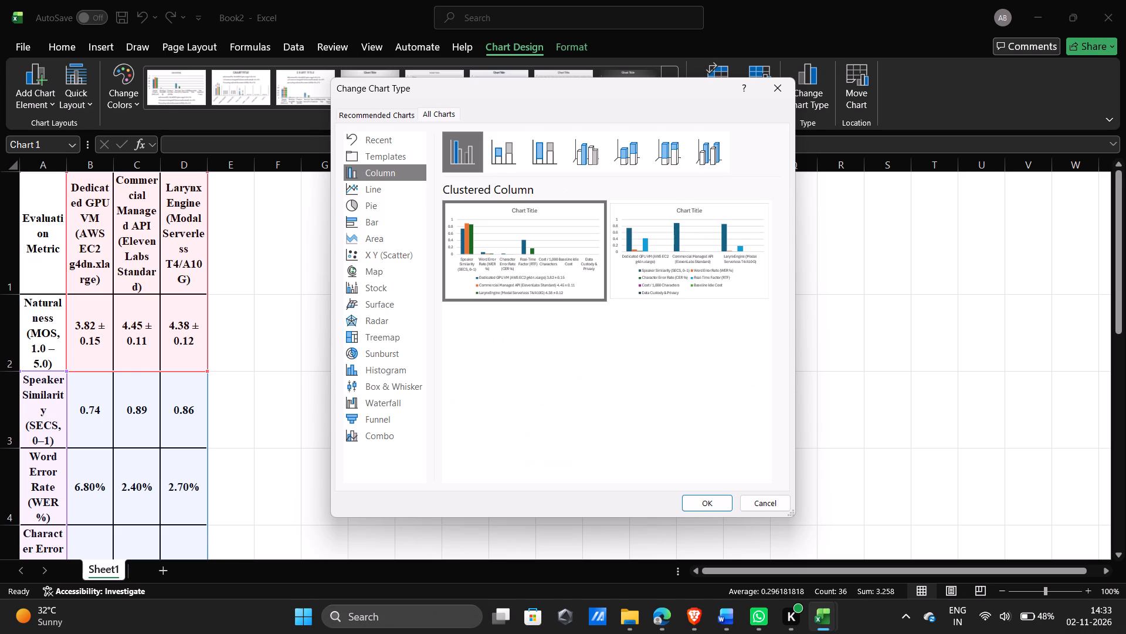
left_click(703, 504)
Copy the whole clustered column comparison chart in Book2.
left_click(557, 369)
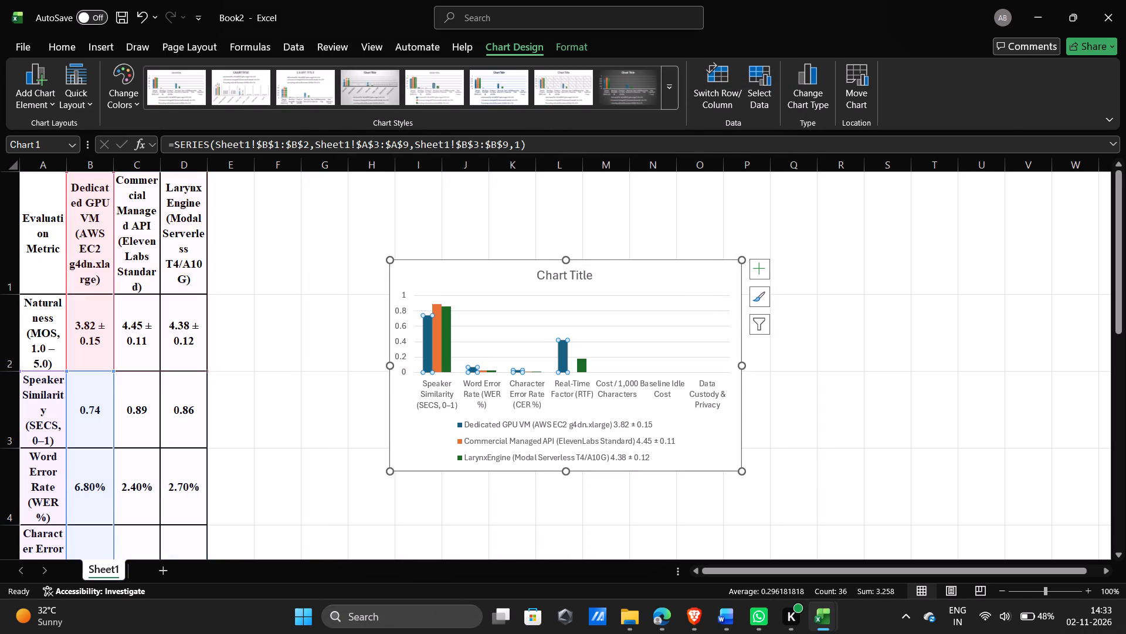
left_click(620, 304)
left_click(636, 272)
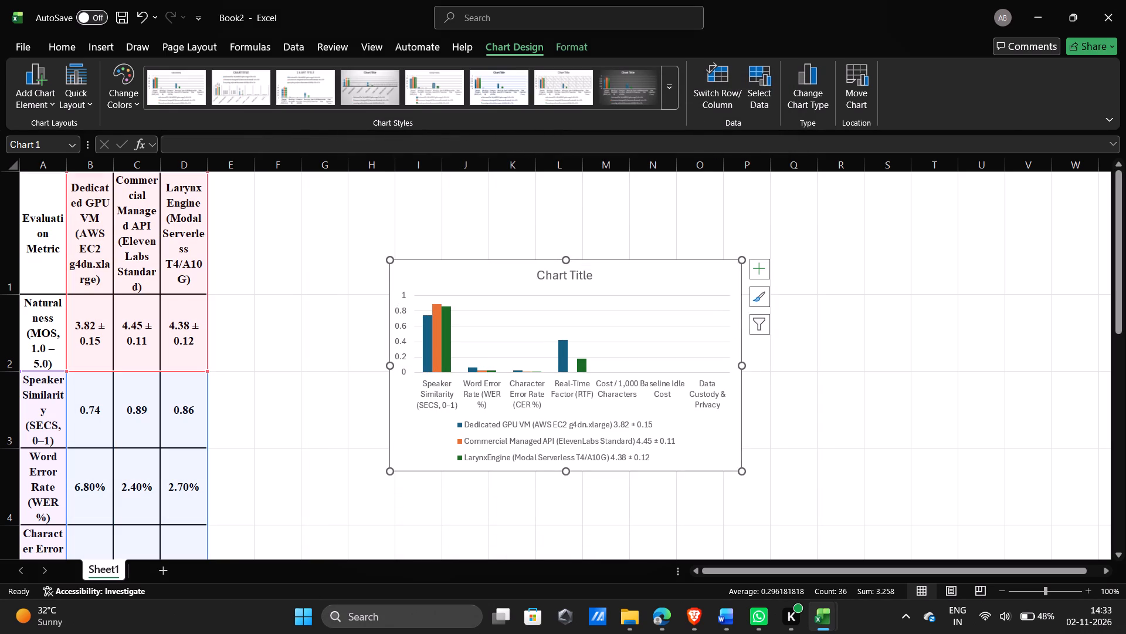
right_click(636, 272)
left_click(709, 181)
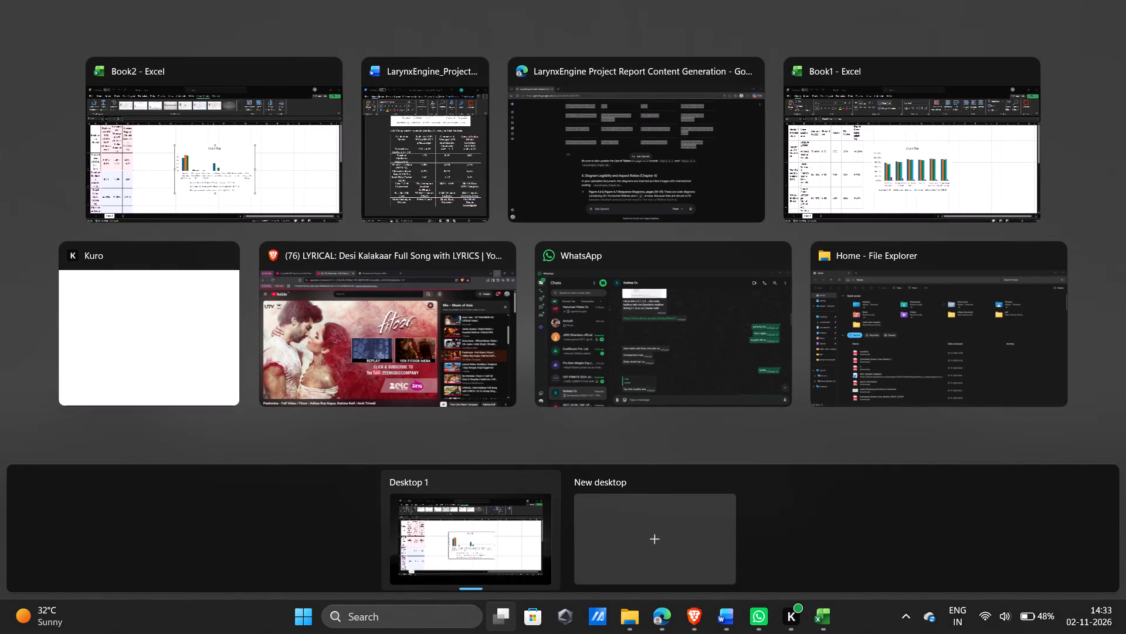
Switch to the LarynxEngine report in Word and paste the chart on a new line below the 5.4.3 comparison table.
left_click(432, 170)
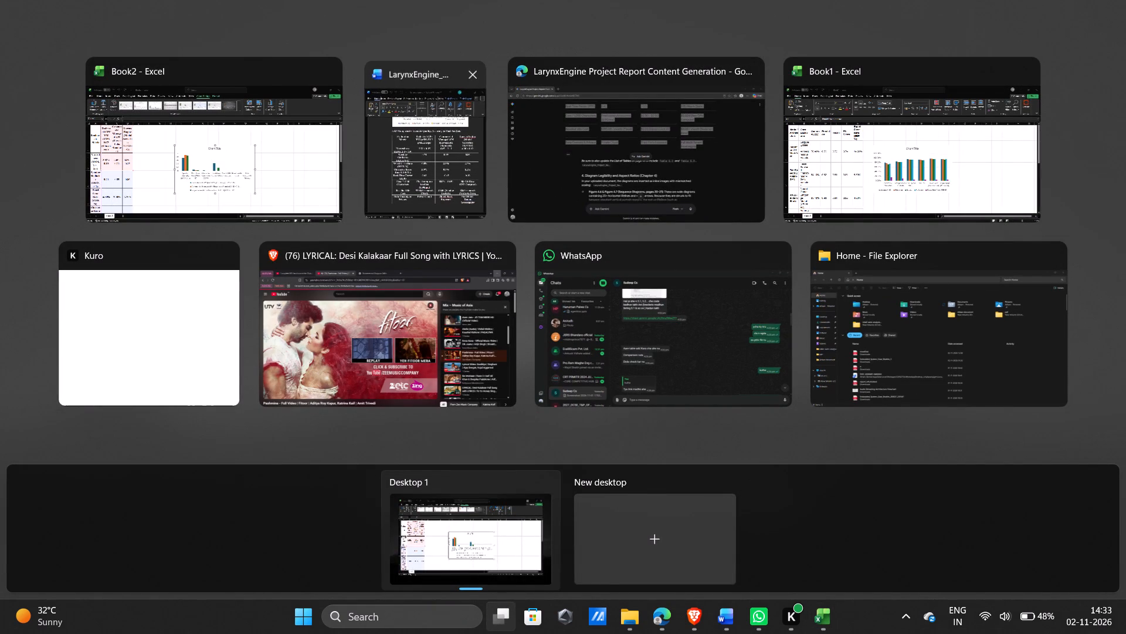
left_click(510, 17)
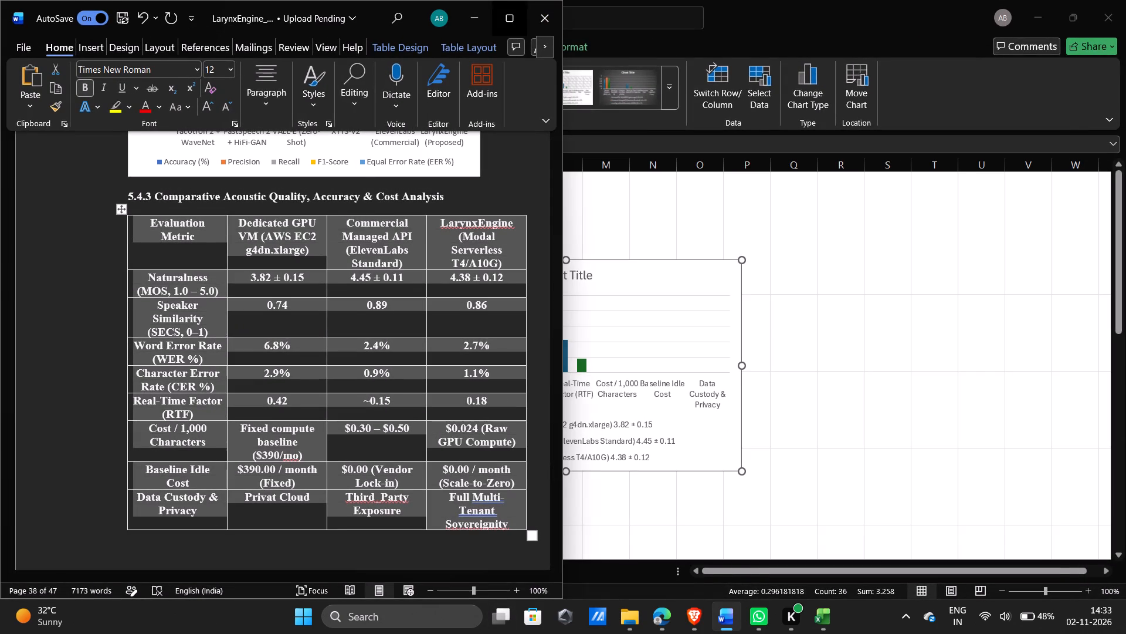
left_click(880, 220)
scroll(615, 266, "down", 1)
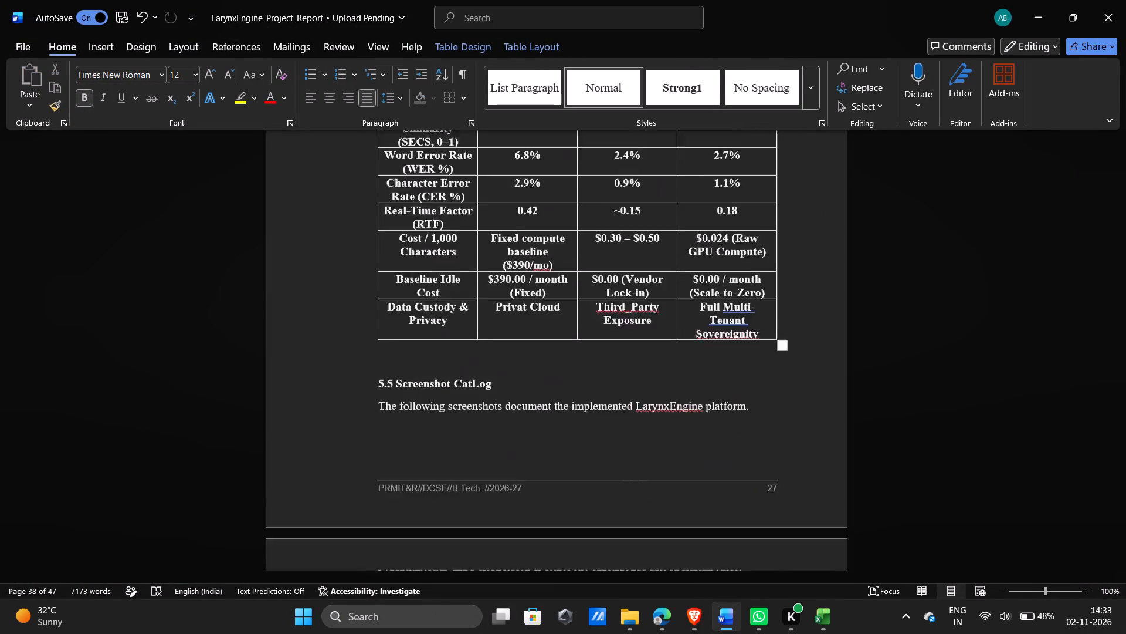
scroll(615, 266, "down", 1)
left_click(551, 276)
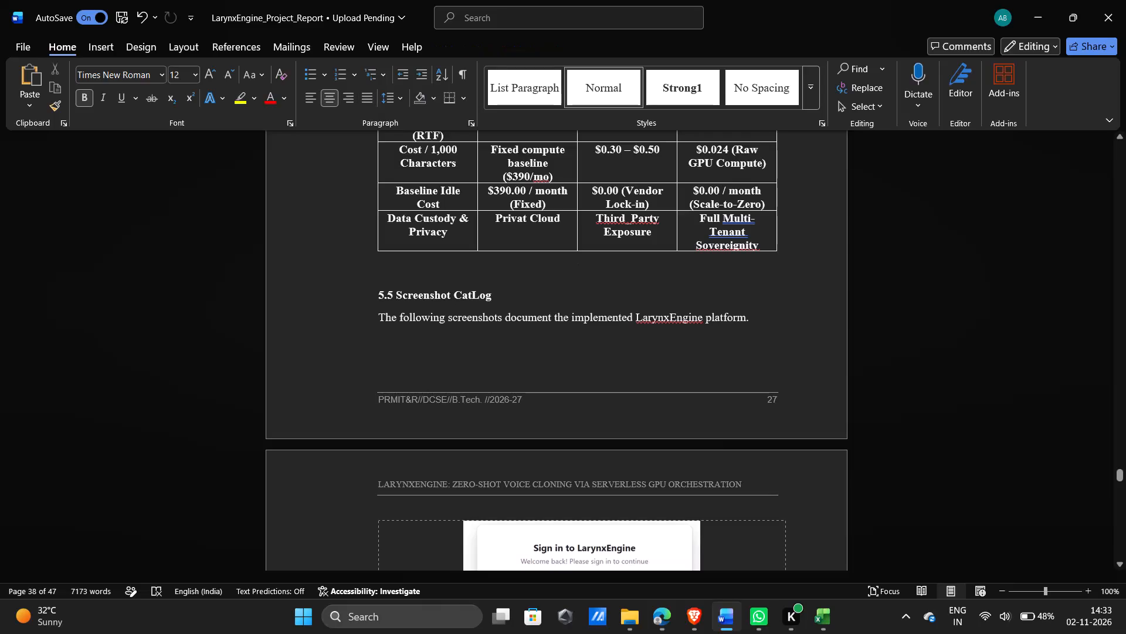
key("Return")
key("ctrl+v")
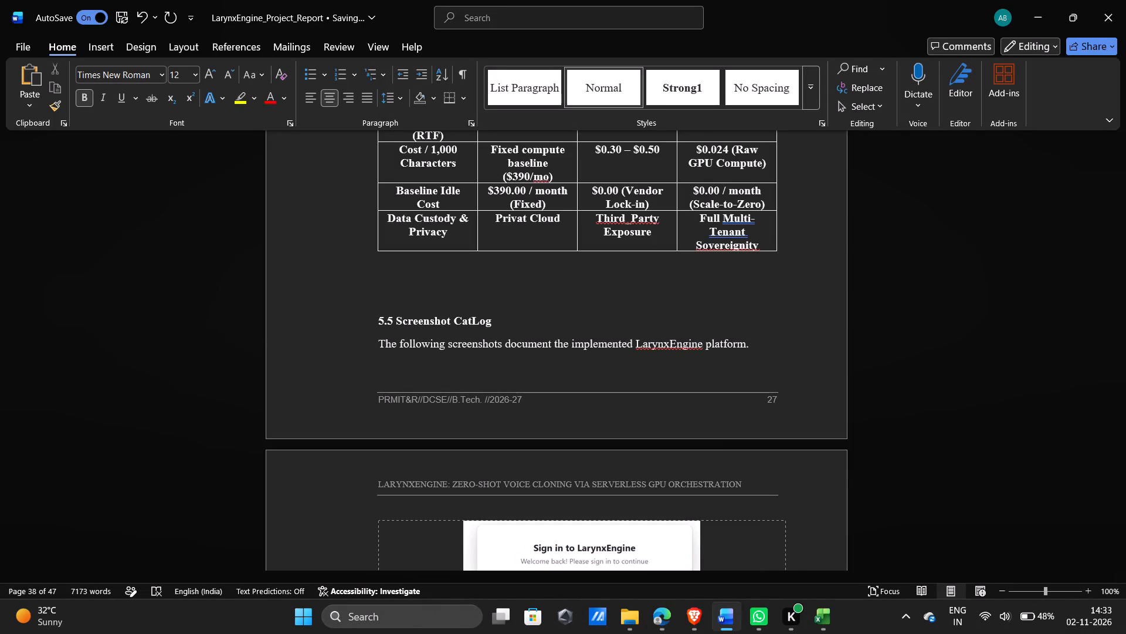
Centre the accuracy and precision chart above heading 5.4.3 and shrink it slightly in width and height.
scroll(552, 276, "up", 1)
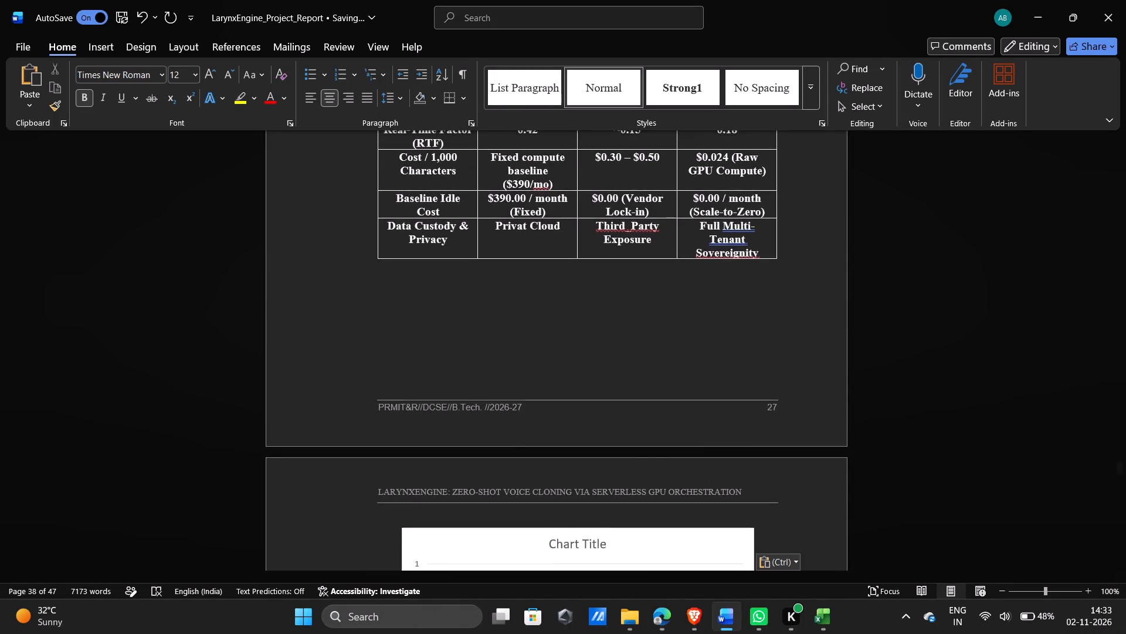
scroll(552, 276, "up", 2)
left_click(552, 276)
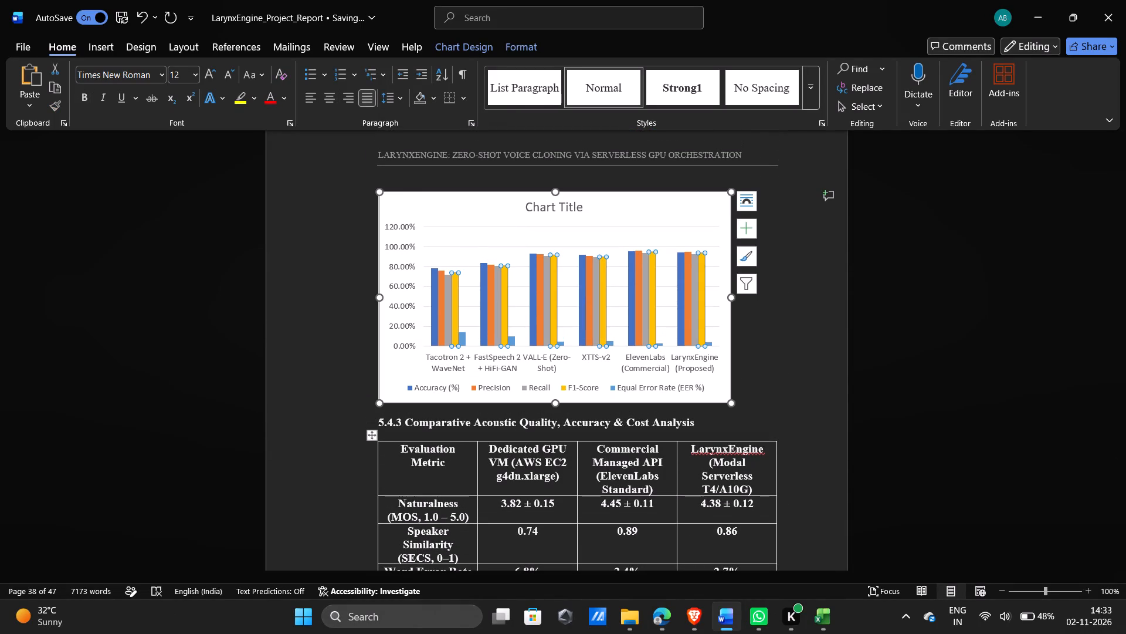
left_click(308, 95)
left_click(326, 99)
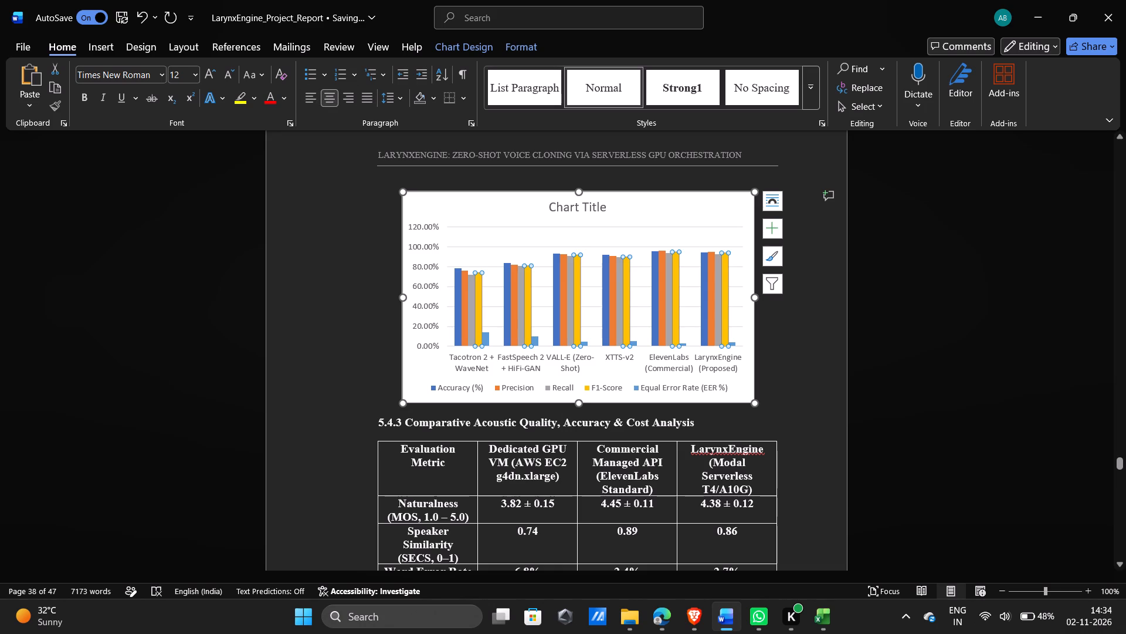
left_click_drag(402, 406, 427, 368)
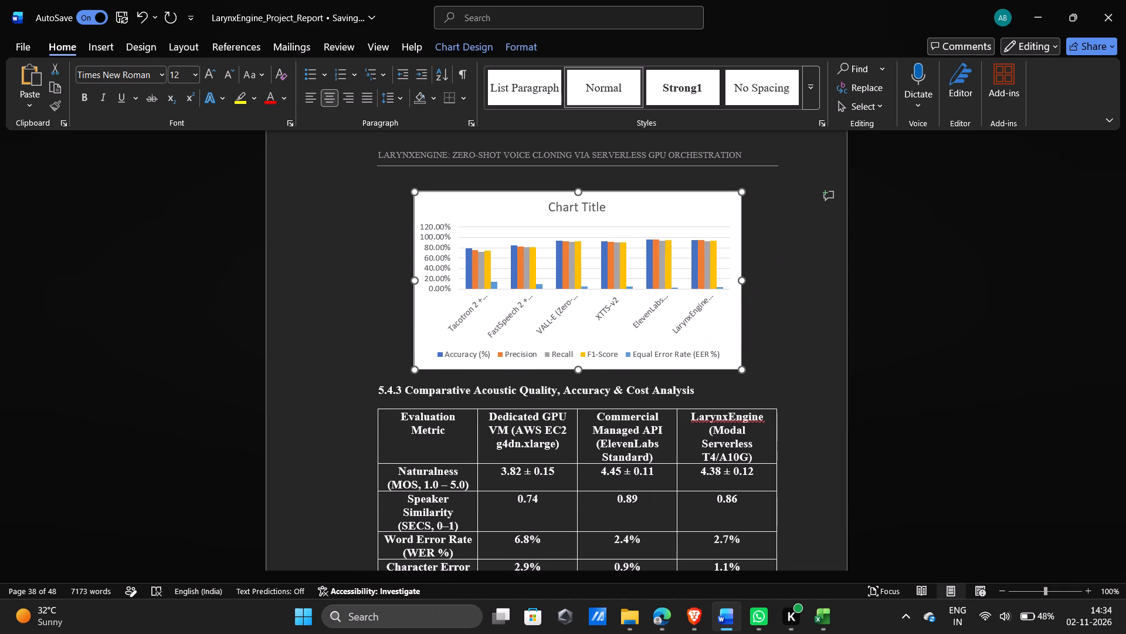
left_click_drag(427, 368, 428, 367)
left_click(822, 252)
Shrink the pasted comparison chart above heading 5.5 in several small reductions of its width and height.
scroll(751, 269, "down", 1)
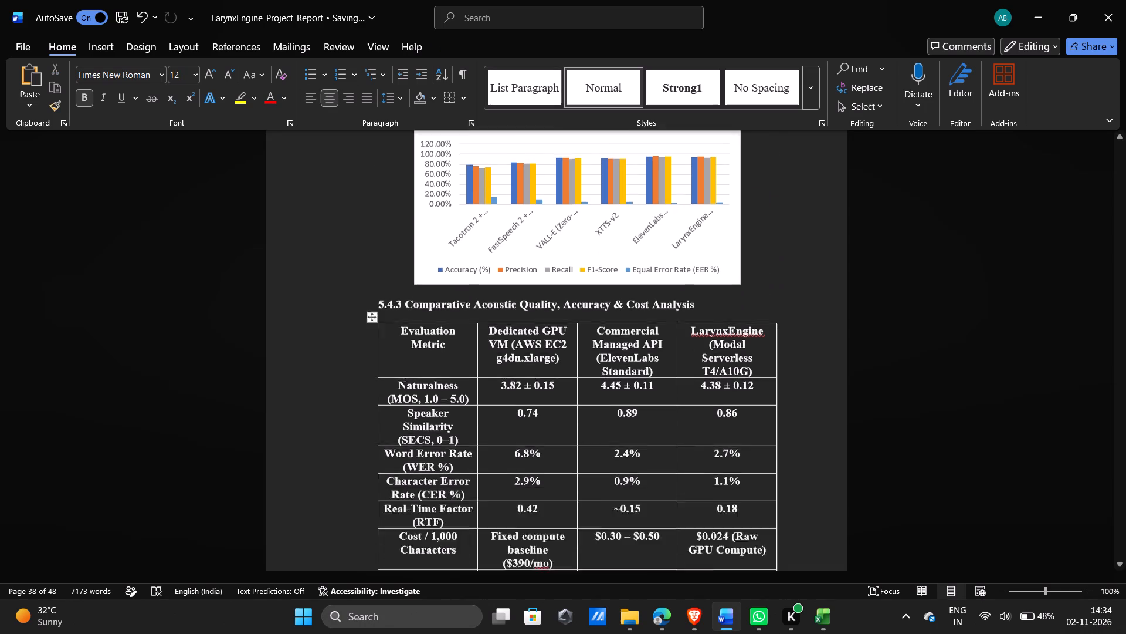
scroll(751, 269, "down", 3)
left_click(525, 454)
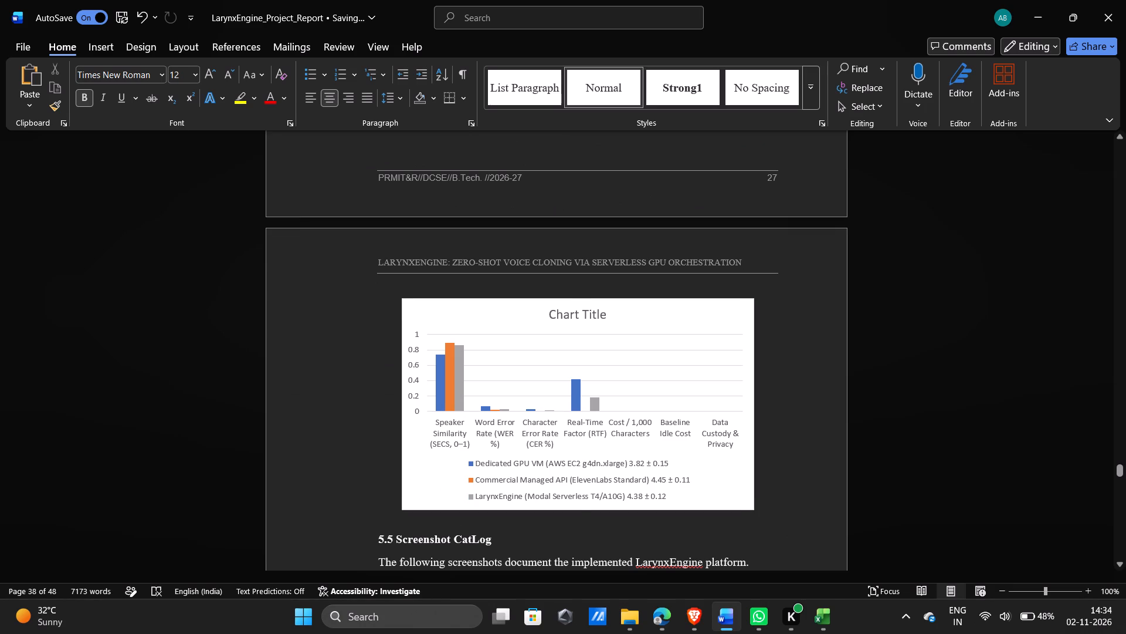
left_click_drag(402, 512, 425, 475)
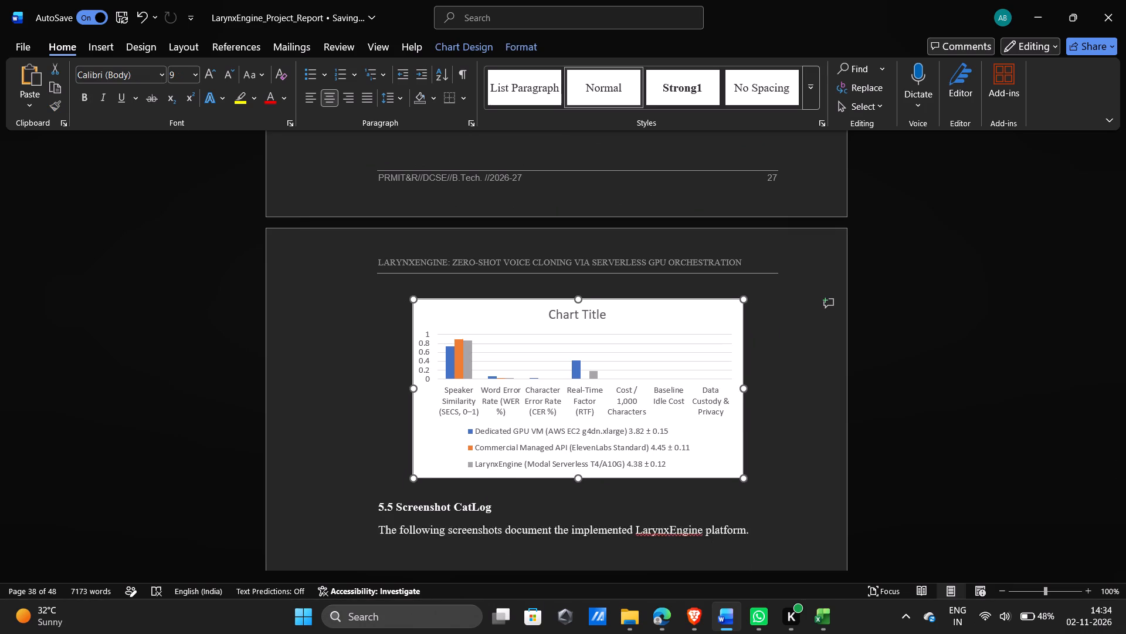
left_click_drag(425, 475, 429, 466)
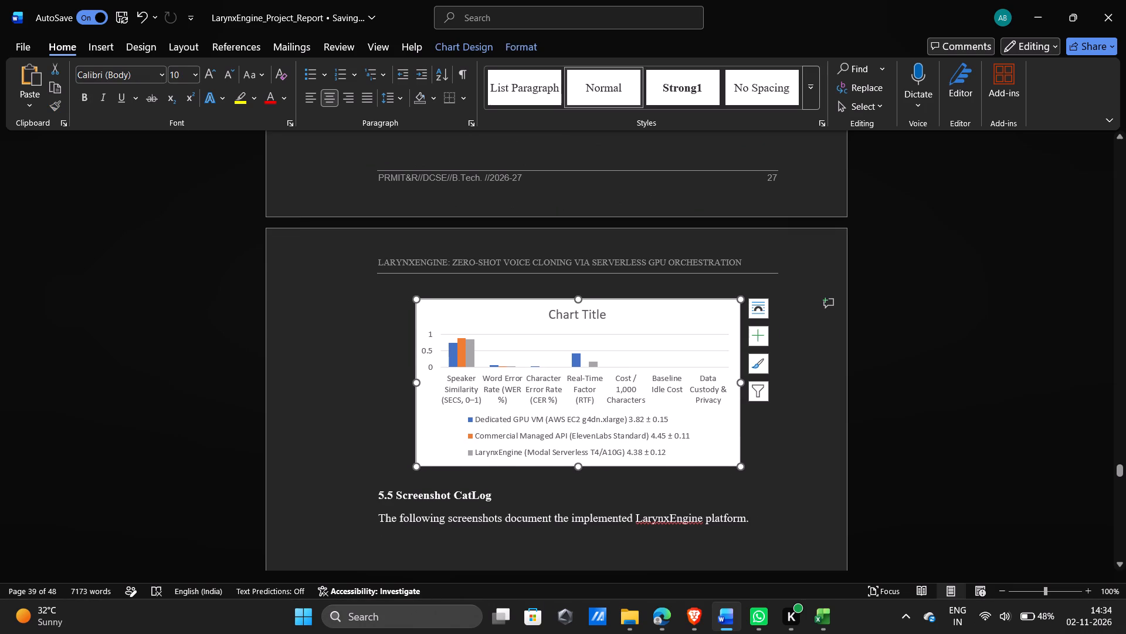
left_click_drag(418, 466, 469, 411)
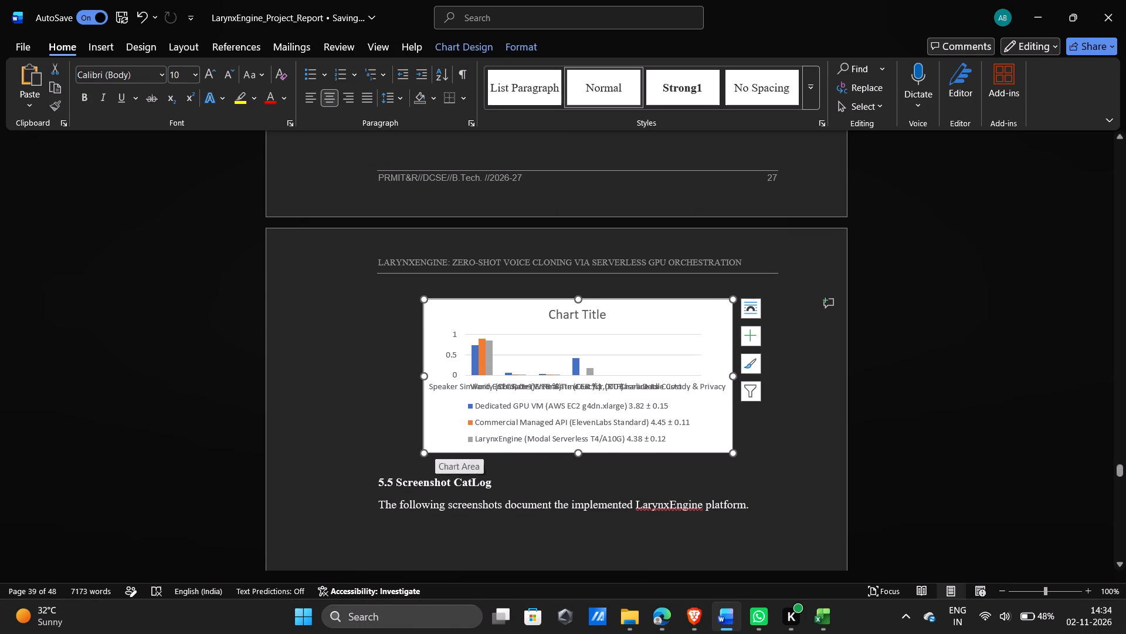
left_click_drag(425, 454, 457, 411)
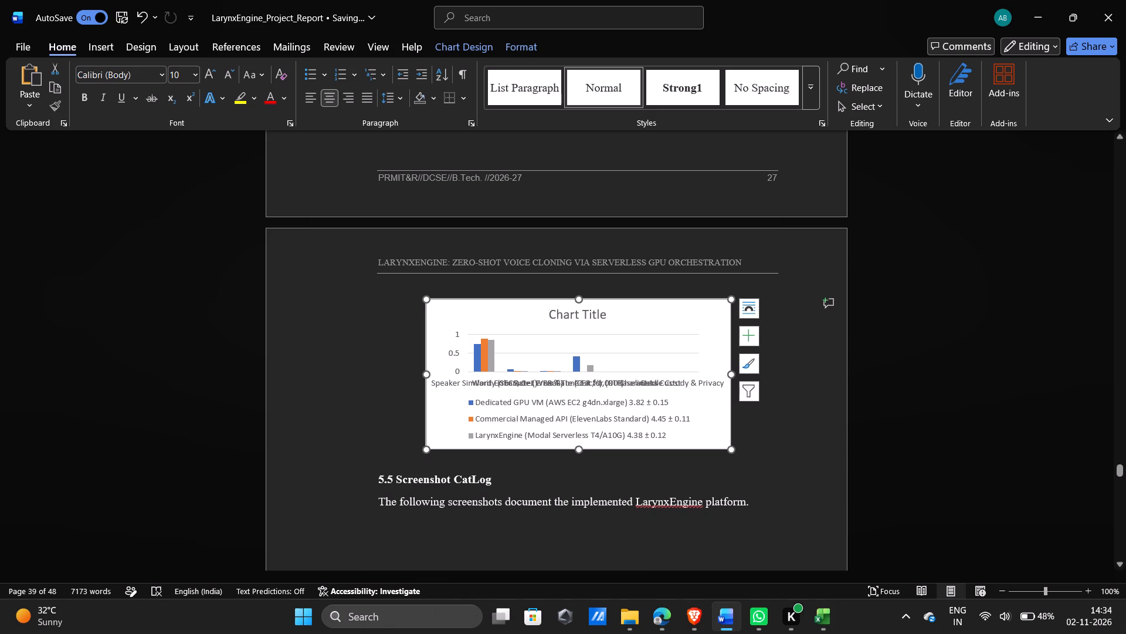
left_click_drag(501, 386, 527, 336)
Narrow the comparison table under heading 5.4.3 by resizing the whole table from its lower corner.
scroll(526, 355, "up", 2)
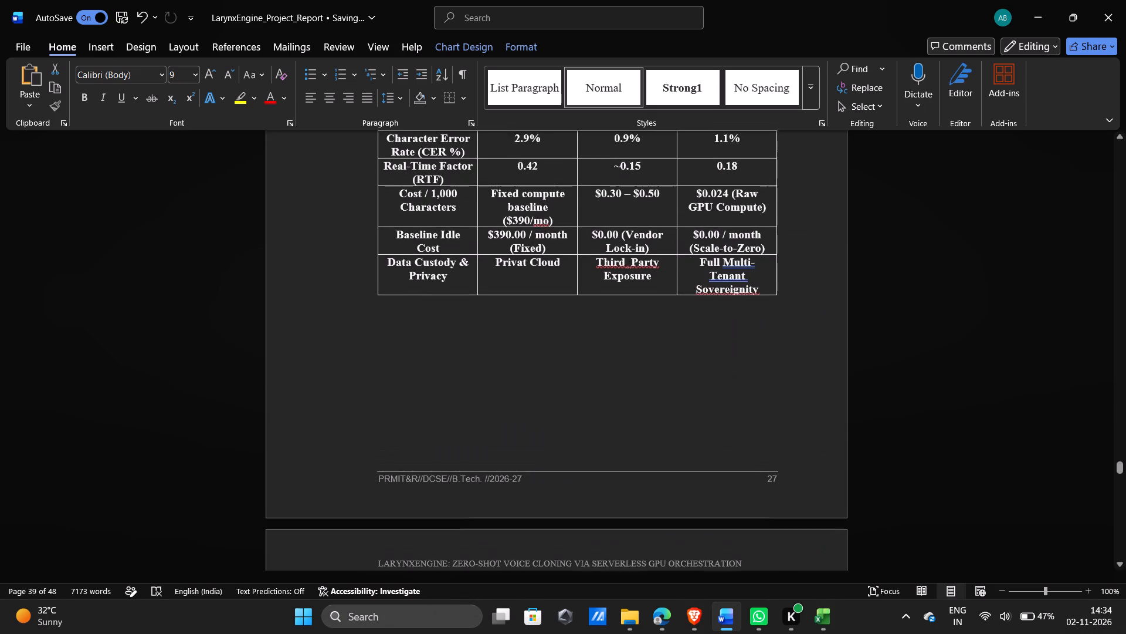
left_click(514, 274)
scroll(514, 274, "up", 1)
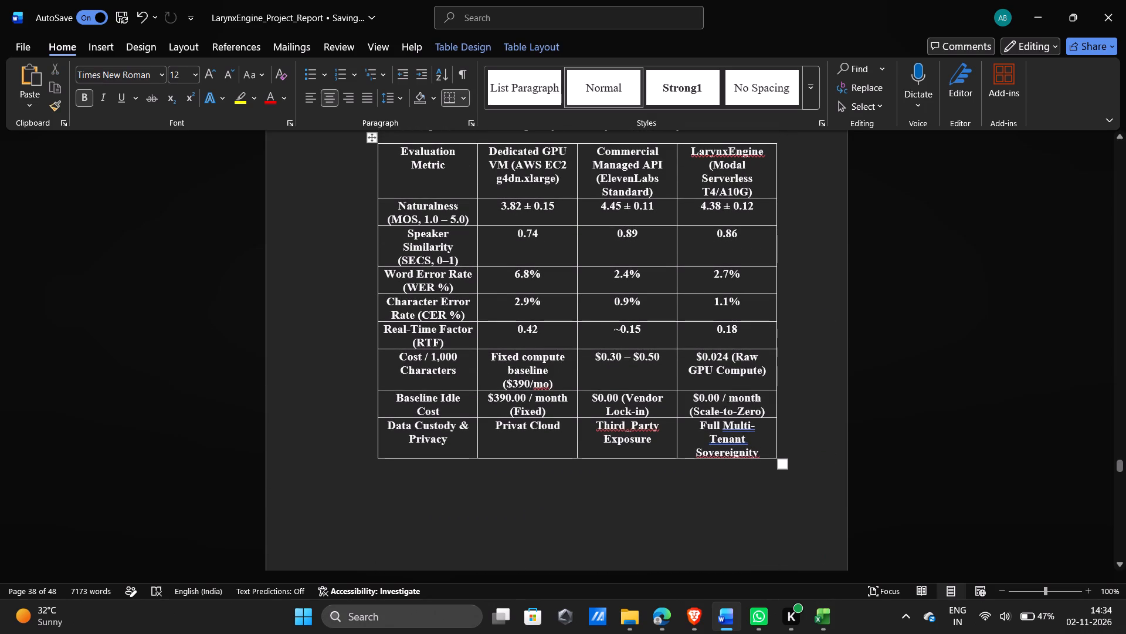
left_click(572, 535)
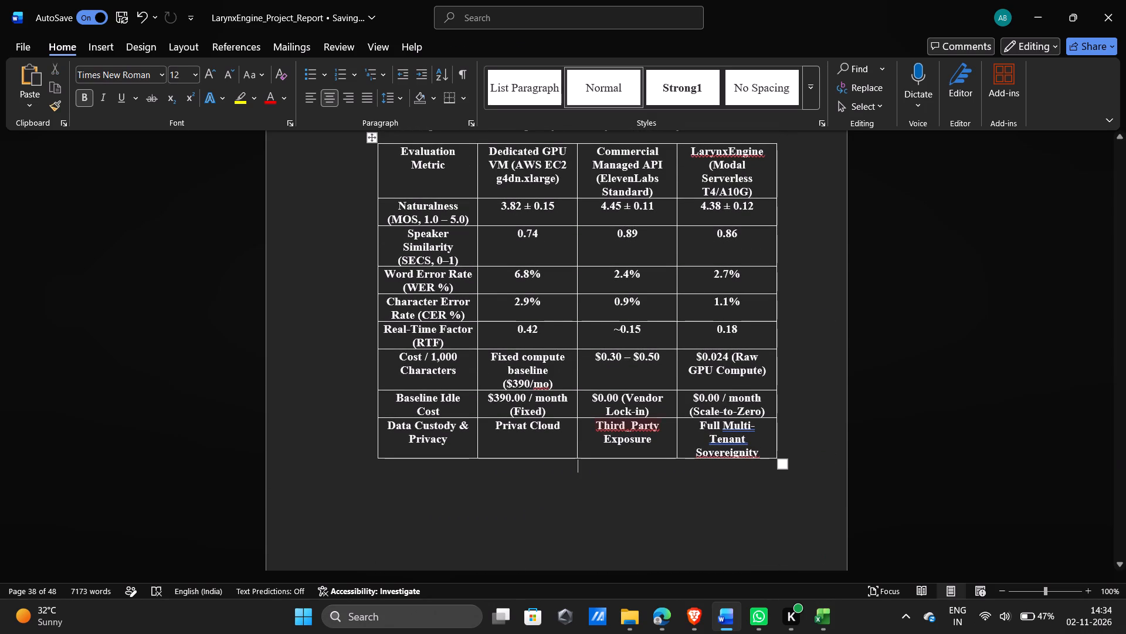
left_click_drag(782, 464, 767, 446)
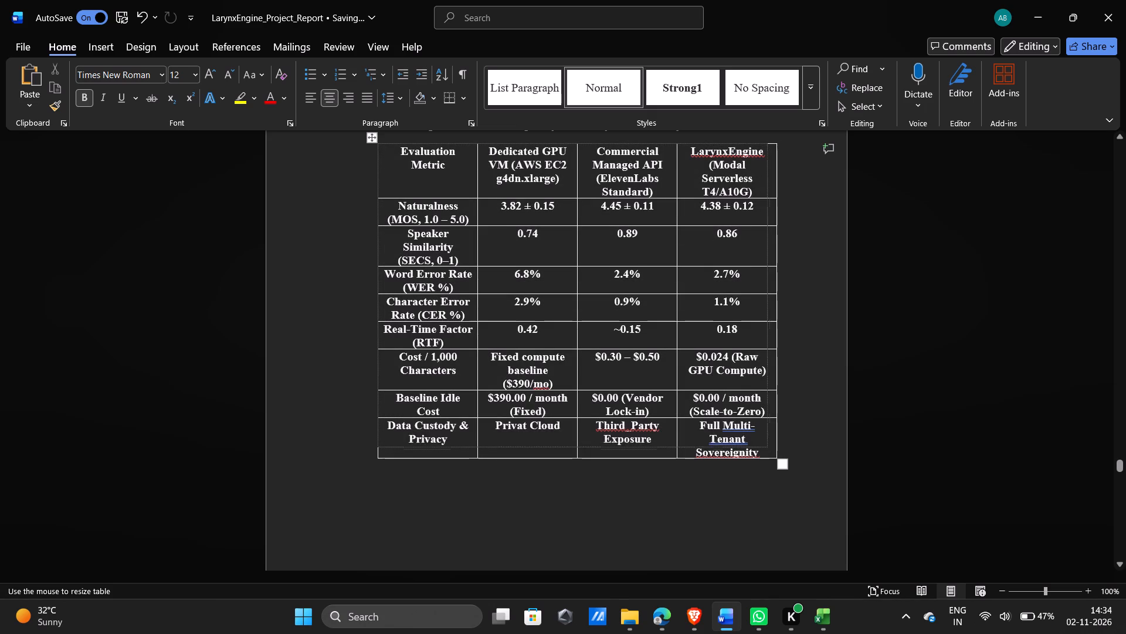
left_click_drag(767, 446, 757, 437)
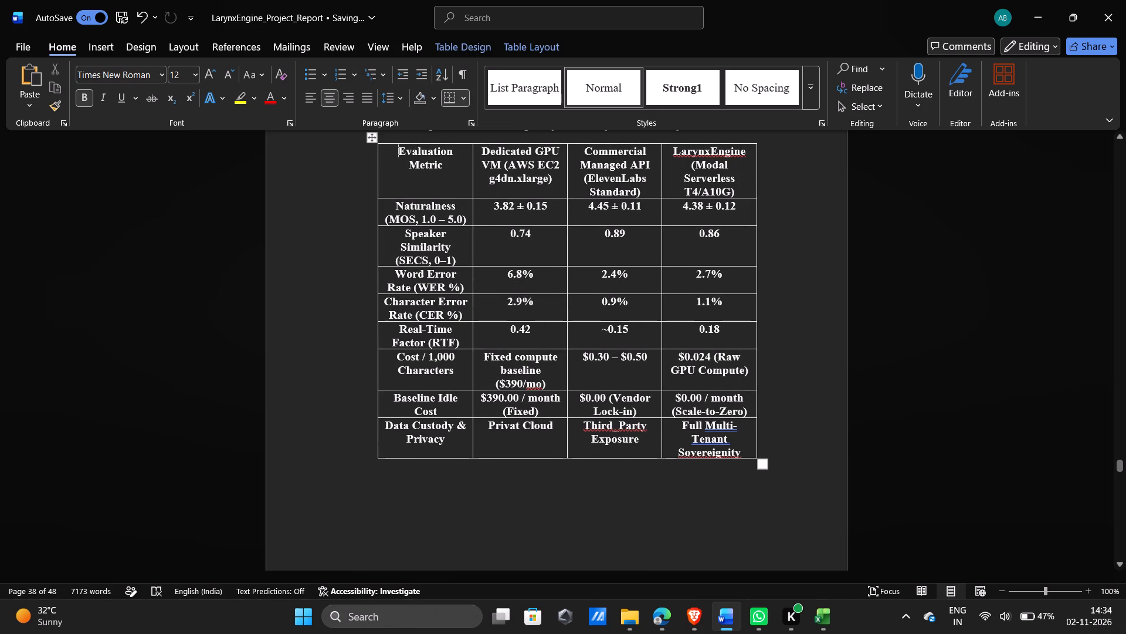
left_click_drag(758, 463, 762, 429)
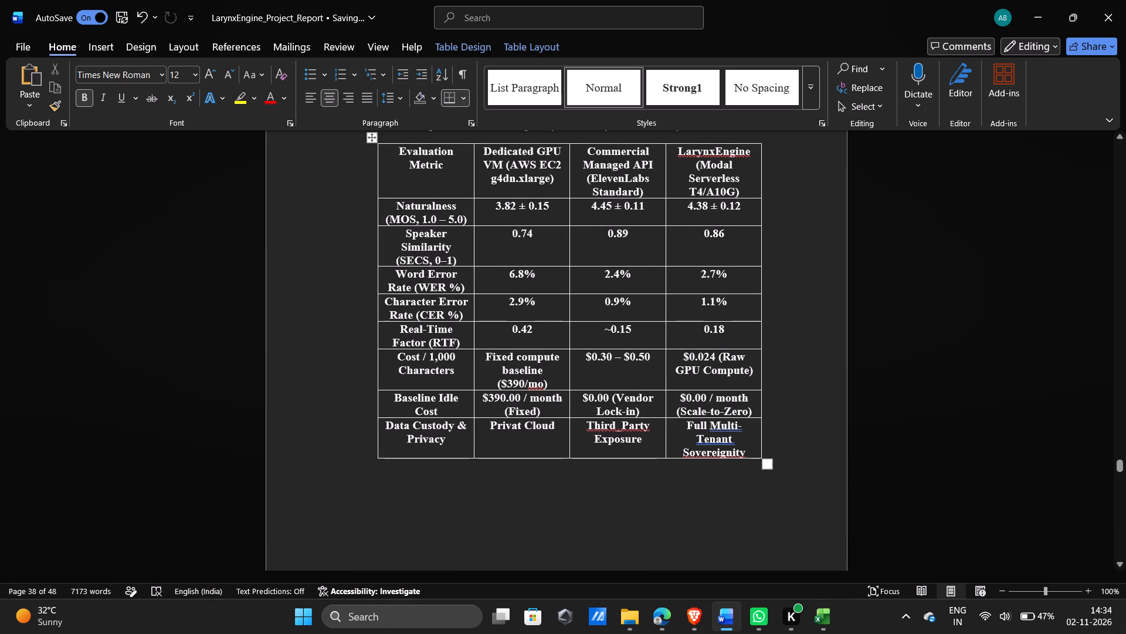
left_click_drag(769, 467, 738, 402)
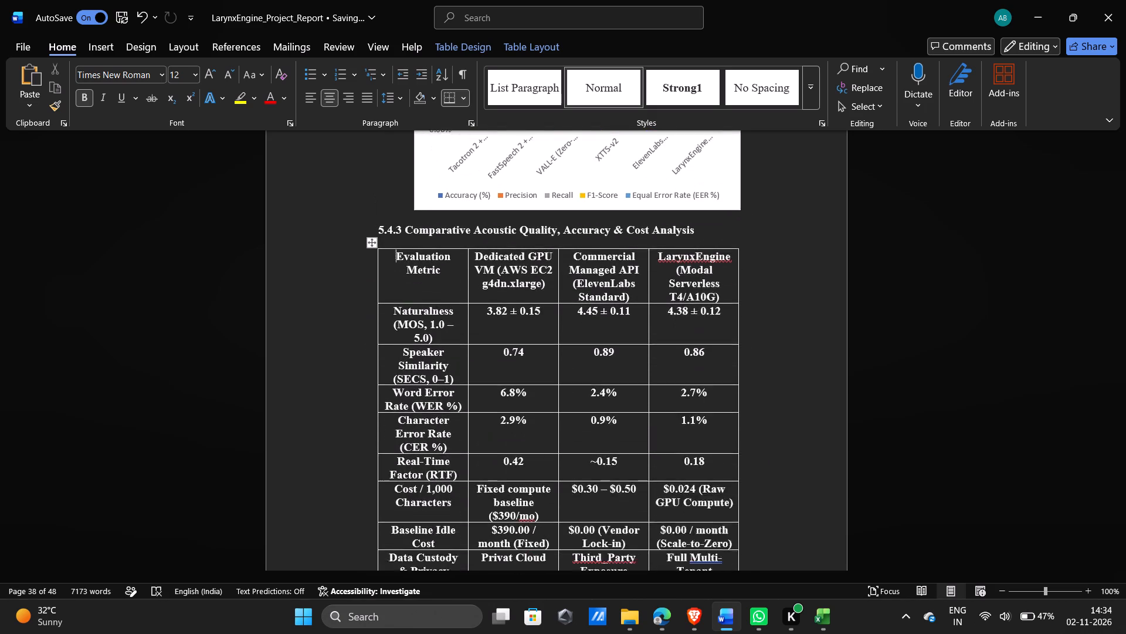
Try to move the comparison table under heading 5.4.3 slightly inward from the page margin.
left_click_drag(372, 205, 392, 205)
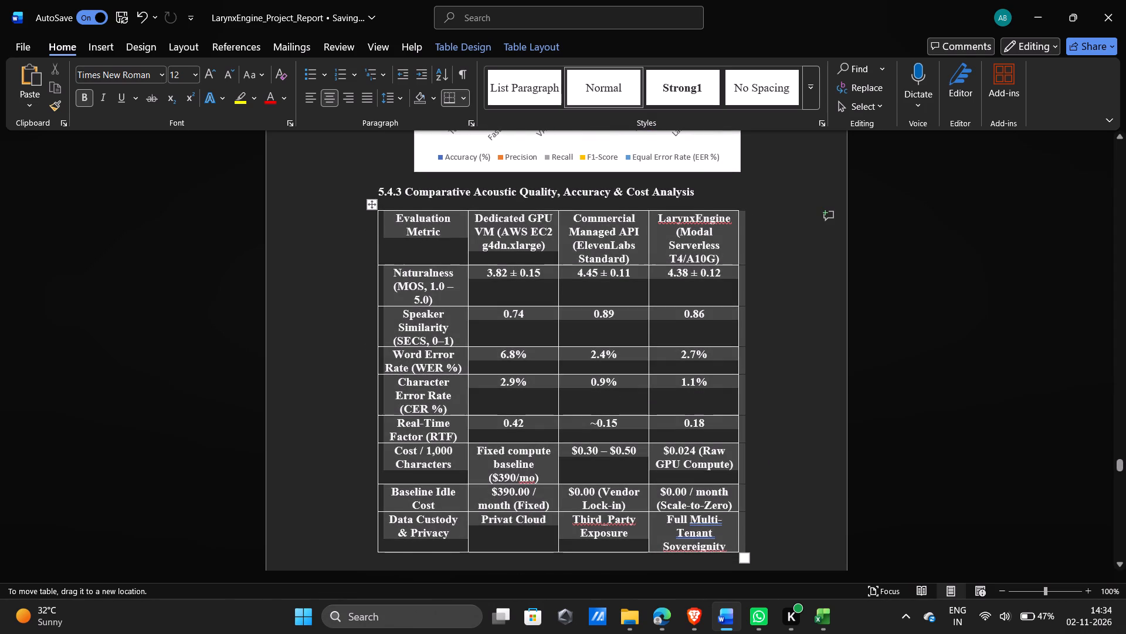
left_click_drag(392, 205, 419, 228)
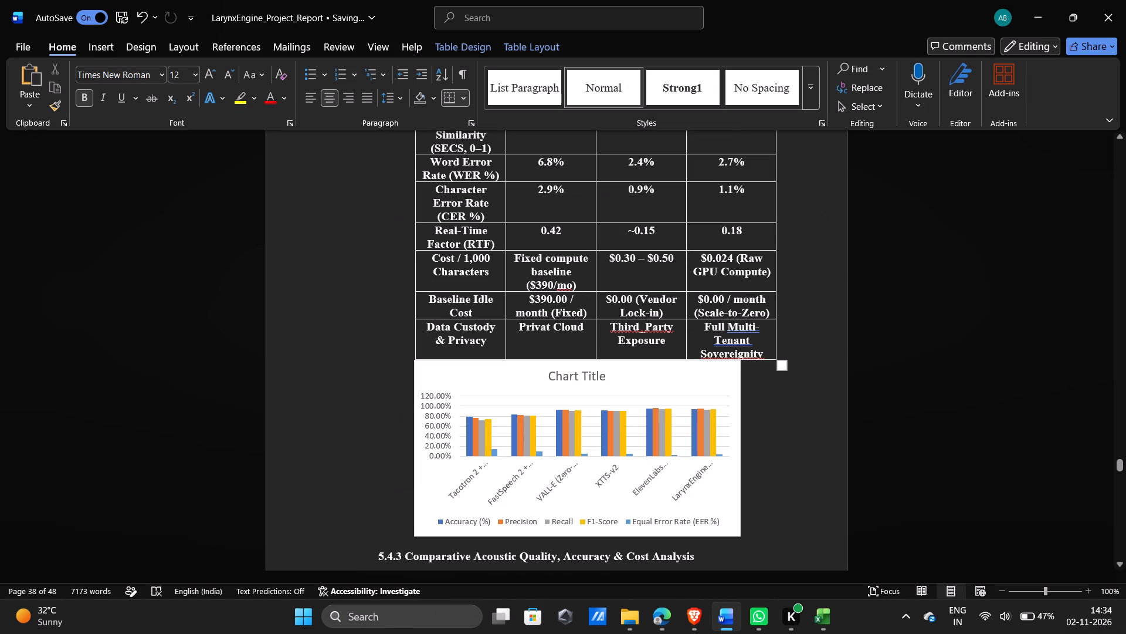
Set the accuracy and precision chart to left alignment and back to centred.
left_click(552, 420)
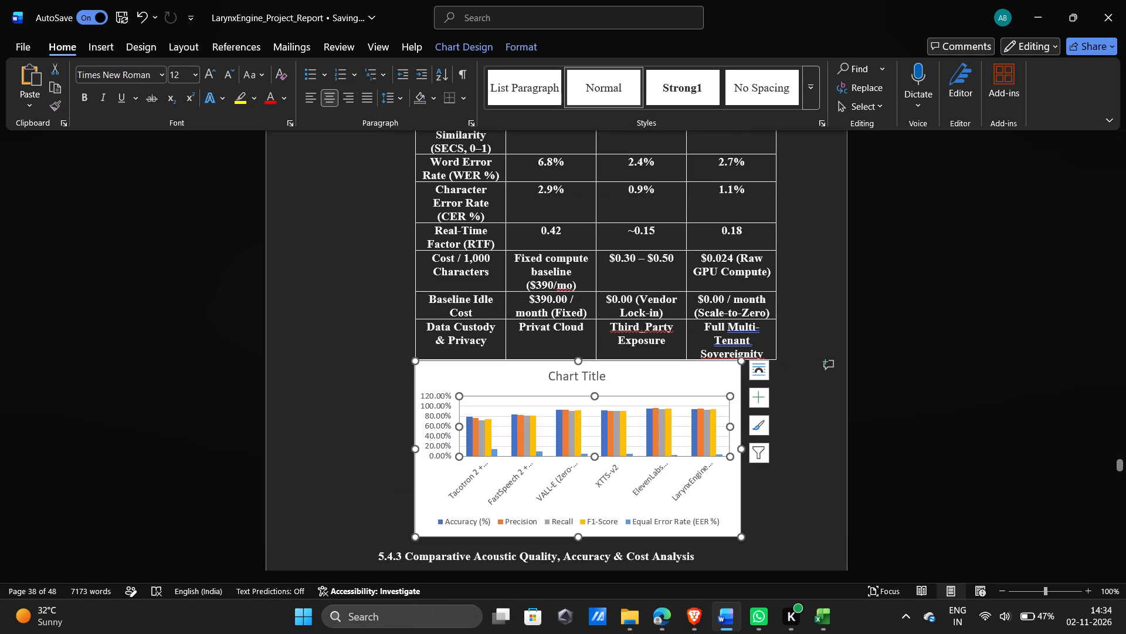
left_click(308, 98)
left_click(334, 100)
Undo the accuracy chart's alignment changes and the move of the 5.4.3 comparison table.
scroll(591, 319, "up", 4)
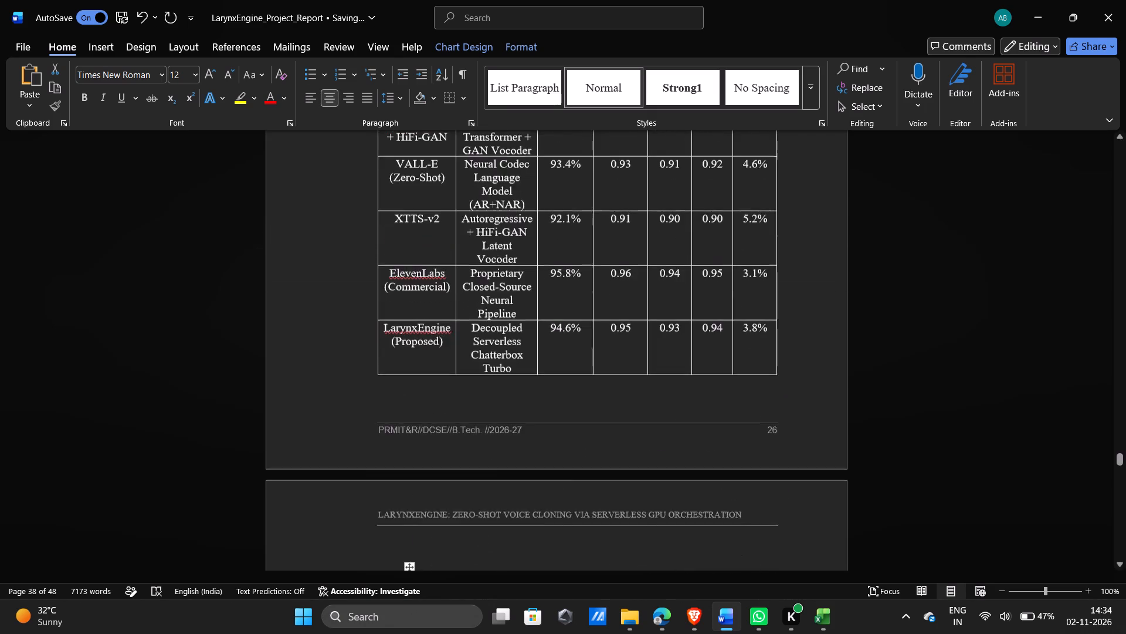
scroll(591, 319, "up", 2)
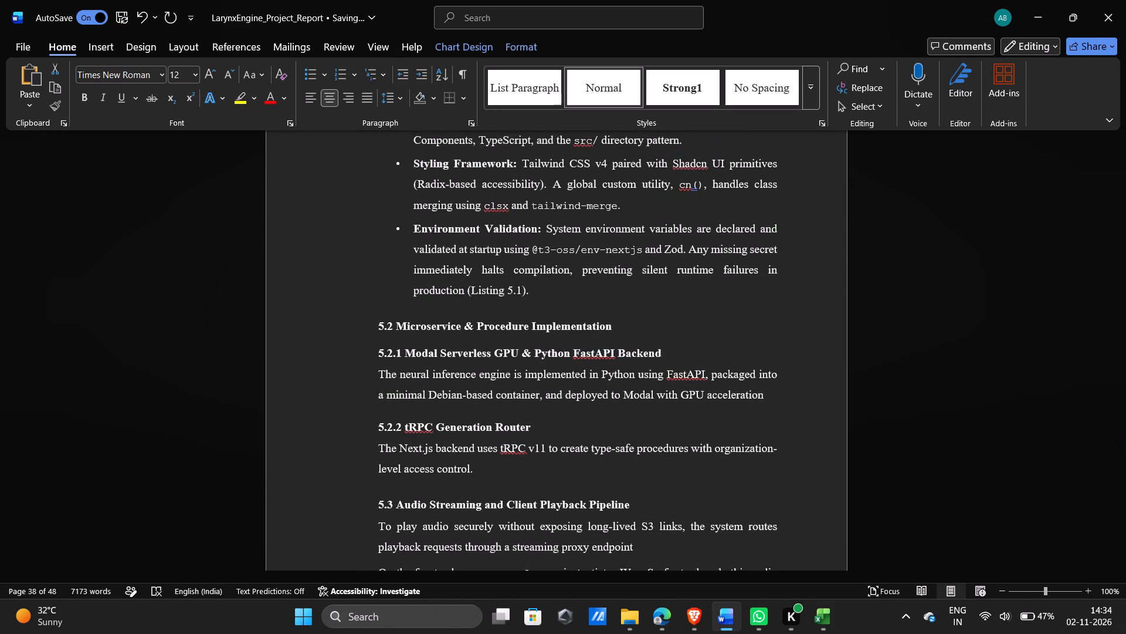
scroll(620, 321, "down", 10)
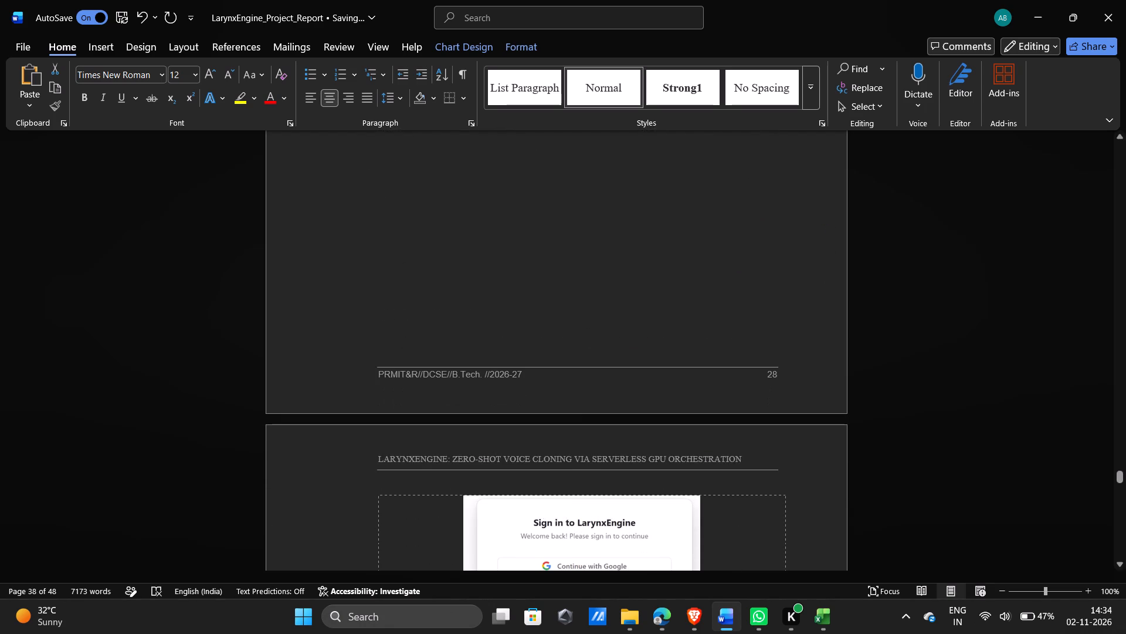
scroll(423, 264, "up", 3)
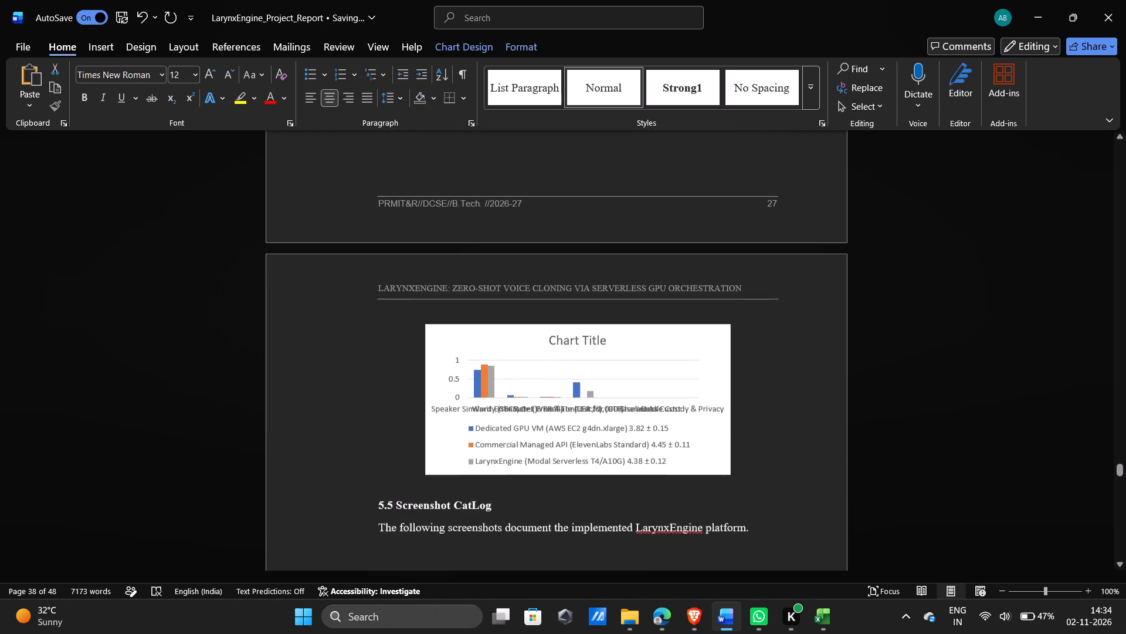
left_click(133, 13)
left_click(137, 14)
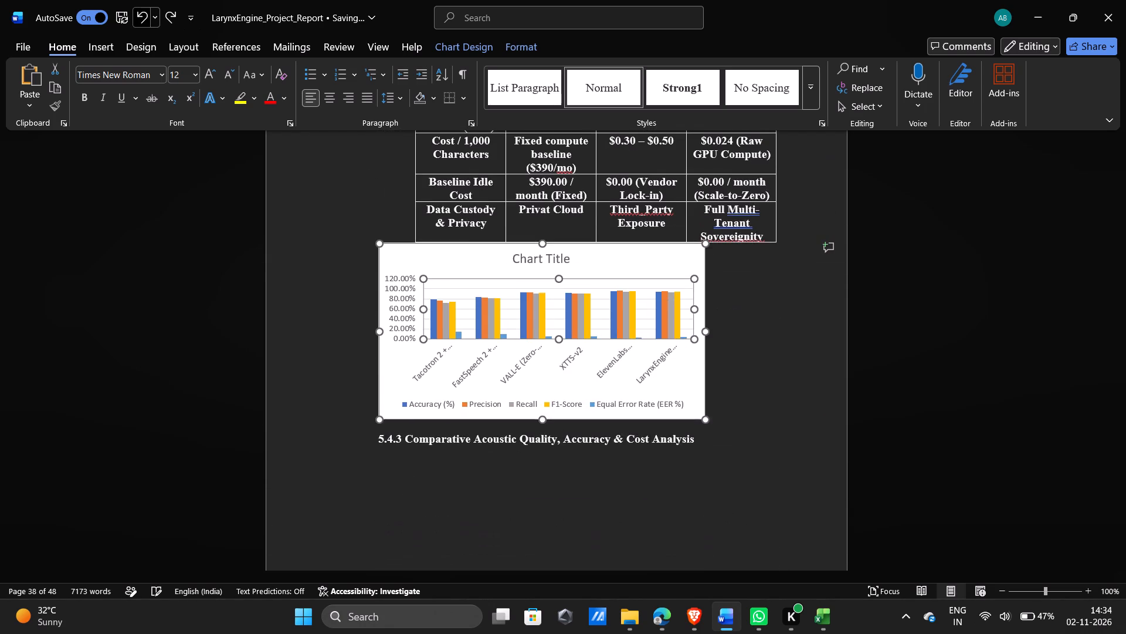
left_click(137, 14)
Examine the page layout from the accuracy chart and 5.4.3 table through the 5.5 screenshots, with the pages shown at 80%.
scroll(675, 363, "up", 1)
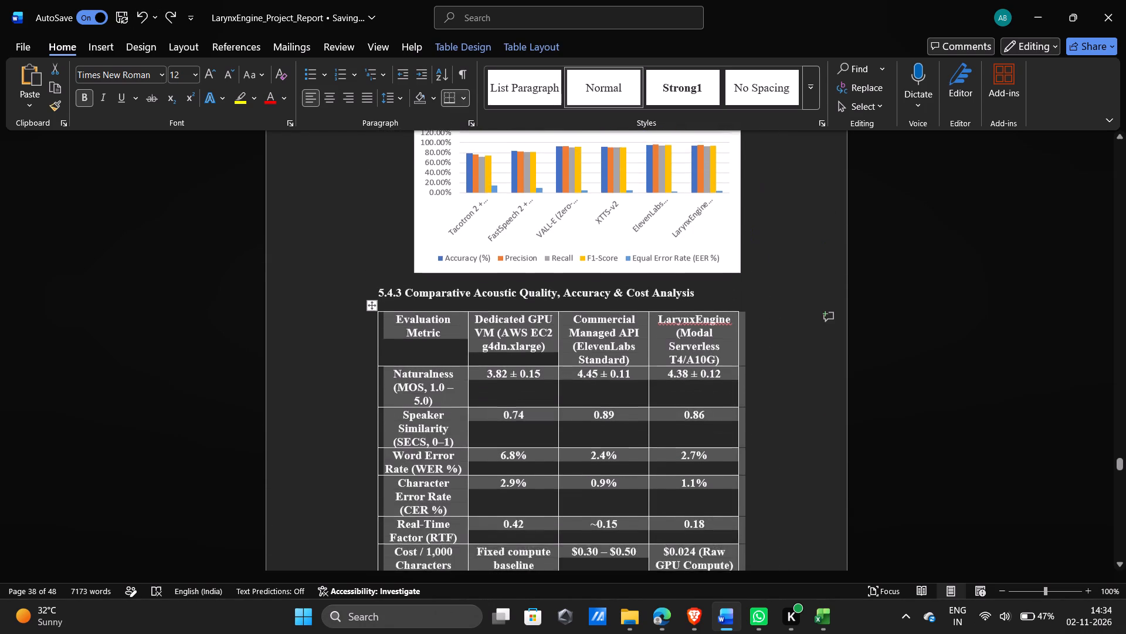
scroll(675, 363, "up", 1)
left_click(765, 300)
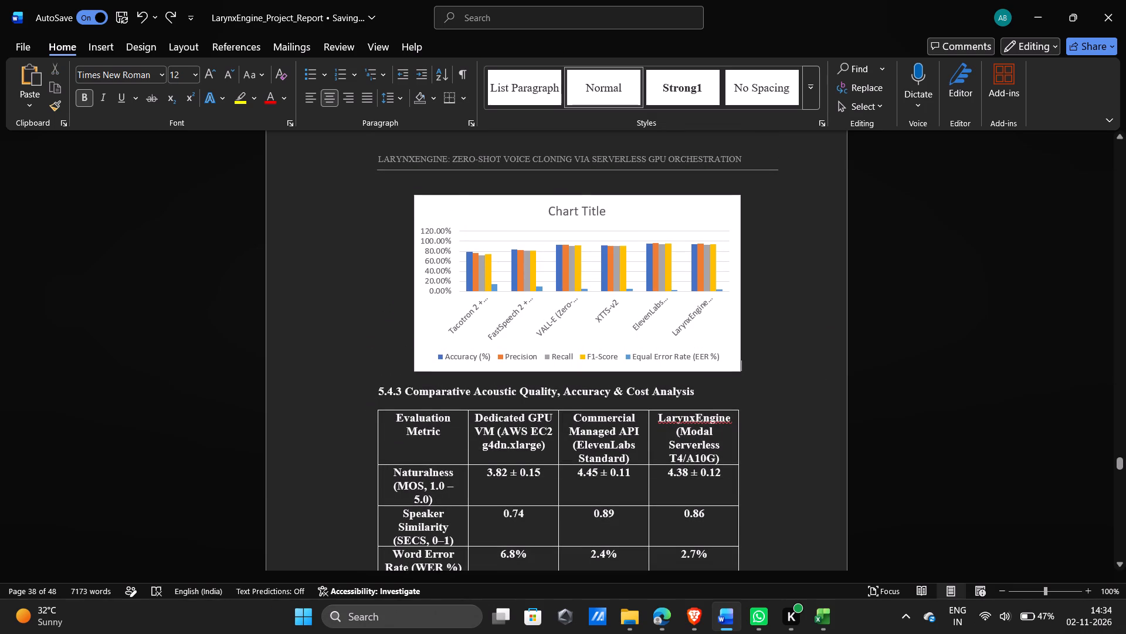
scroll(764, 301, "up", 1)
scroll(764, 301, "down", 4)
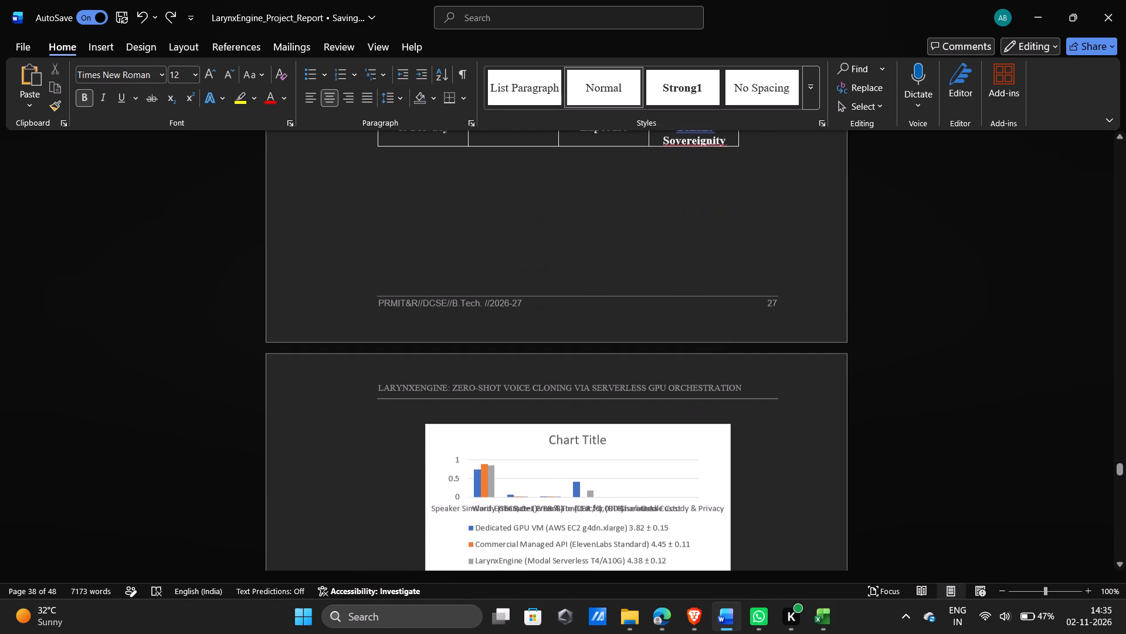
scroll(591, 480, "down", 2)
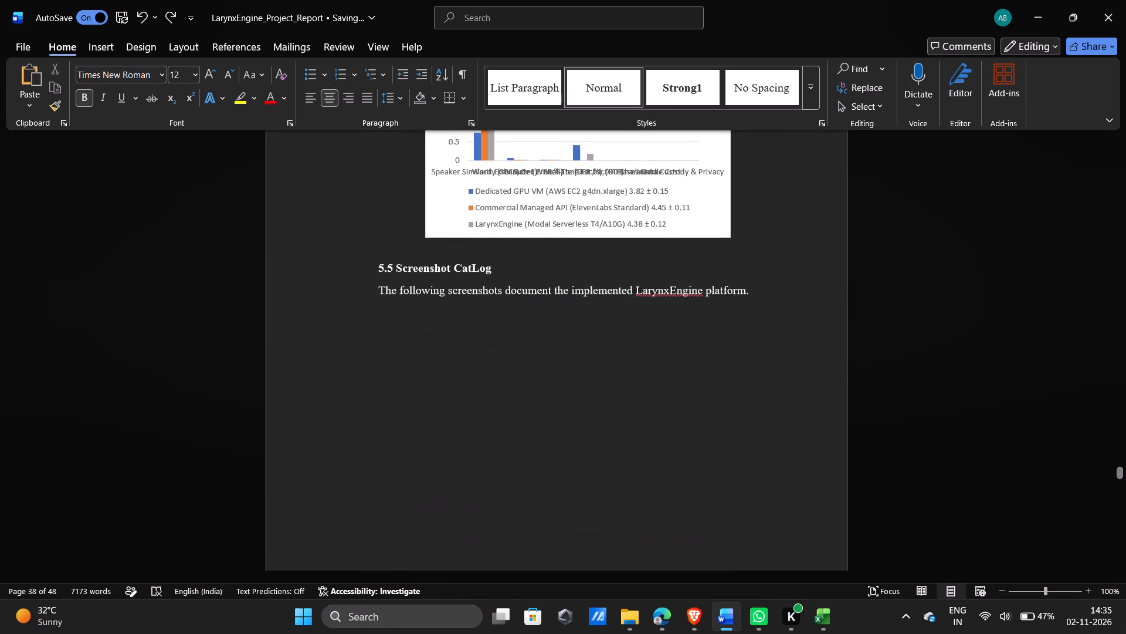
scroll(591, 480, "down", 3)
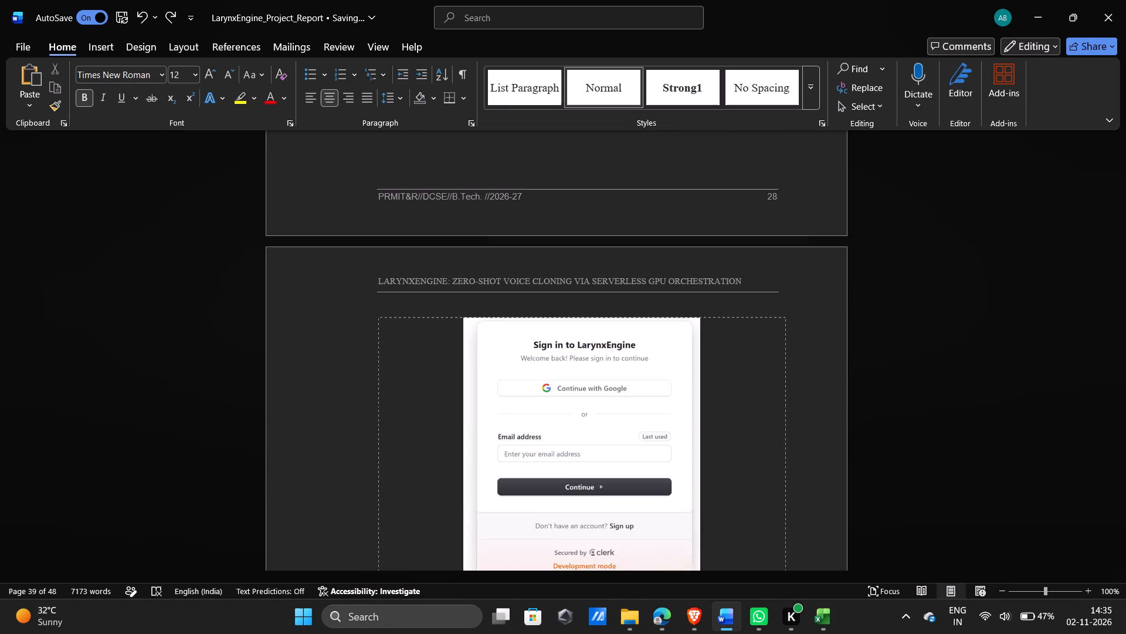
scroll(591, 480, "down", 4)
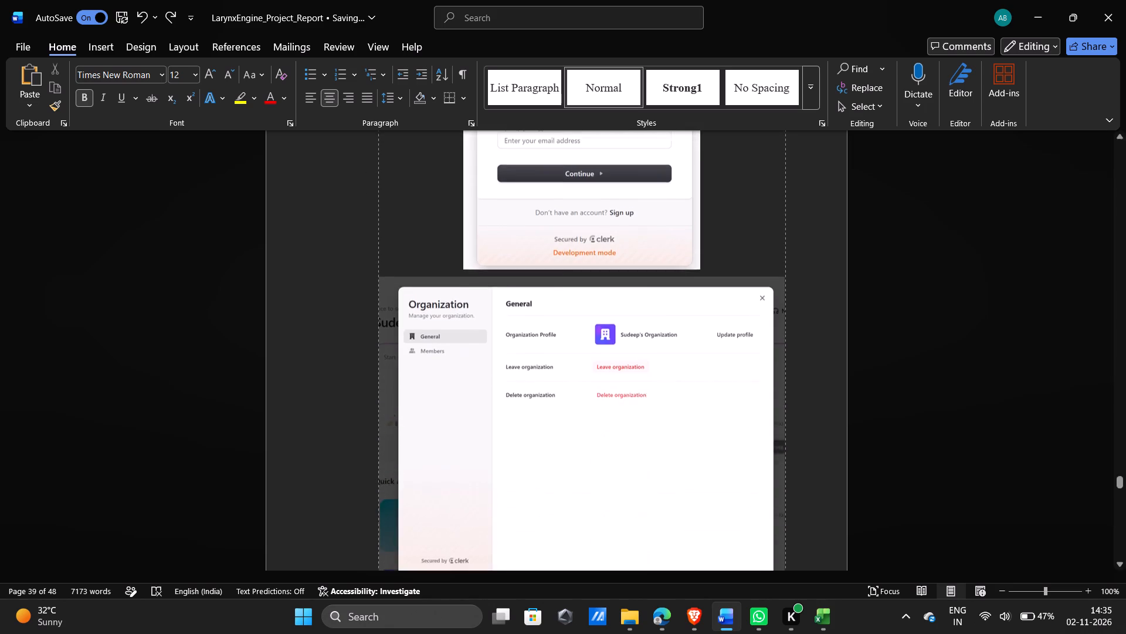
scroll(591, 480, "up", 1)
scroll(591, 480, "left", 1)
scroll(591, 480, "right", 1)
scroll(591, 480, "left", 1)
scroll(591, 480, "down", 2, "ctrl")
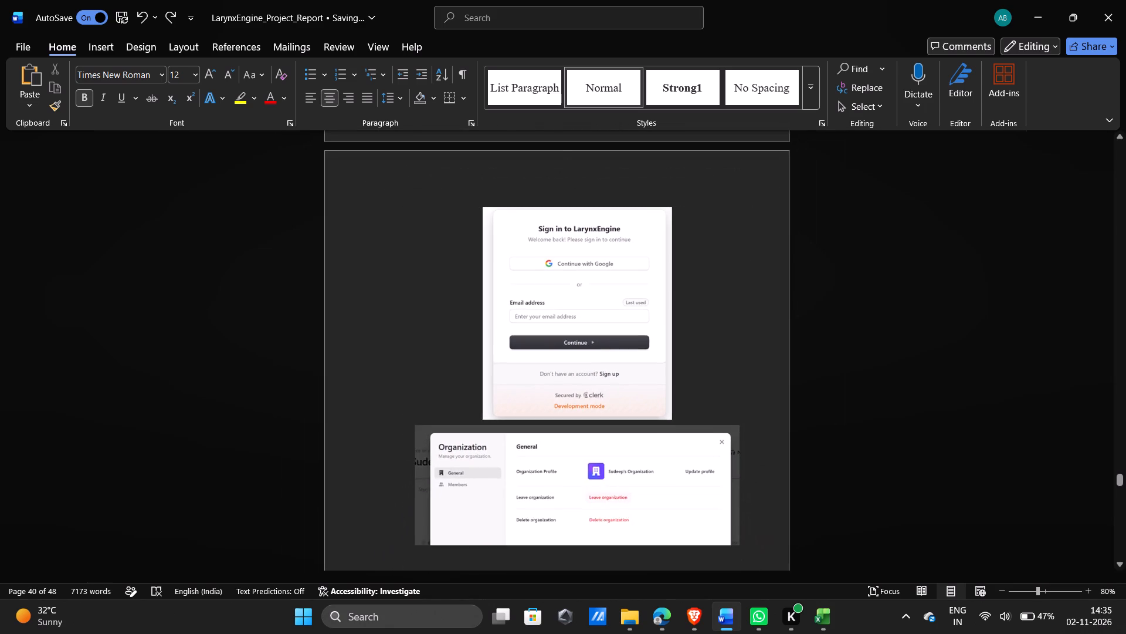
scroll(463, 386, "up", 1)
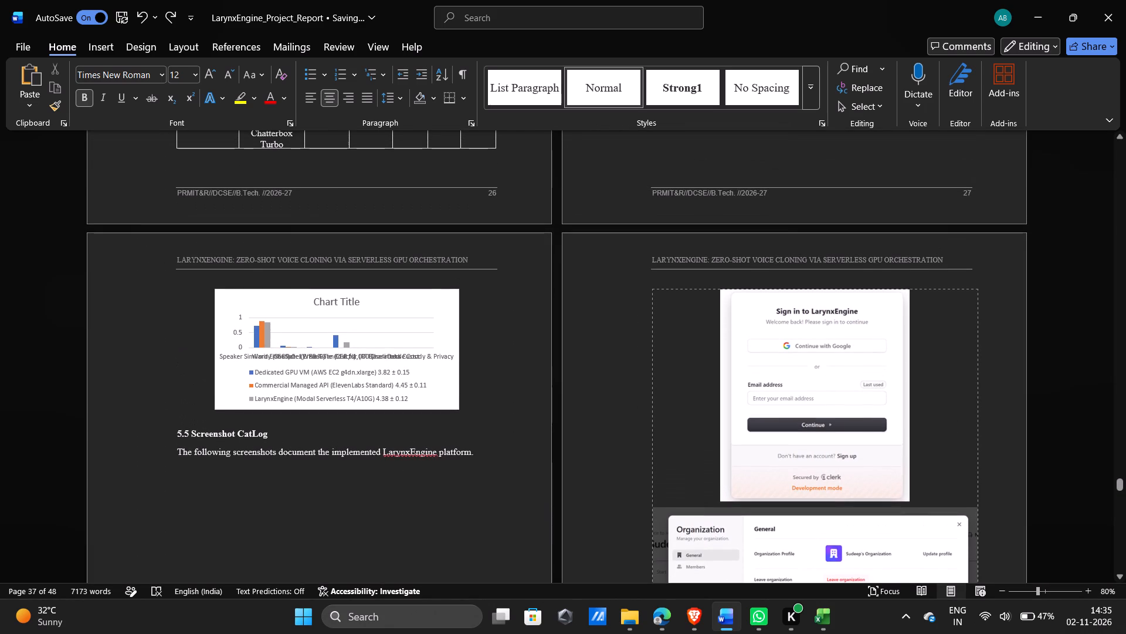
scroll(463, 386, "down", 2)
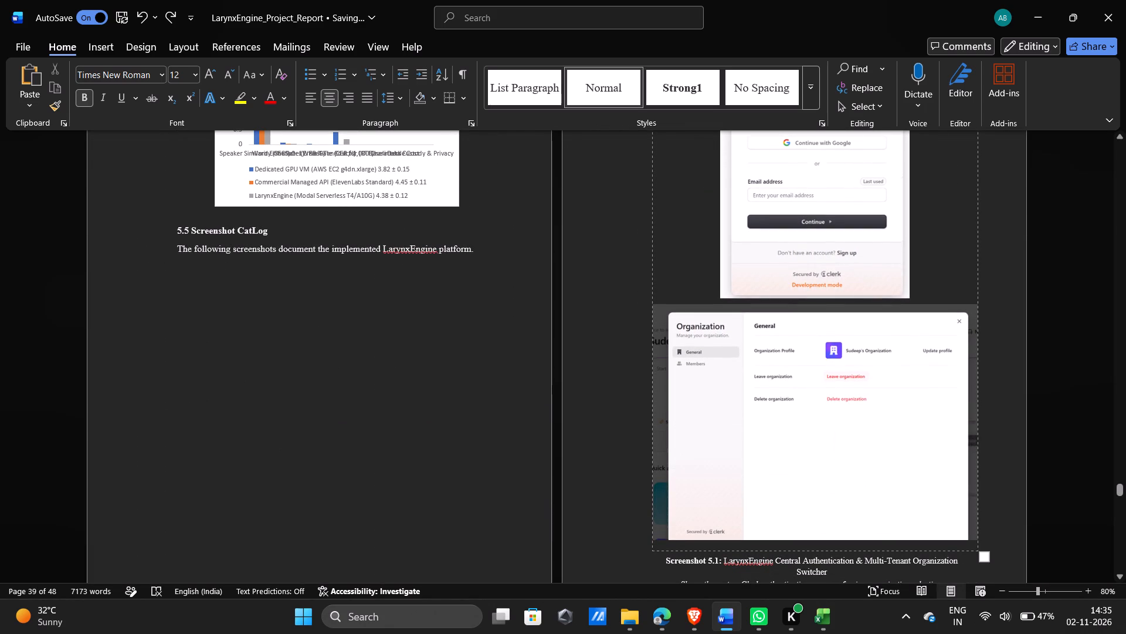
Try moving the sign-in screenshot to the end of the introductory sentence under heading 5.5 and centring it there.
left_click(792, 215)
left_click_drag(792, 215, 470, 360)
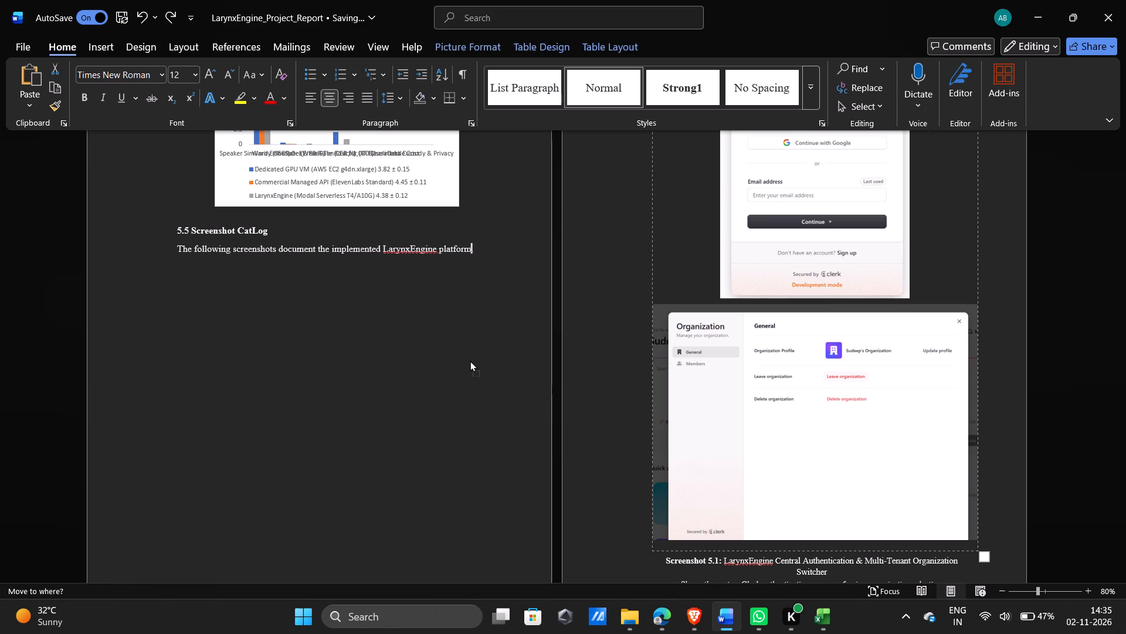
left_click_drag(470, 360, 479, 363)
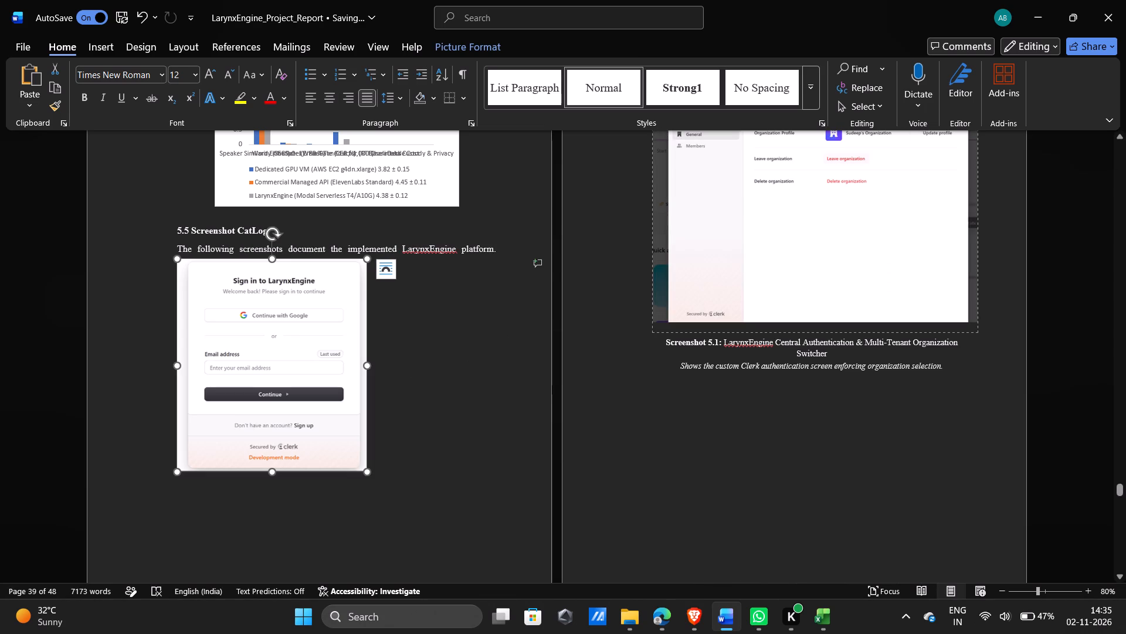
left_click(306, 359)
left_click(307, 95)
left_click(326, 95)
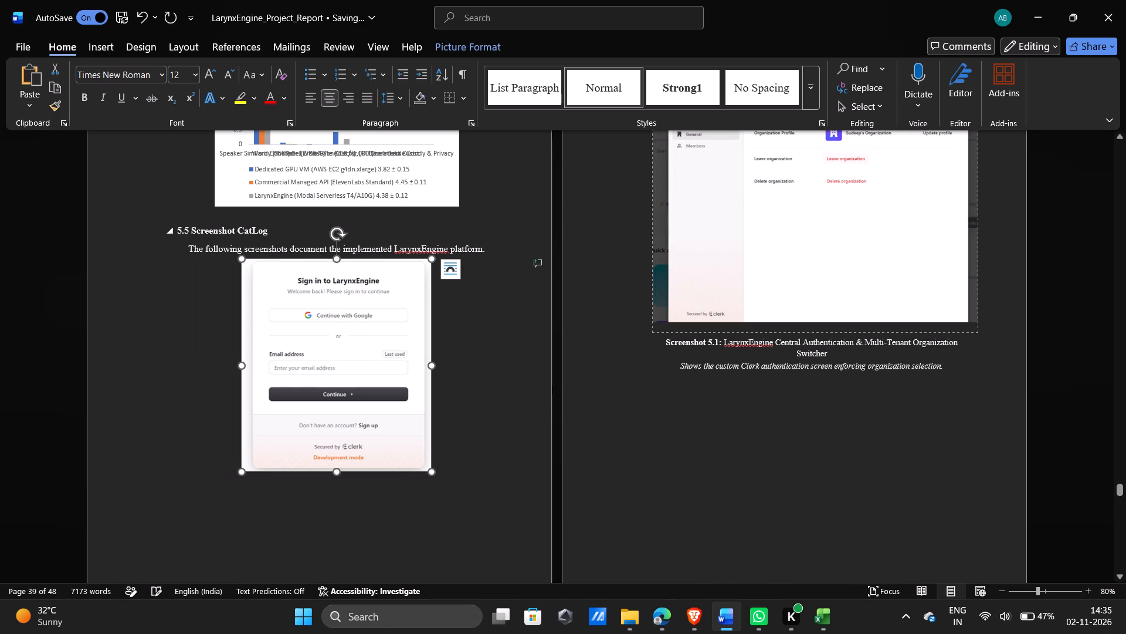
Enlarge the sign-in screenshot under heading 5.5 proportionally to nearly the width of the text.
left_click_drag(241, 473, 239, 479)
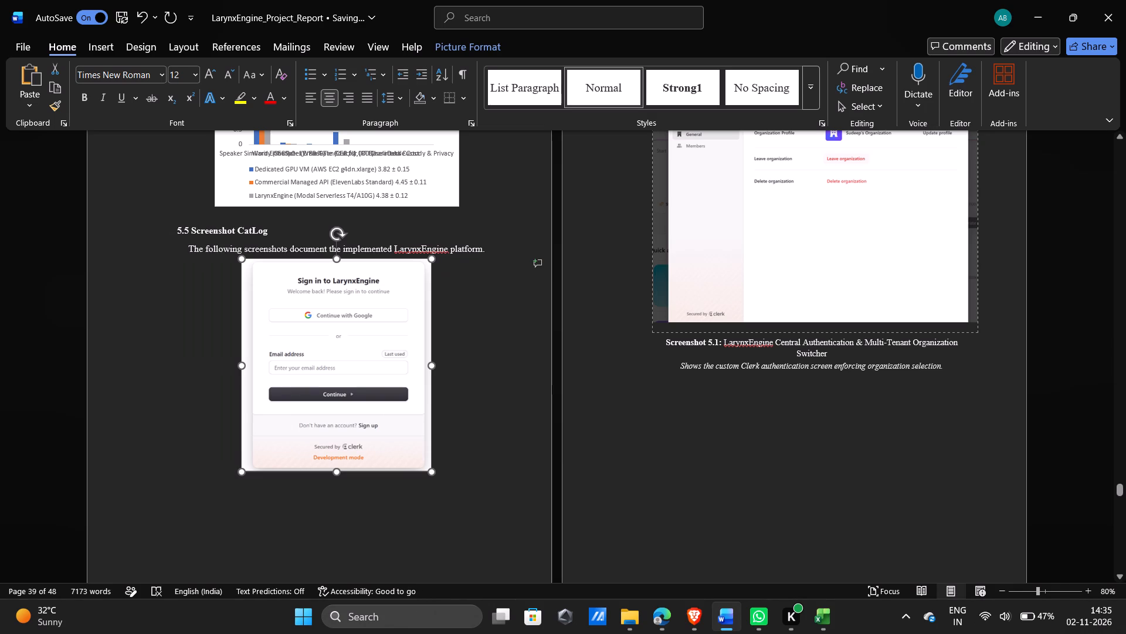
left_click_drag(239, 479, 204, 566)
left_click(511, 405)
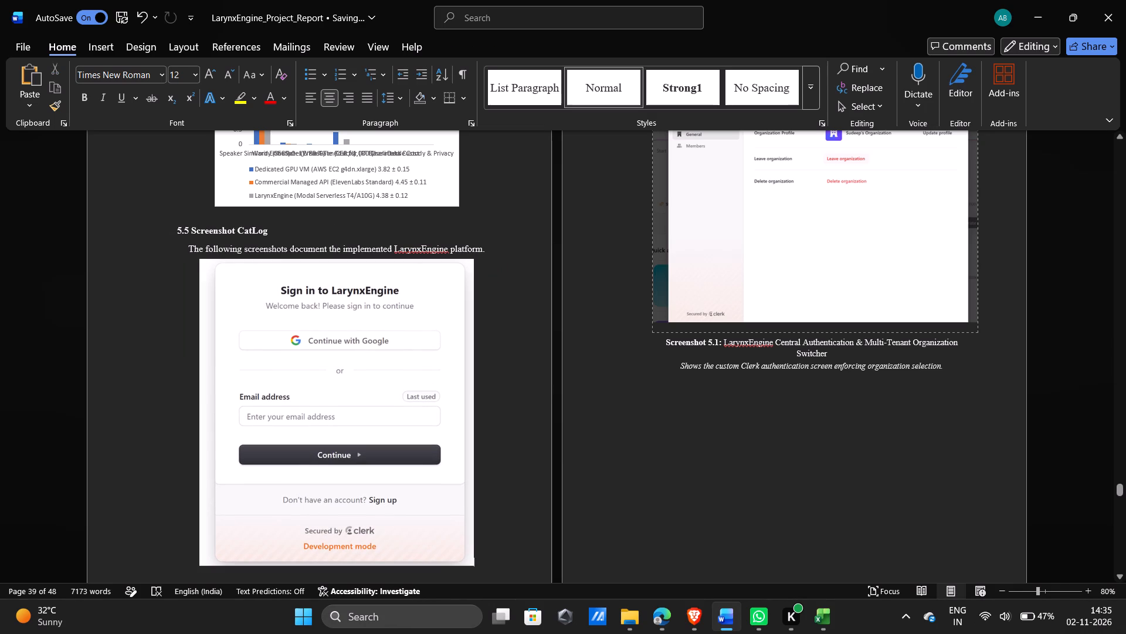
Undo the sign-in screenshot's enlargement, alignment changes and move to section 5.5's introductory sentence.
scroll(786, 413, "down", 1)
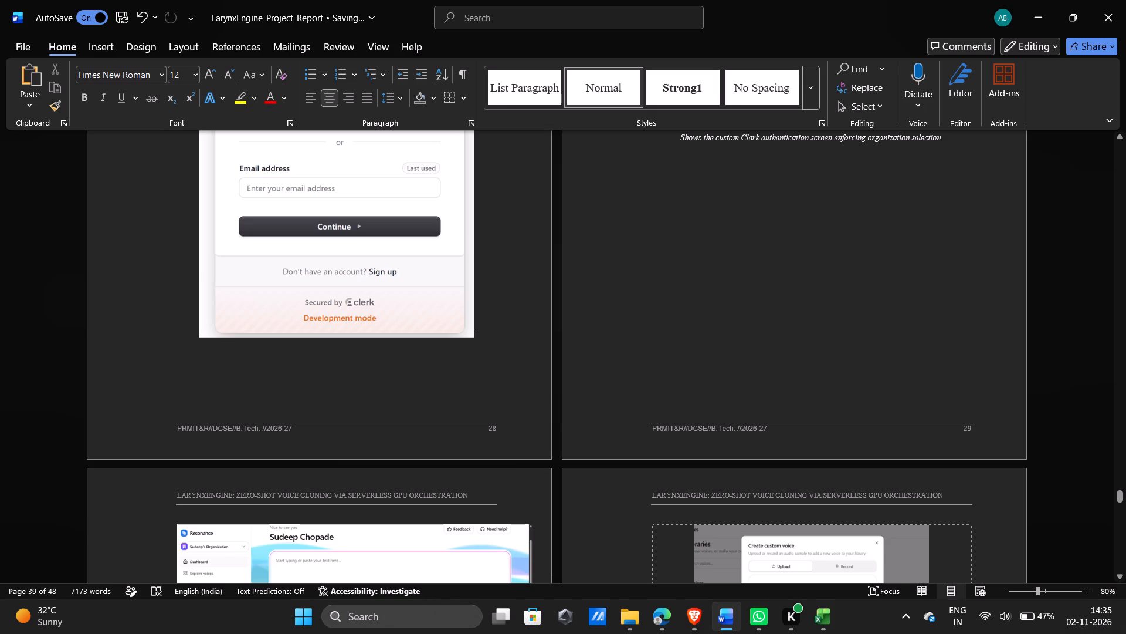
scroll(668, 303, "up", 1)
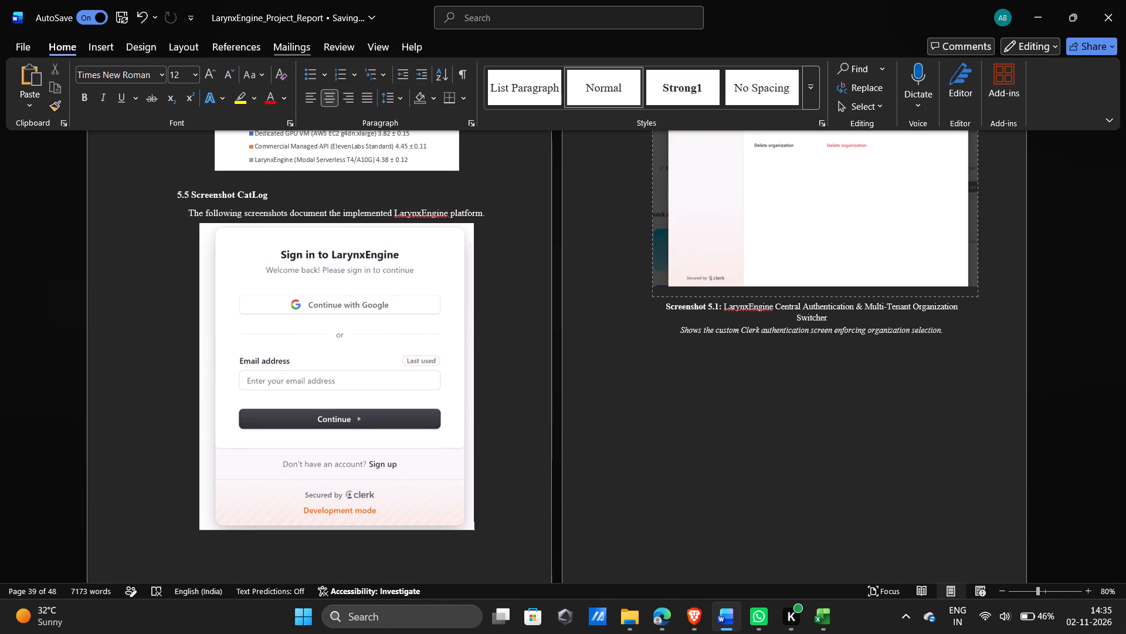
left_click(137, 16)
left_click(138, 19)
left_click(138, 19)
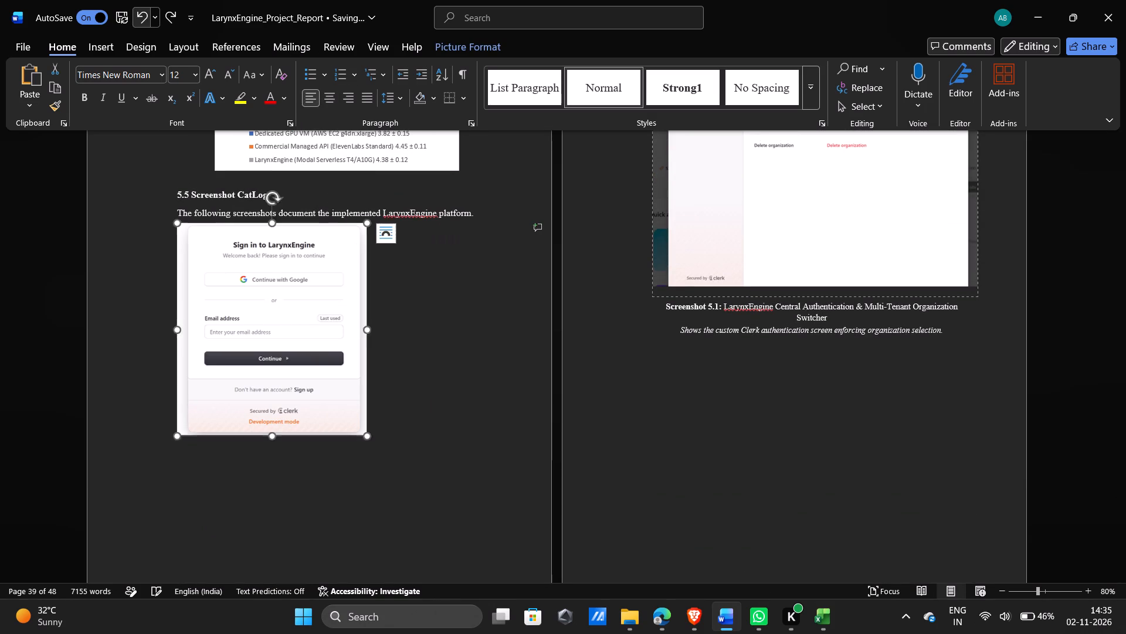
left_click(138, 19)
Undo the last narrowing of the comparison table under heading 5.4.3.
left_click(138, 19)
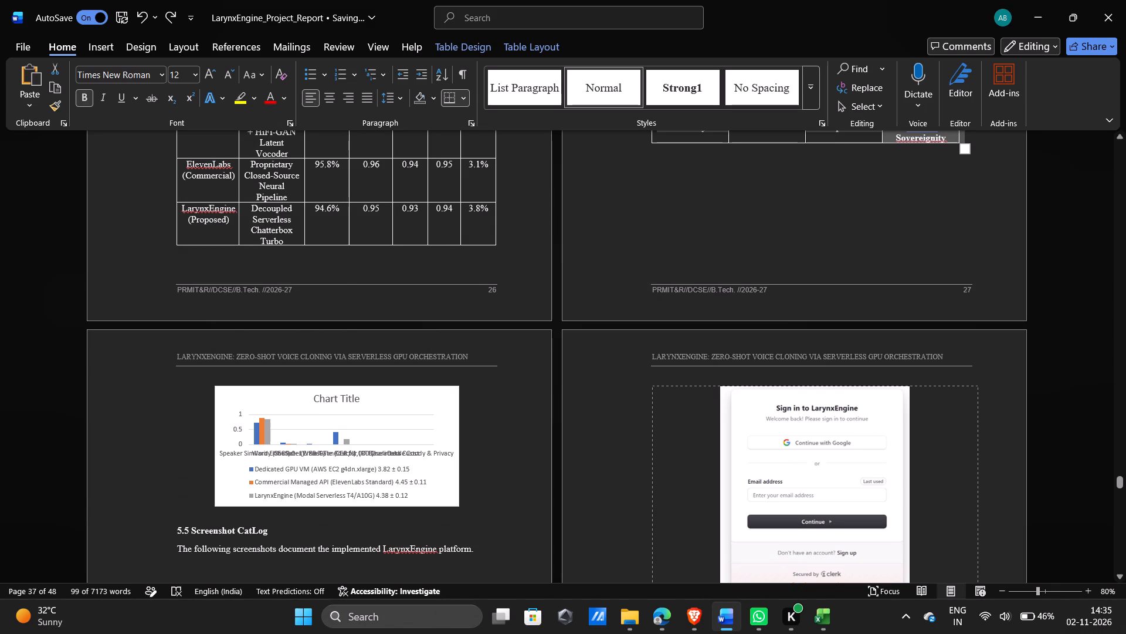
scroll(625, 277, "up", 1)
left_click(625, 277)
scroll(625, 277, "up", 1)
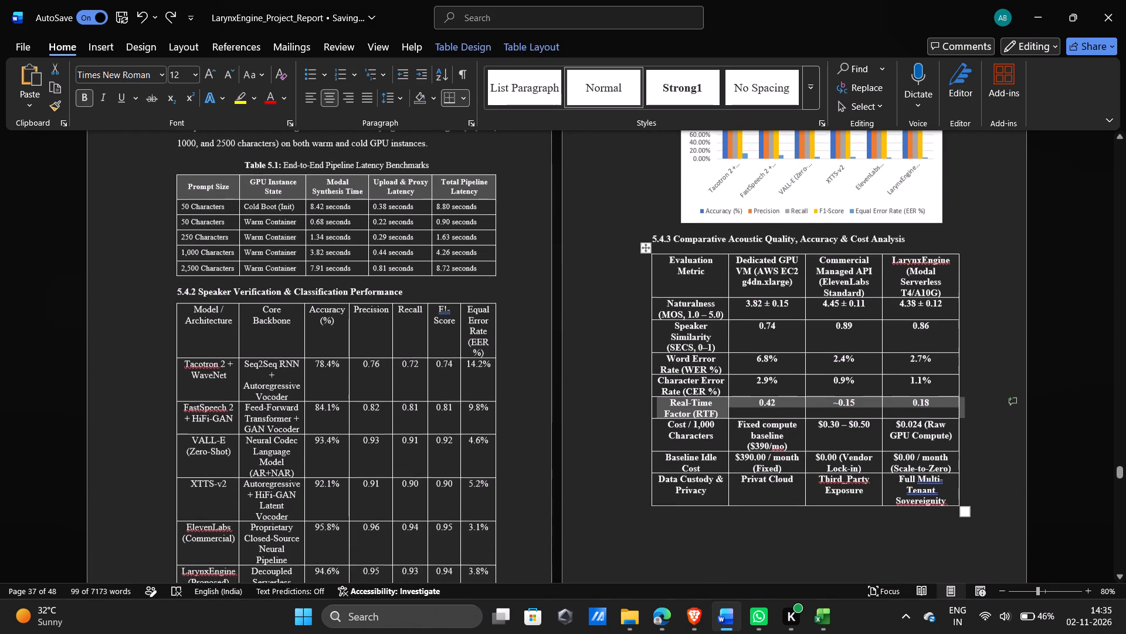
left_click(625, 277)
left_click(591, 299)
left_click(1096, 296)
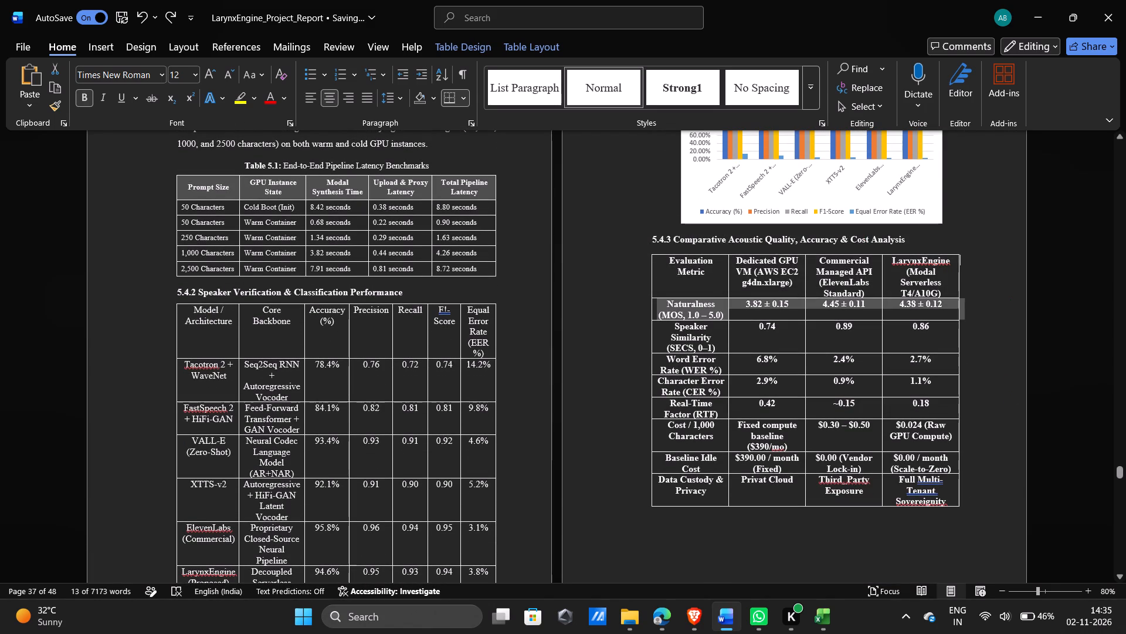
Enlarge the comparison table under heading 5.4.3 to the full text width with taller rows.
scroll(883, 262, "up", 1)
scroll(883, 262, "down", 1)
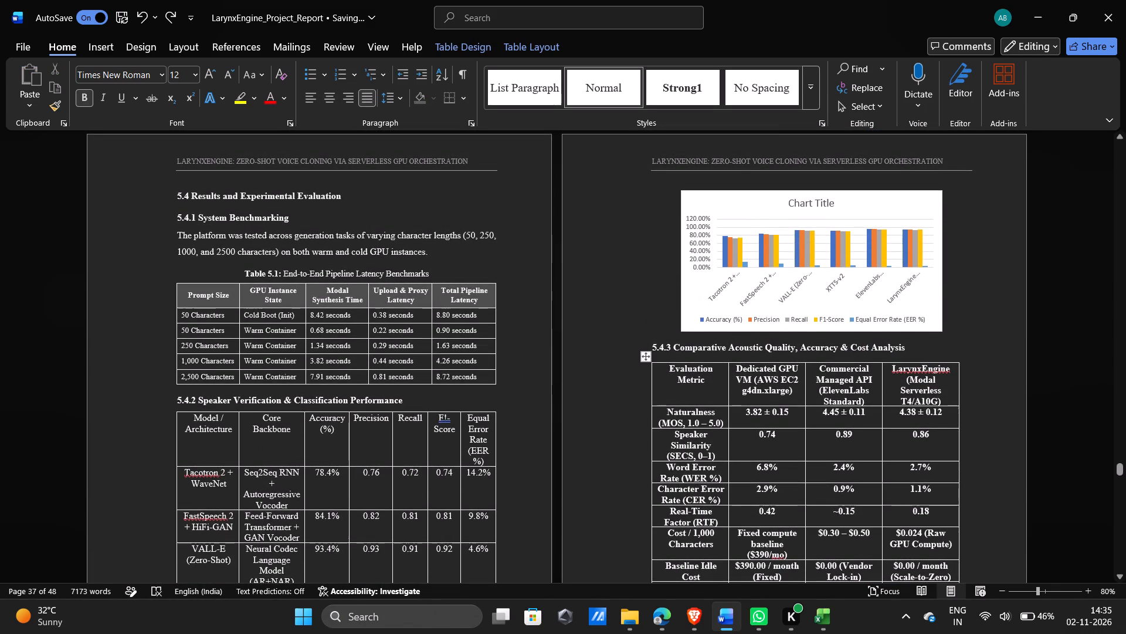
scroll(883, 262, "down", 3)
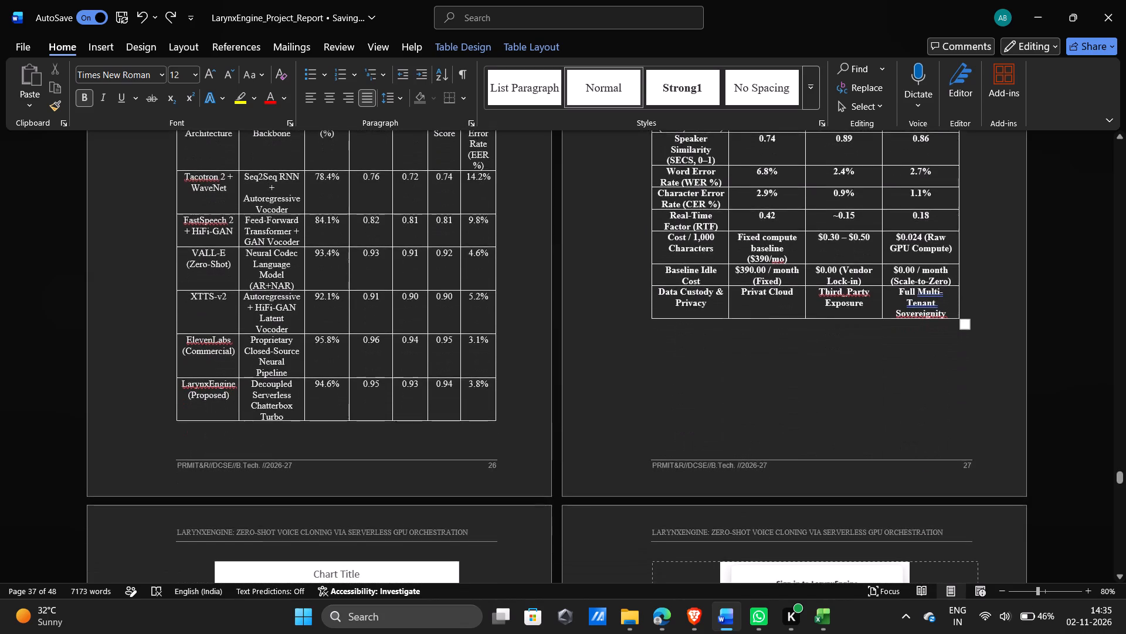
scroll(883, 262, "down", 2)
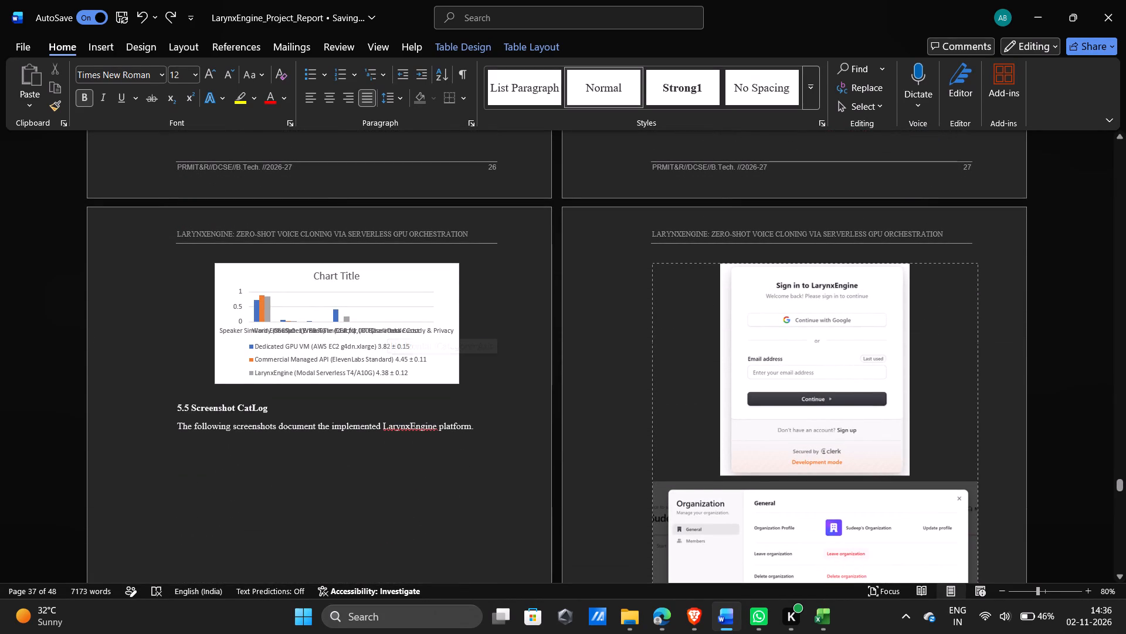
scroll(650, 285, "up", 2)
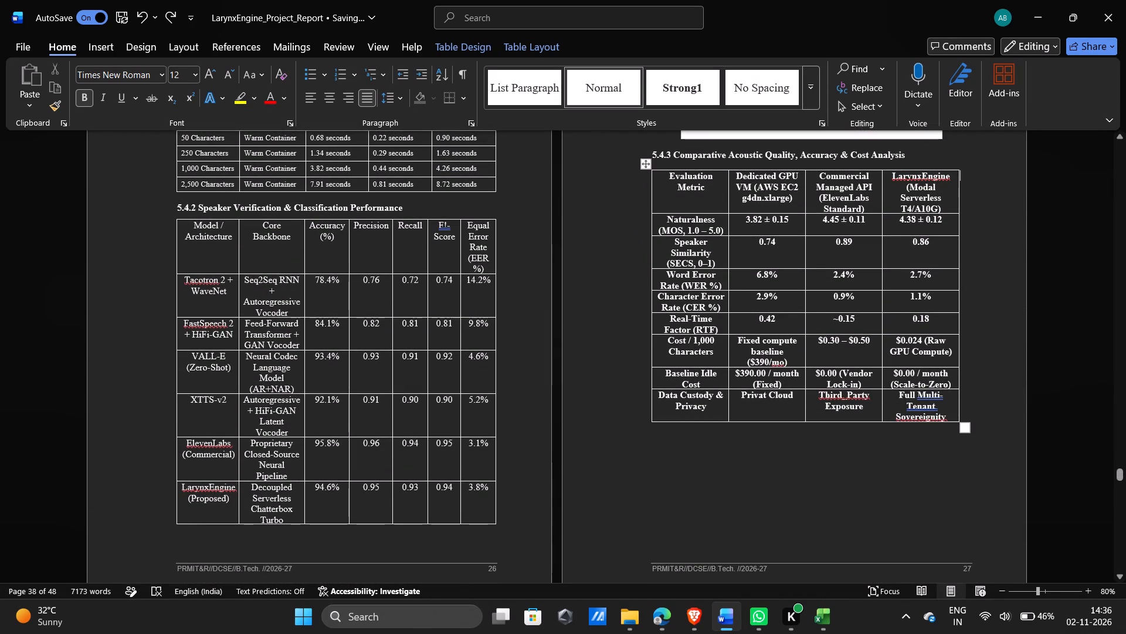
left_click_drag(964, 424, 964, 511)
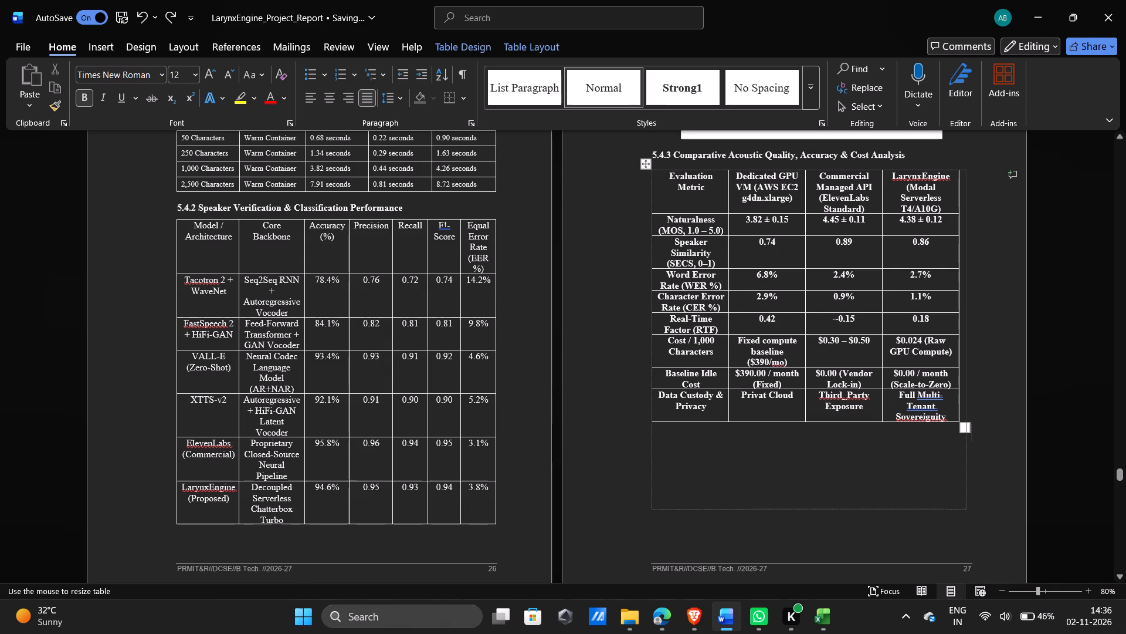
left_click_drag(964, 511, 962, 517)
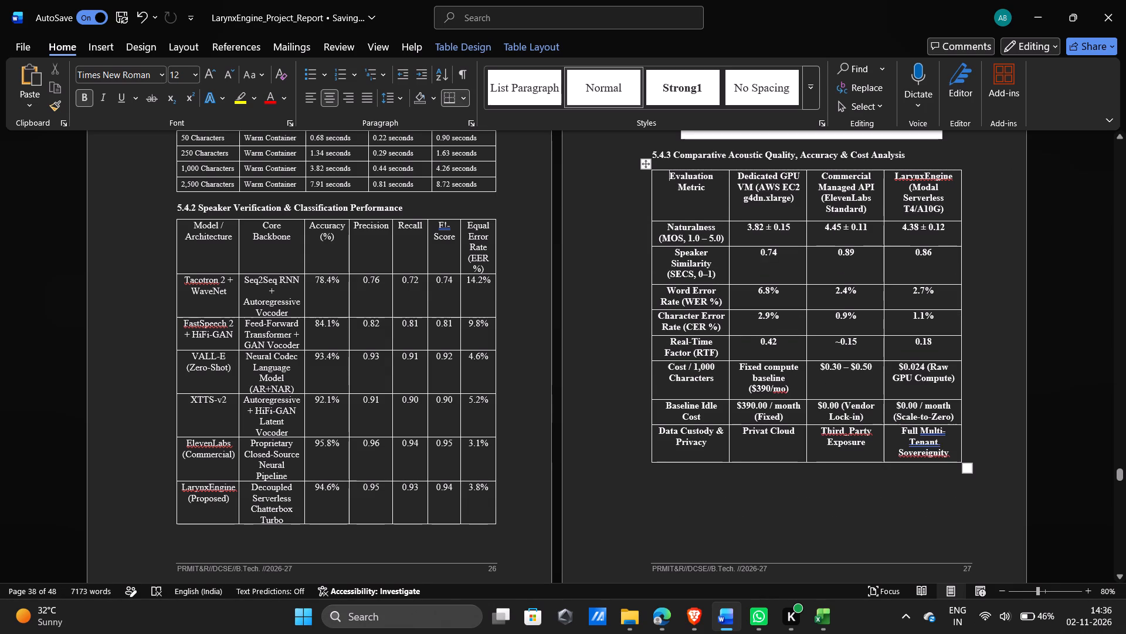
left_click_drag(966, 473, 972, 505)
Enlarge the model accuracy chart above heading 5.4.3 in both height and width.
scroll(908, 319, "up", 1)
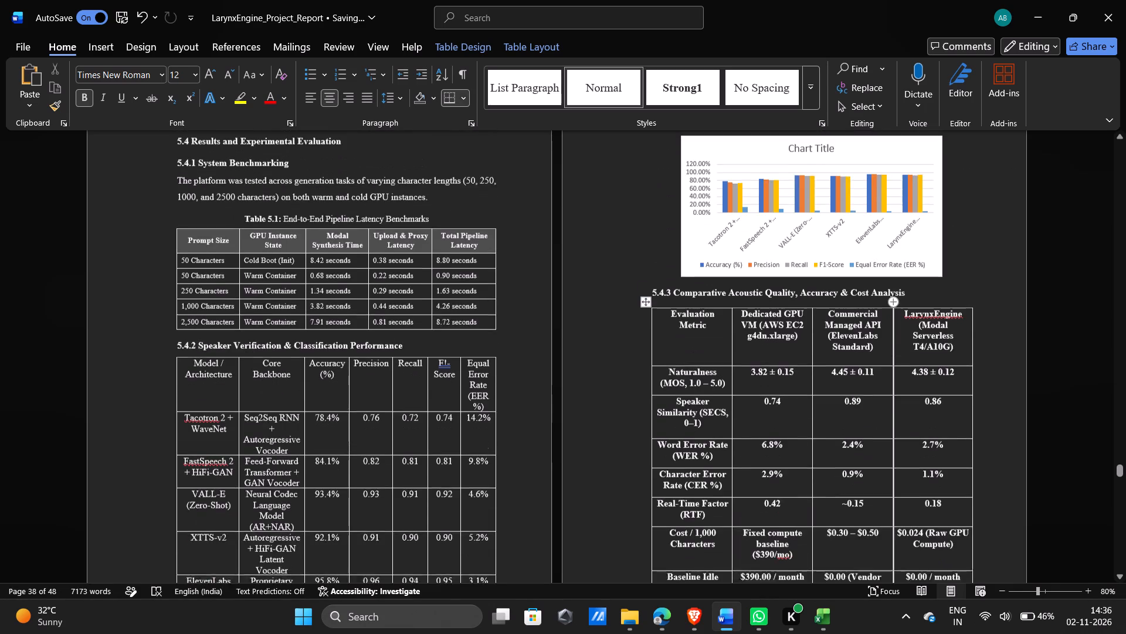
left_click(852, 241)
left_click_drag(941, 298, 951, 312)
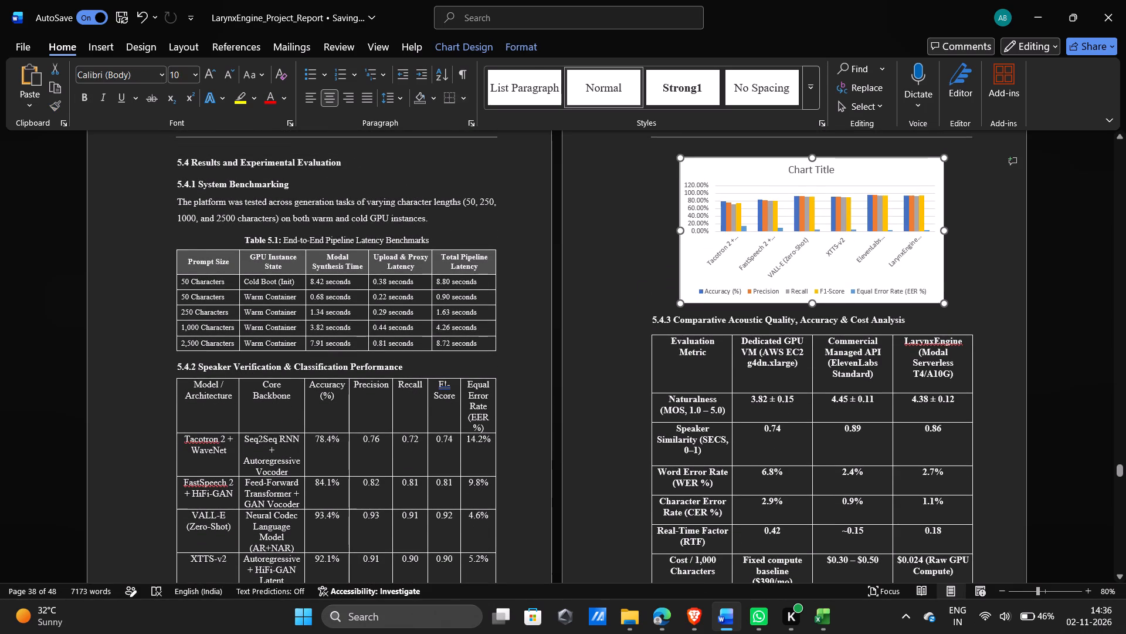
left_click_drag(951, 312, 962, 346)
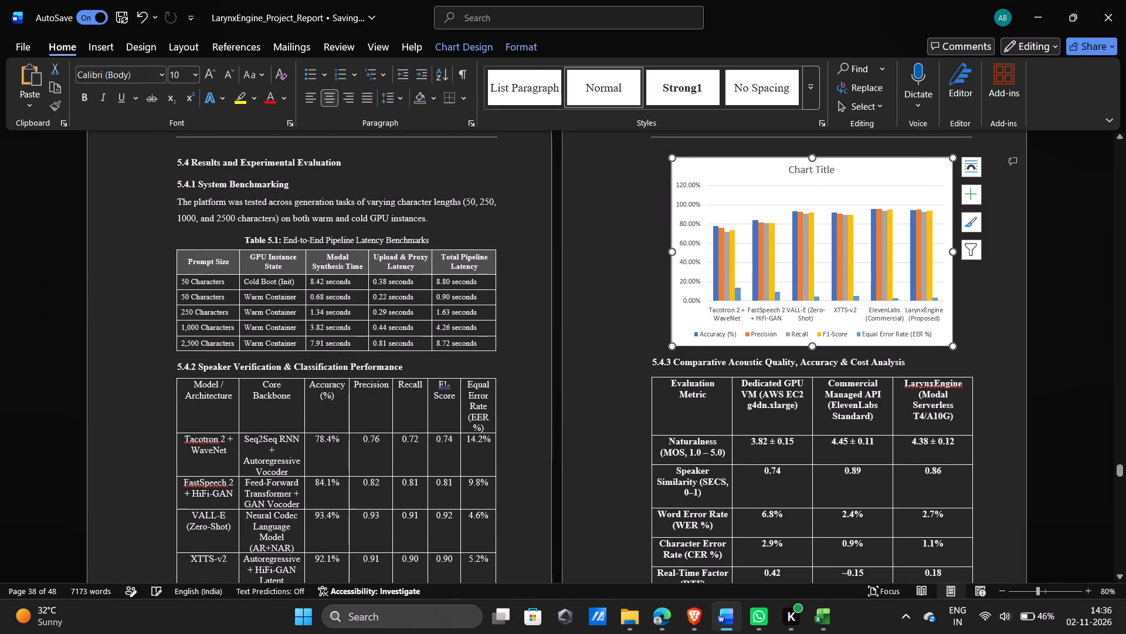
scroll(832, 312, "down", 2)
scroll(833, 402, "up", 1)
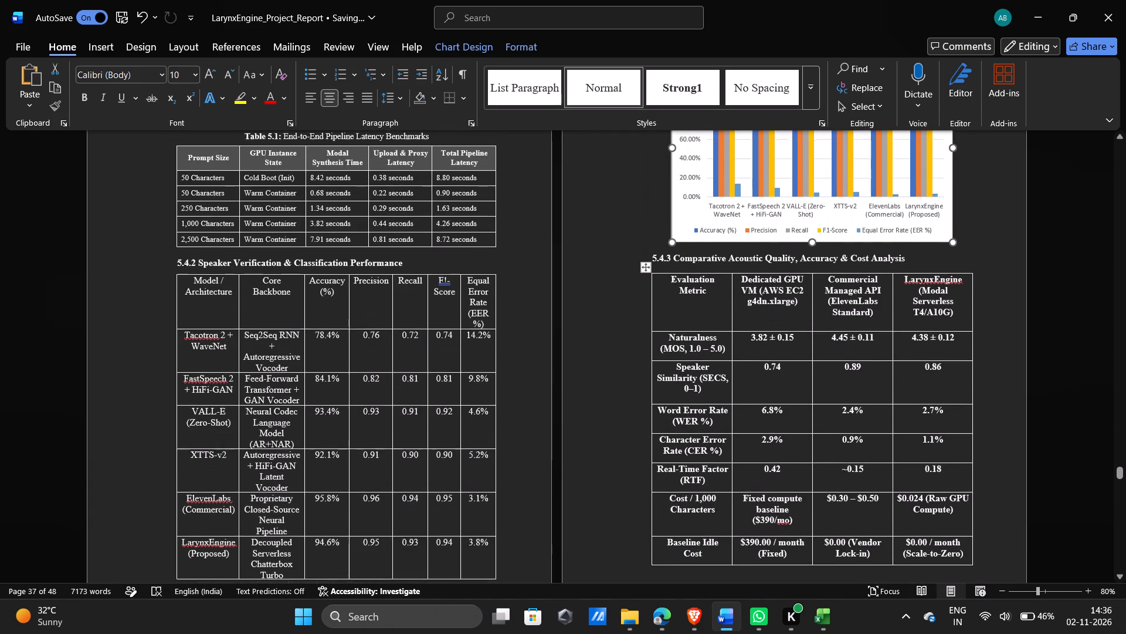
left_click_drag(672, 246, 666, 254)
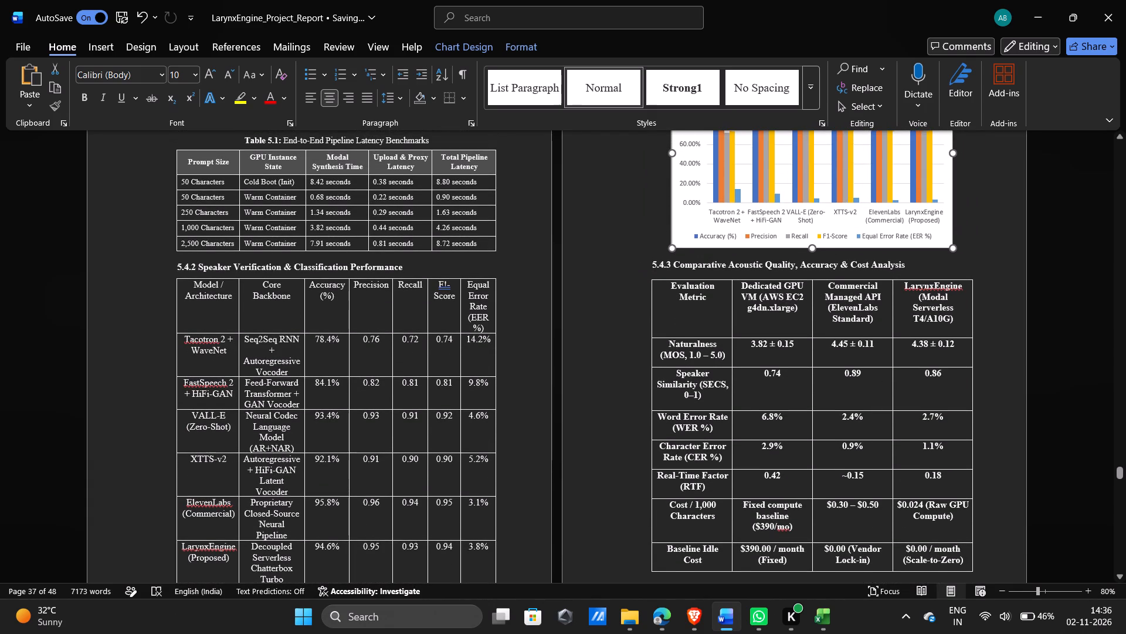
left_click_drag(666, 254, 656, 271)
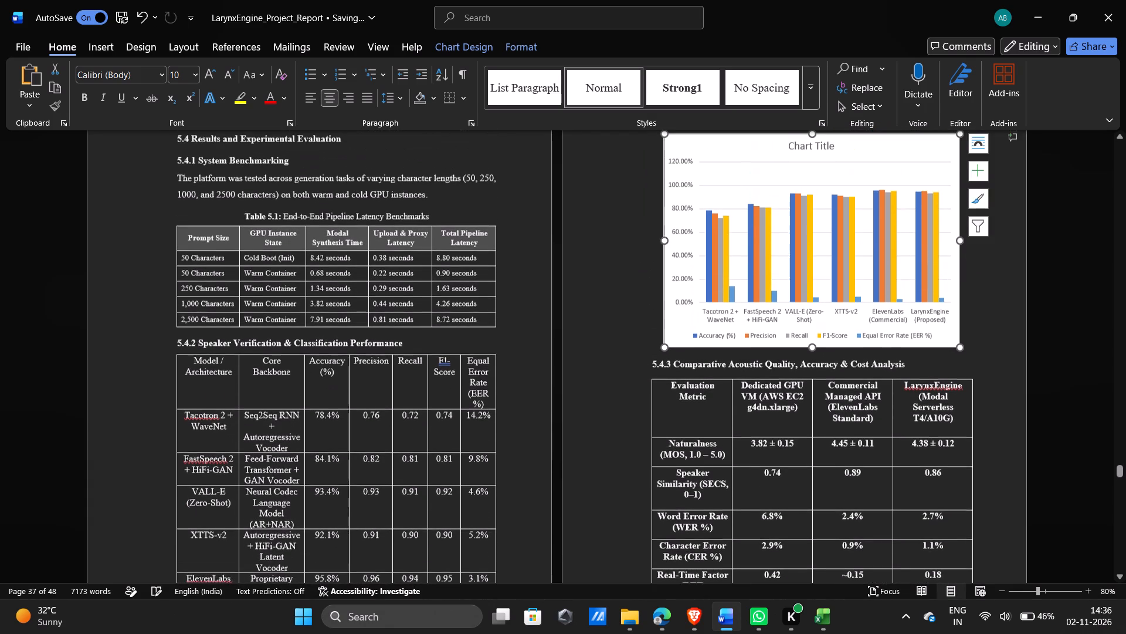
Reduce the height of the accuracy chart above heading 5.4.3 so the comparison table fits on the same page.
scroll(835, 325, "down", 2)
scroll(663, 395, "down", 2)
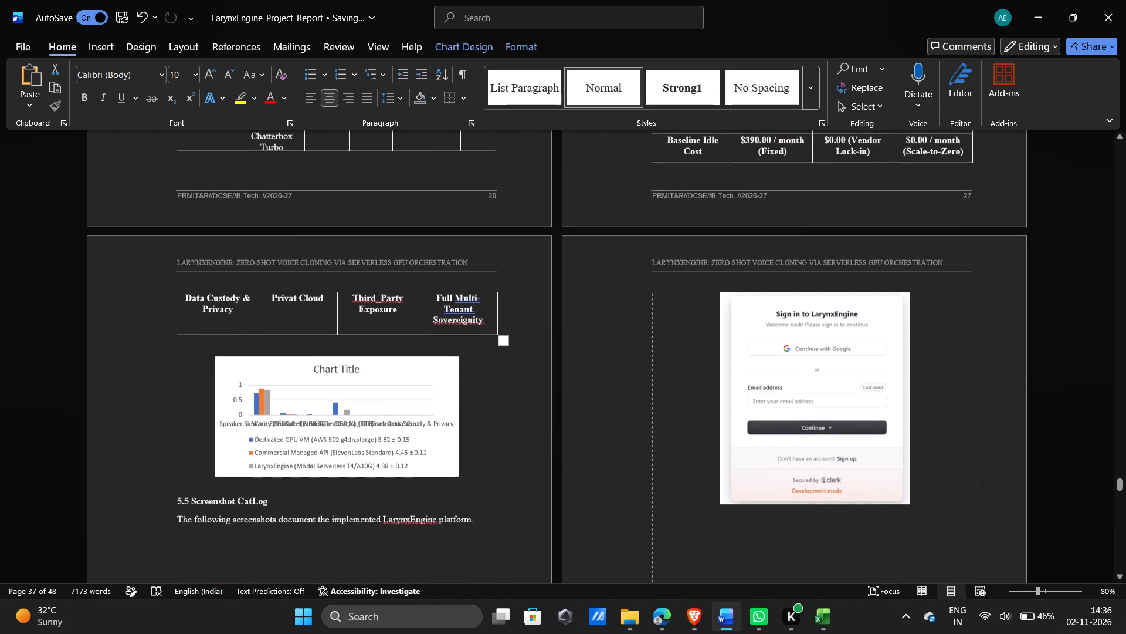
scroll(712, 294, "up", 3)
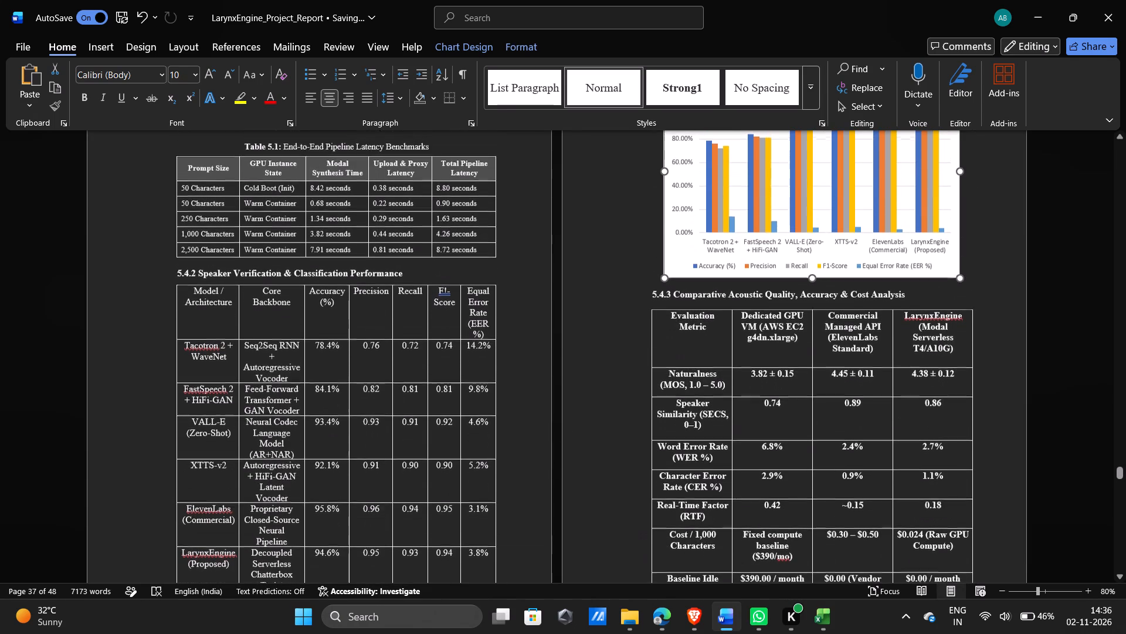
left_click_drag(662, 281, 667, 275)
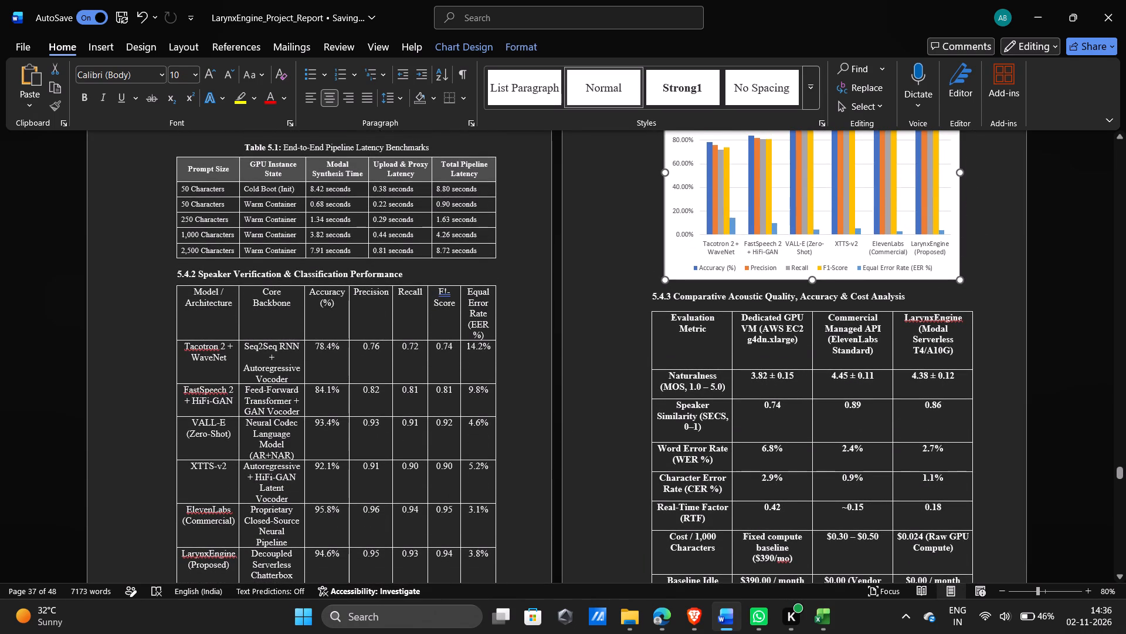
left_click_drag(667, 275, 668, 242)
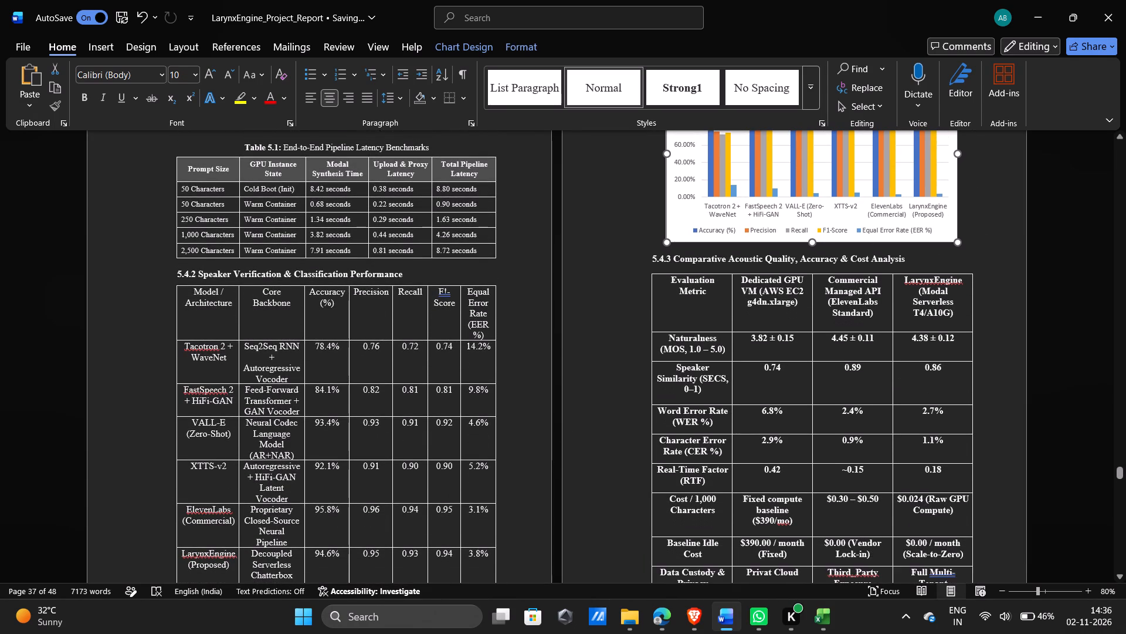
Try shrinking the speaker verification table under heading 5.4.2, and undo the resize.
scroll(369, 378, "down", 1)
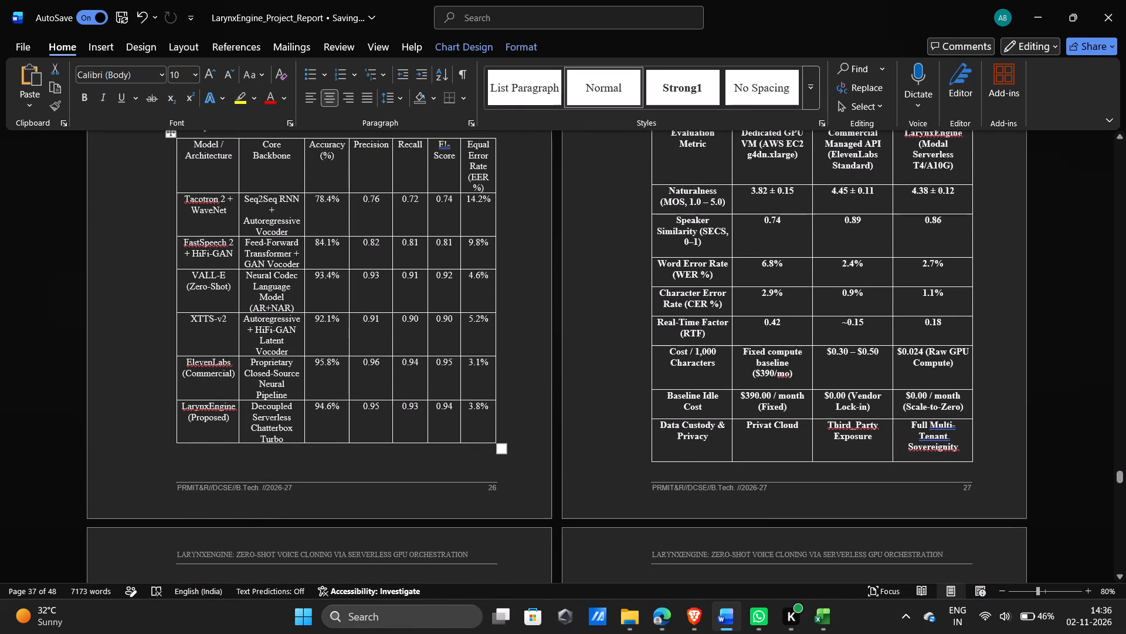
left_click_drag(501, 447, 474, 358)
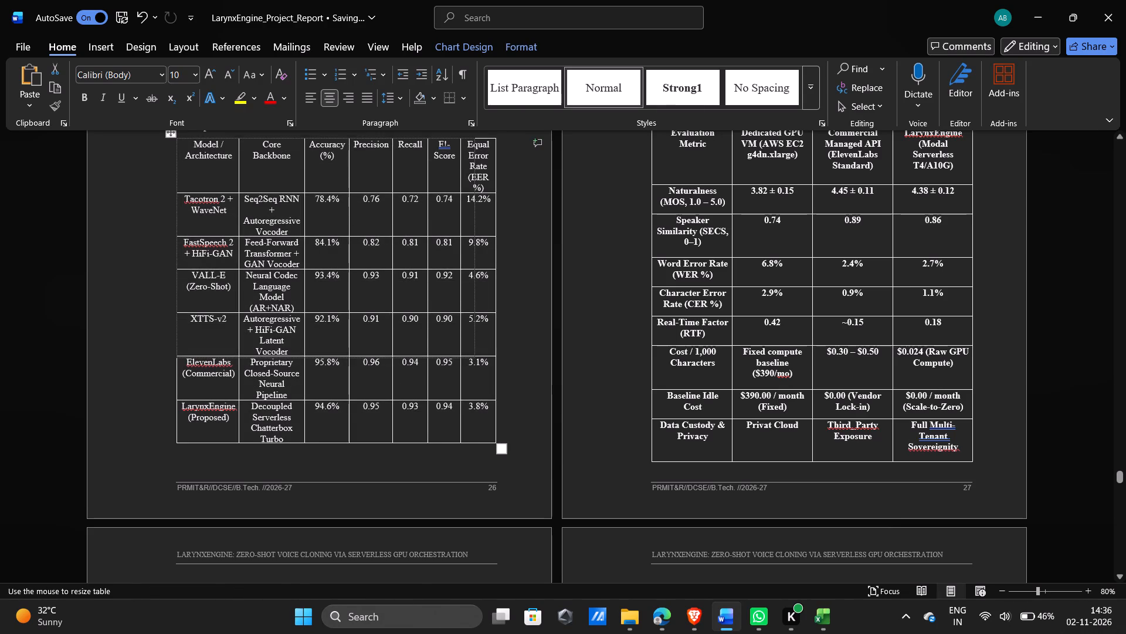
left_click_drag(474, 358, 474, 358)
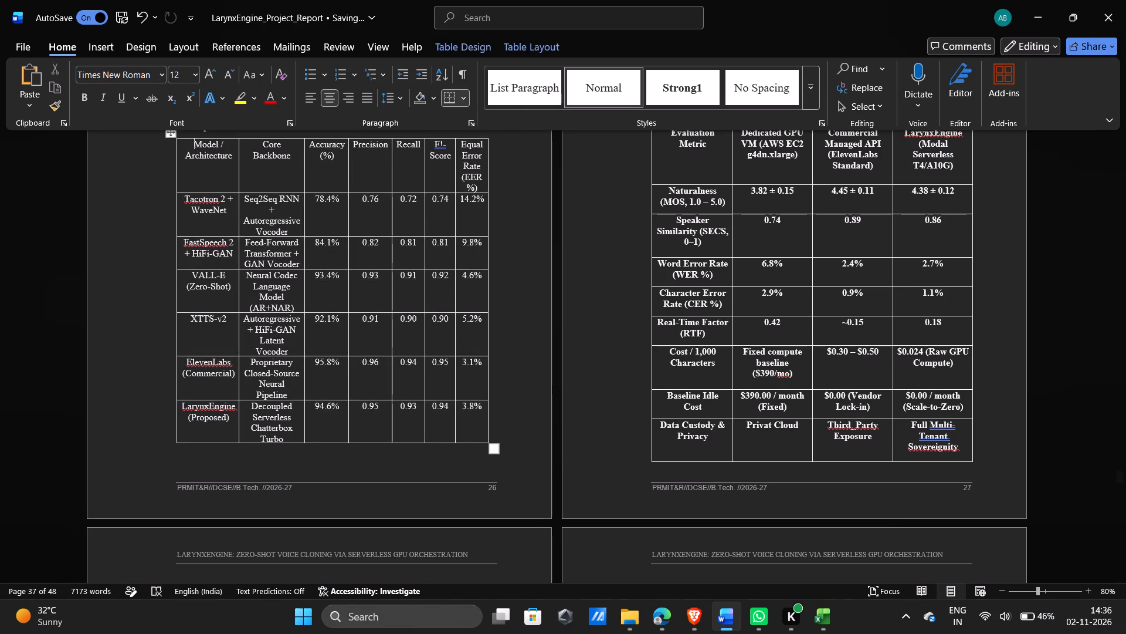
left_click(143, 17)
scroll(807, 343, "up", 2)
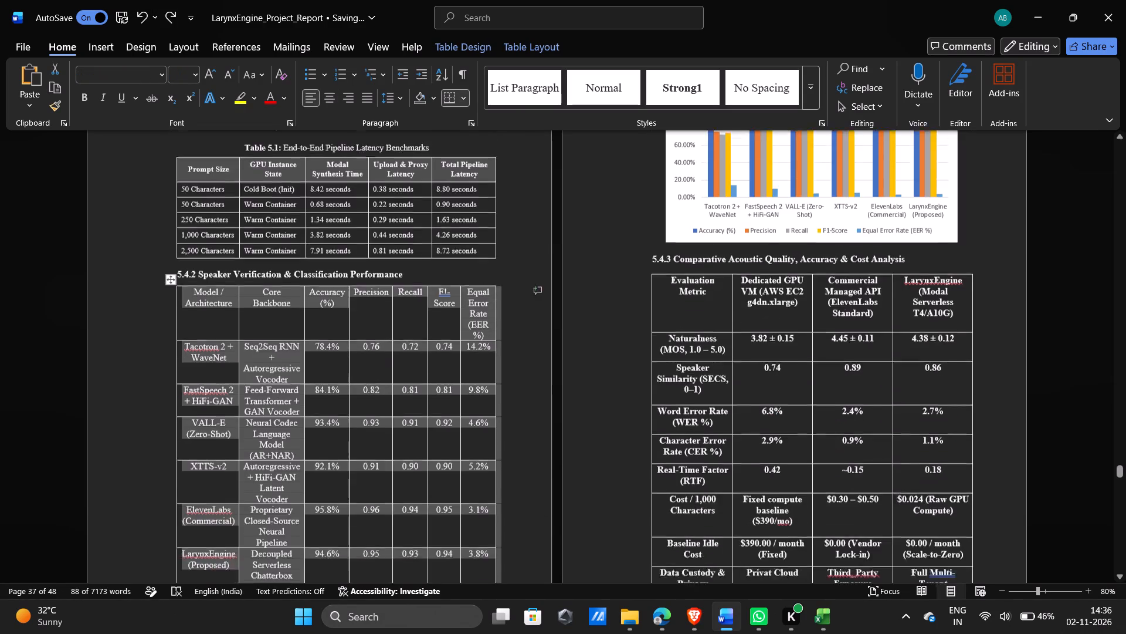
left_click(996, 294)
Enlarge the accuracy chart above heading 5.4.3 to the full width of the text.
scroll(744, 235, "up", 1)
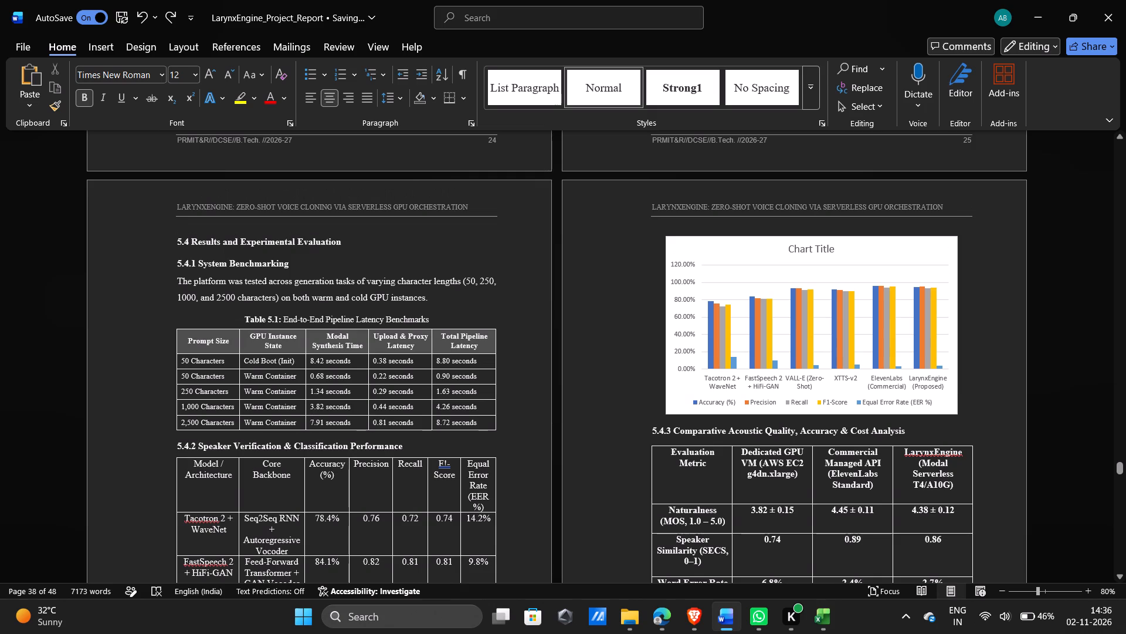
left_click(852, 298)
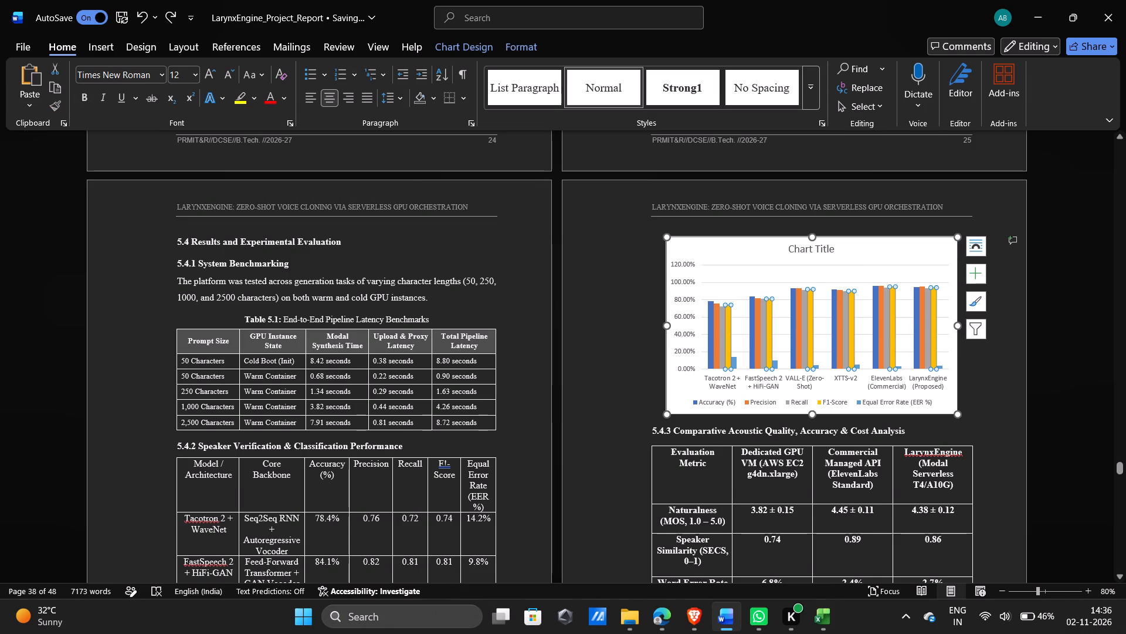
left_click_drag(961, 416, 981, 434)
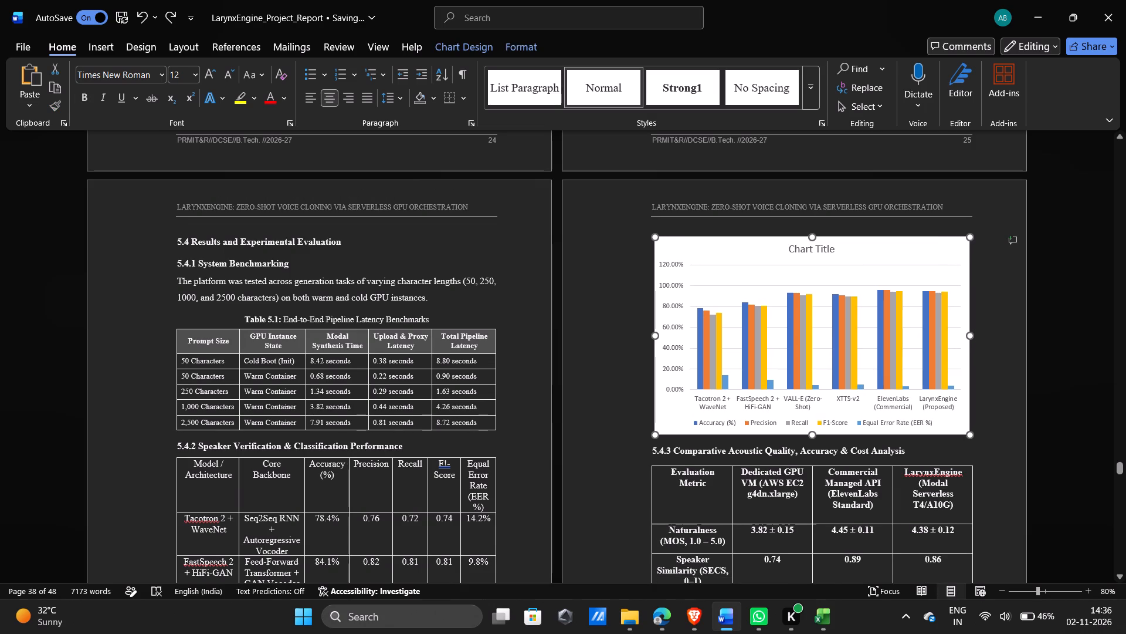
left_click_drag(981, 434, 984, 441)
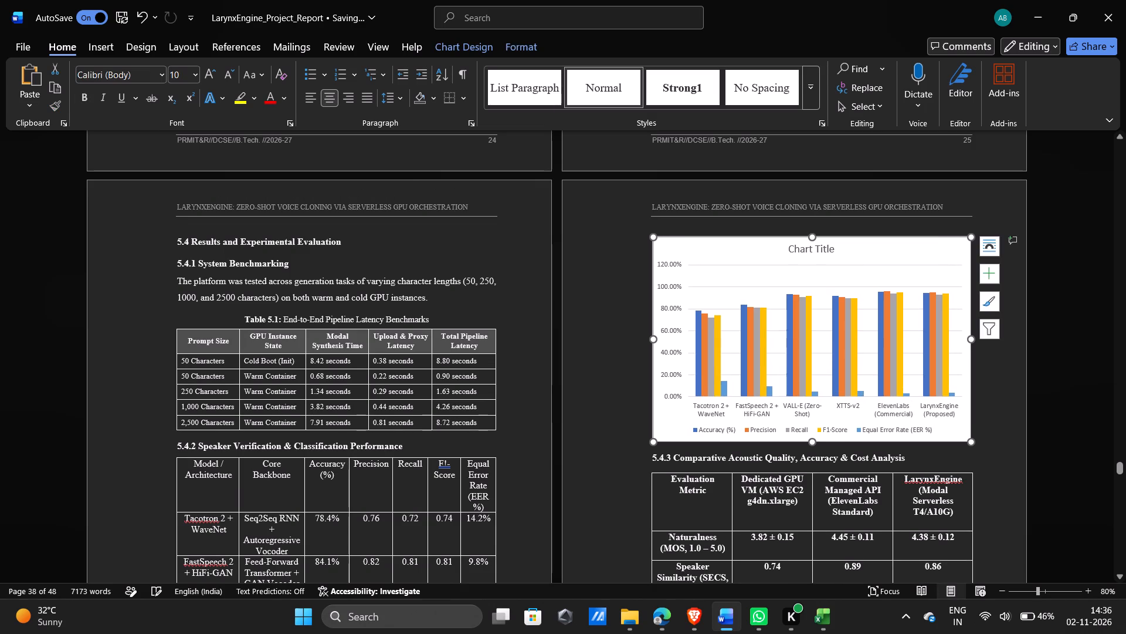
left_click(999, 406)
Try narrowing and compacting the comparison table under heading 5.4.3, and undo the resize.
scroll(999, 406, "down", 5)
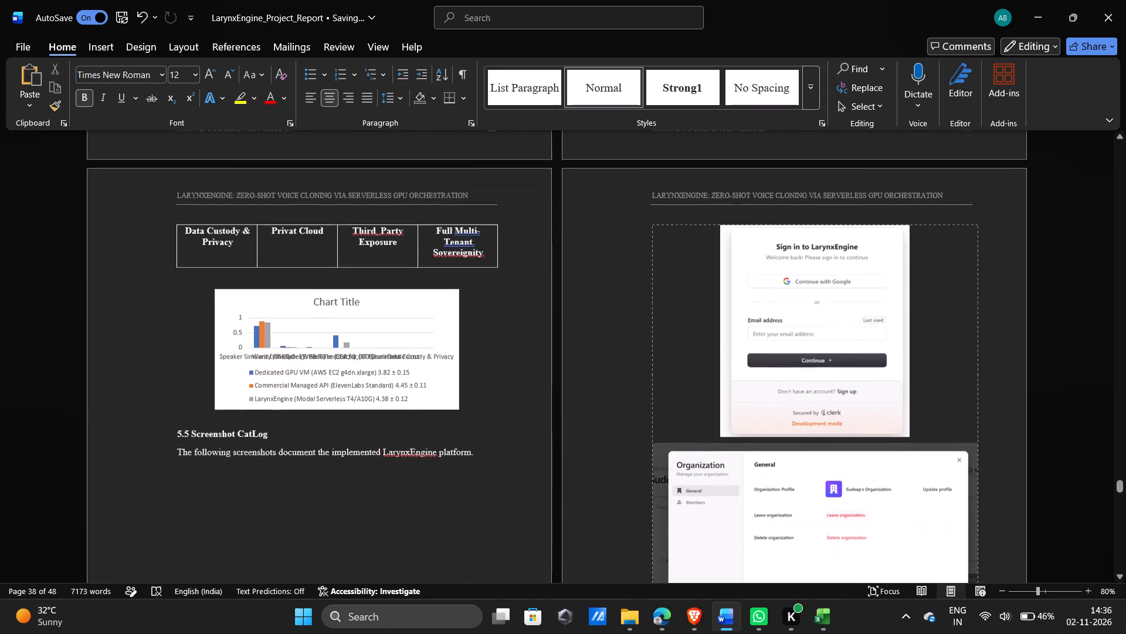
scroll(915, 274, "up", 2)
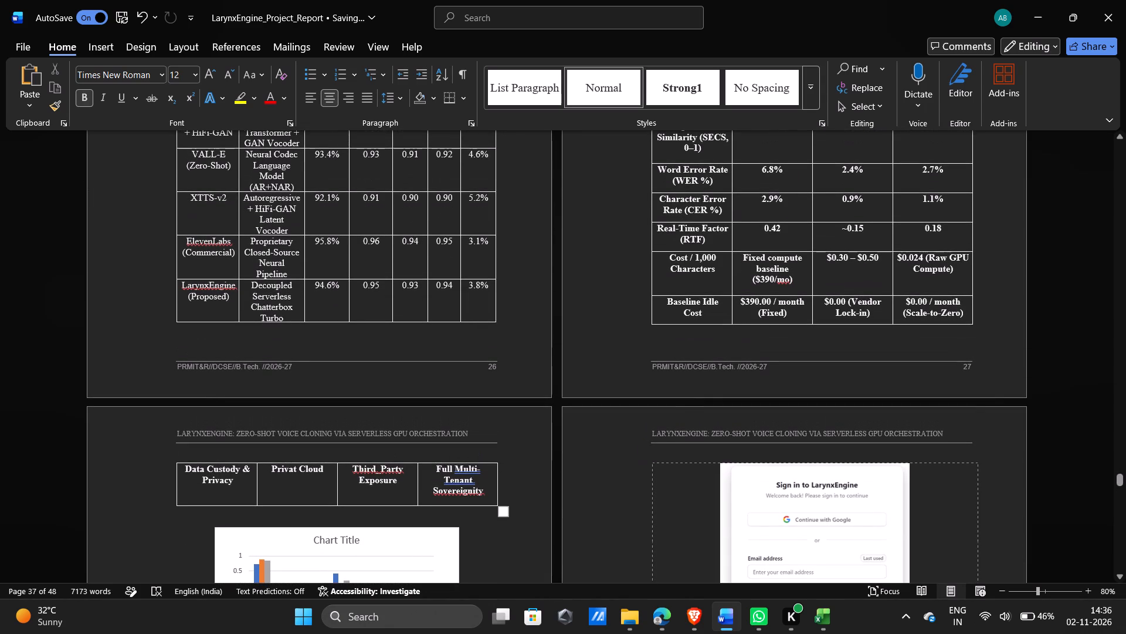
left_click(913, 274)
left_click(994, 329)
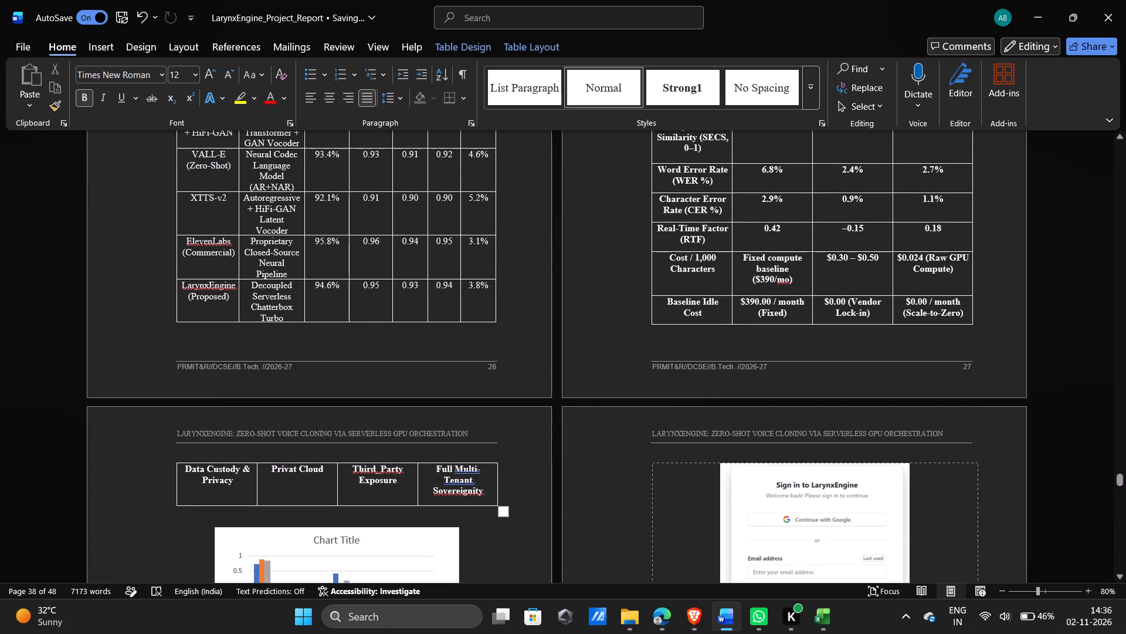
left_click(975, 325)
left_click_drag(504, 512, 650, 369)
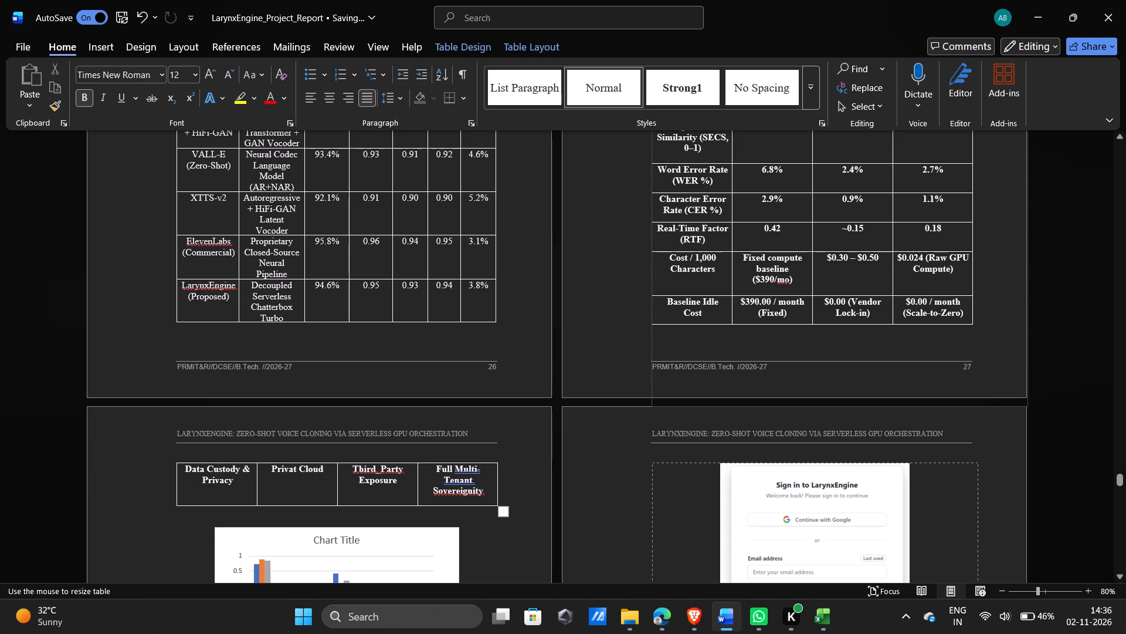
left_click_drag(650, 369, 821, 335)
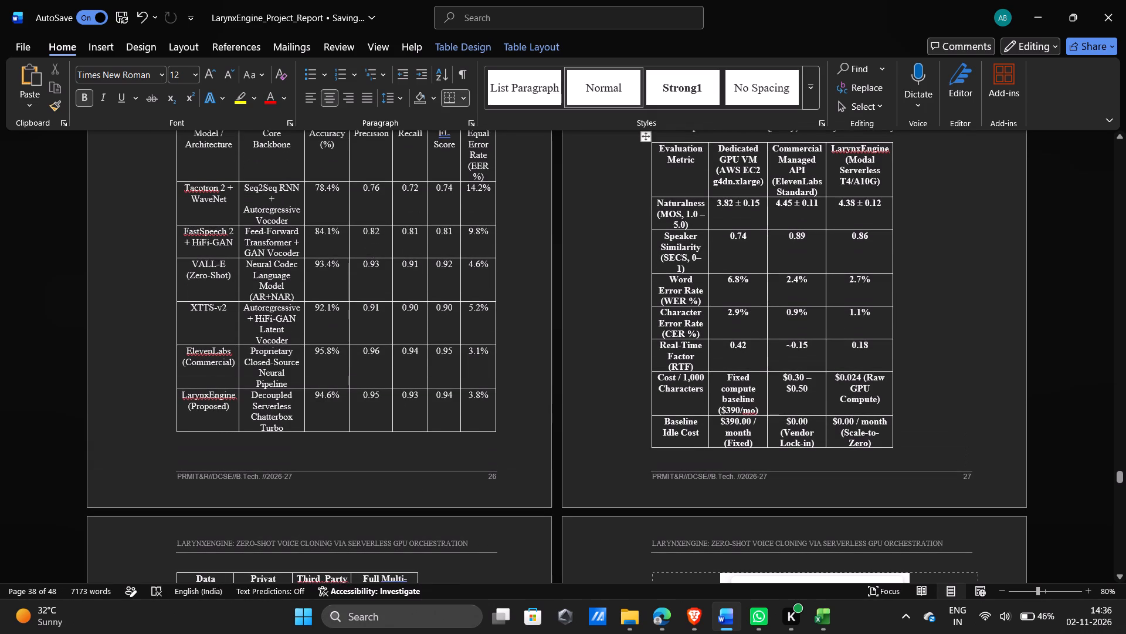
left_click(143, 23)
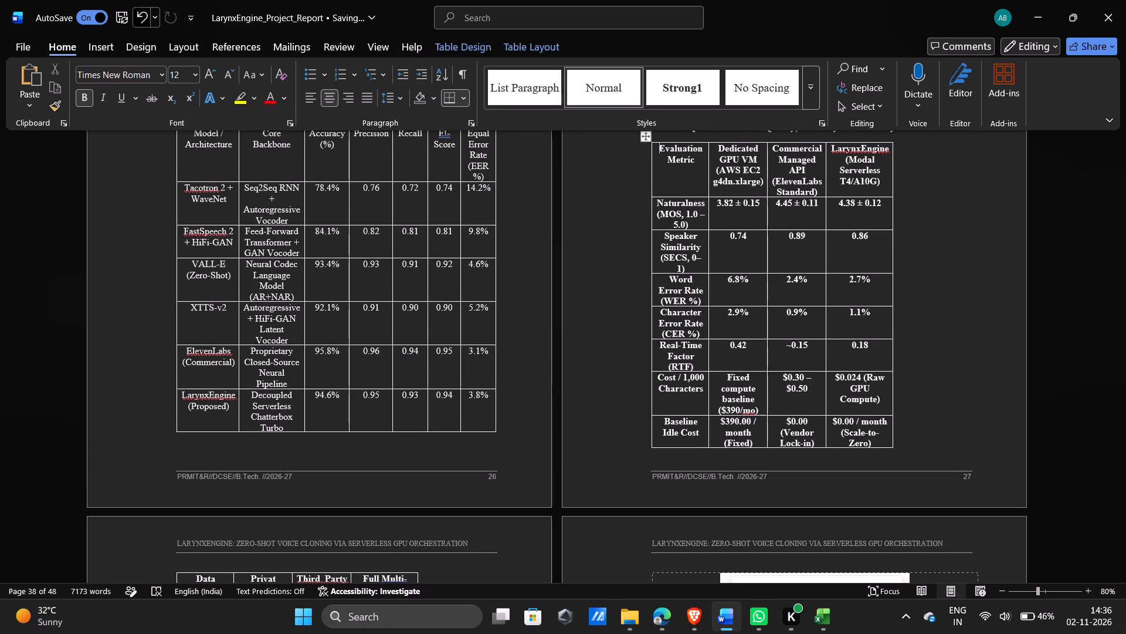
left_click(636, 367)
Shrink the accuracy chart above heading 5.4.3 so the whole comparison table fits on the same page.
scroll(636, 367, "up", 1)
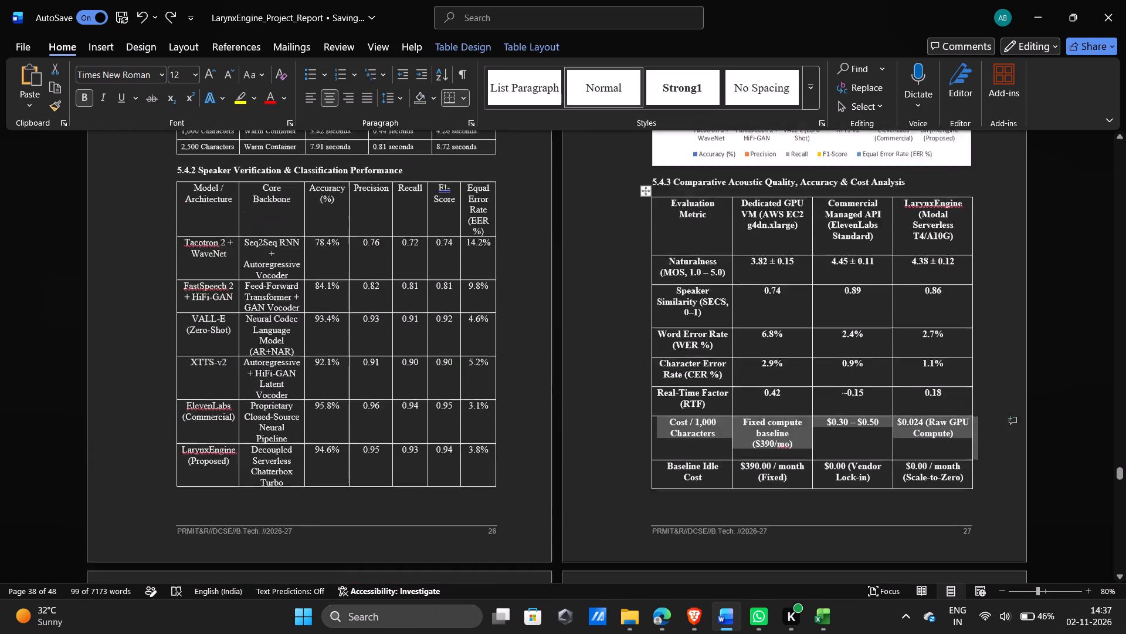
scroll(636, 367, "up", 1)
left_click(905, 290)
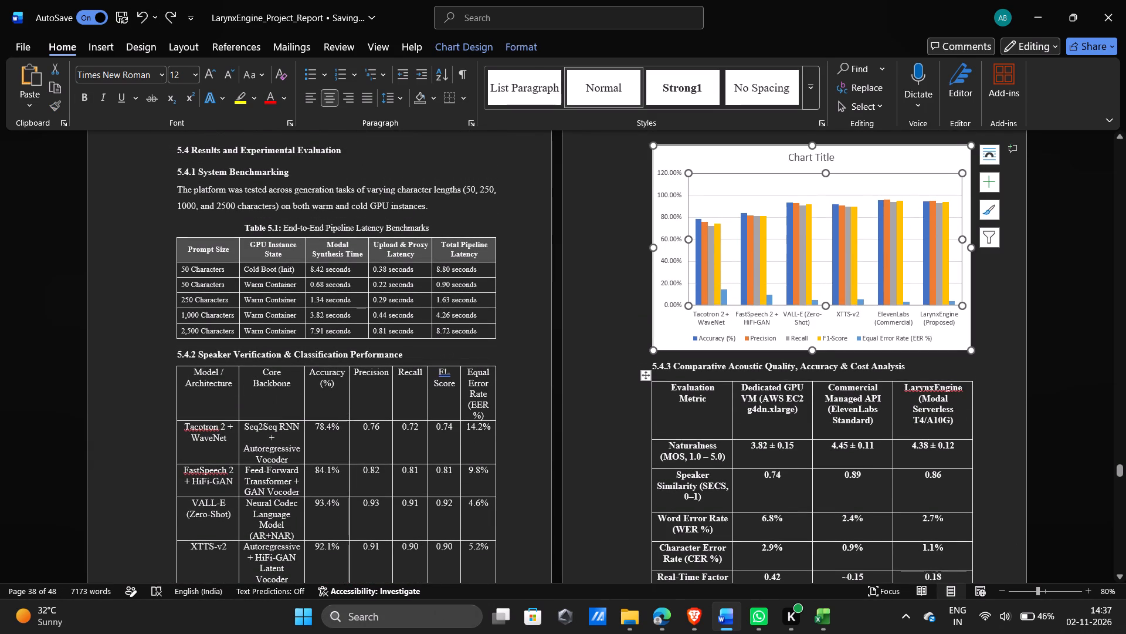
left_click_drag(969, 346, 920, 239)
scroll(875, 318, "down", 2)
scroll(894, 348, "up", 1)
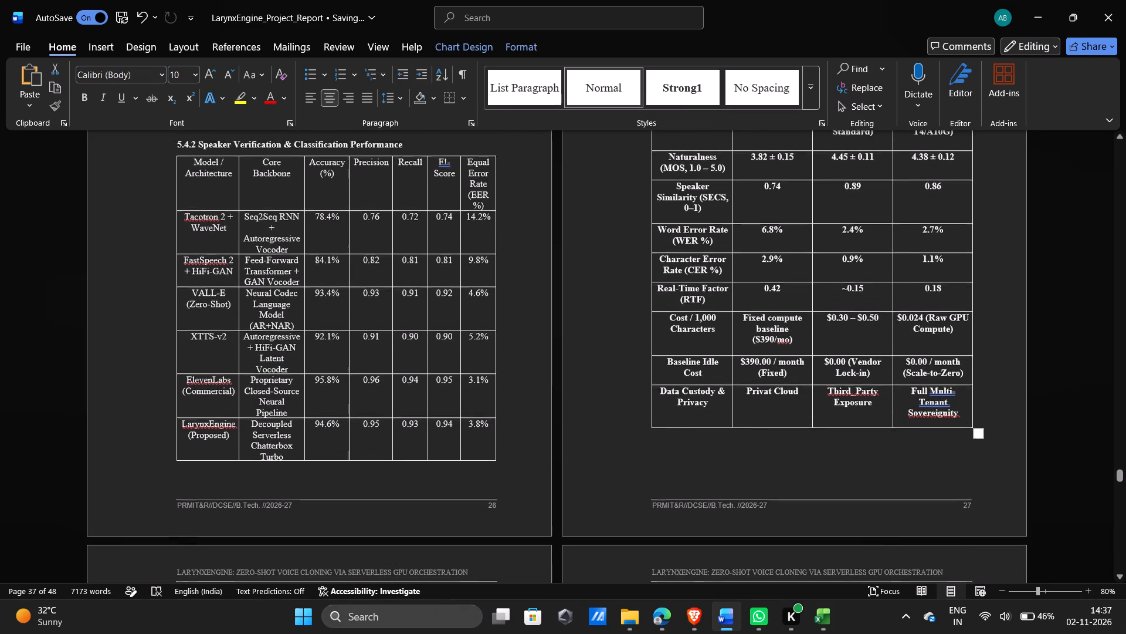
scroll(894, 348, "up", 1)
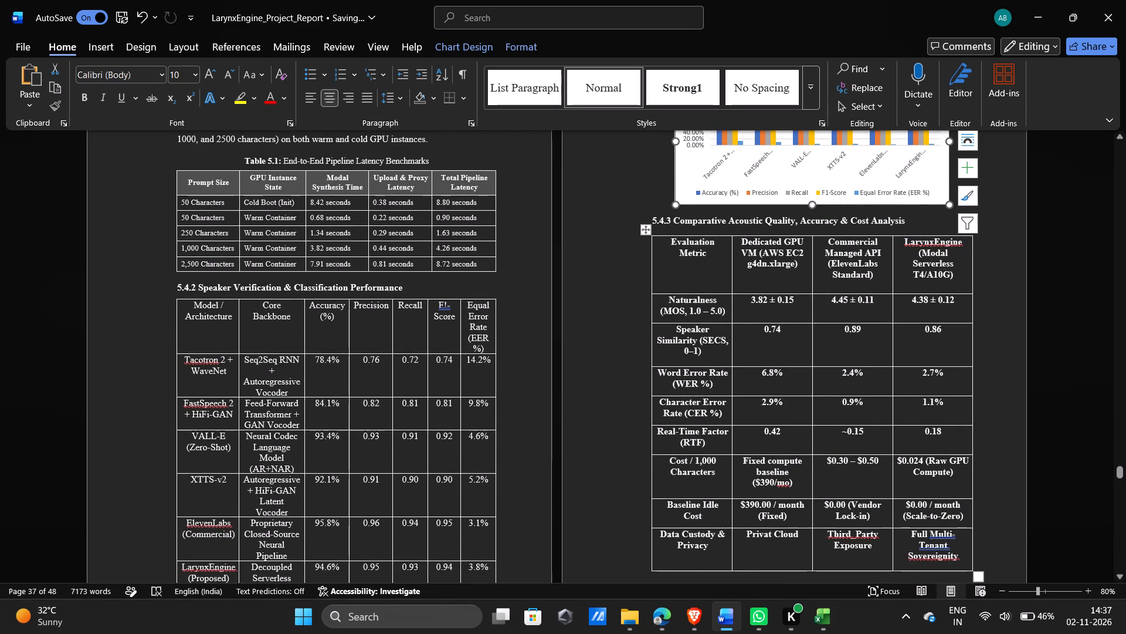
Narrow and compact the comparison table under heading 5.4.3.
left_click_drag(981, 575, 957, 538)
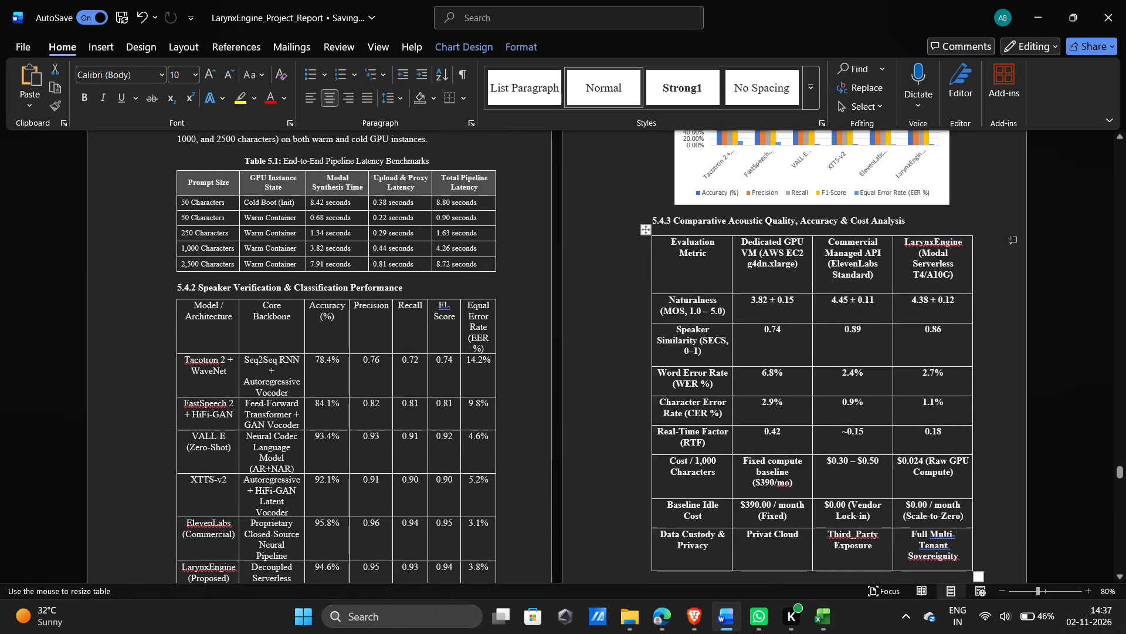
Enlarge the accuracy chart above heading 5.4.3 proportionally until it is slightly wider than the text column.
scroll(911, 352, "up", 1)
left_click(874, 202)
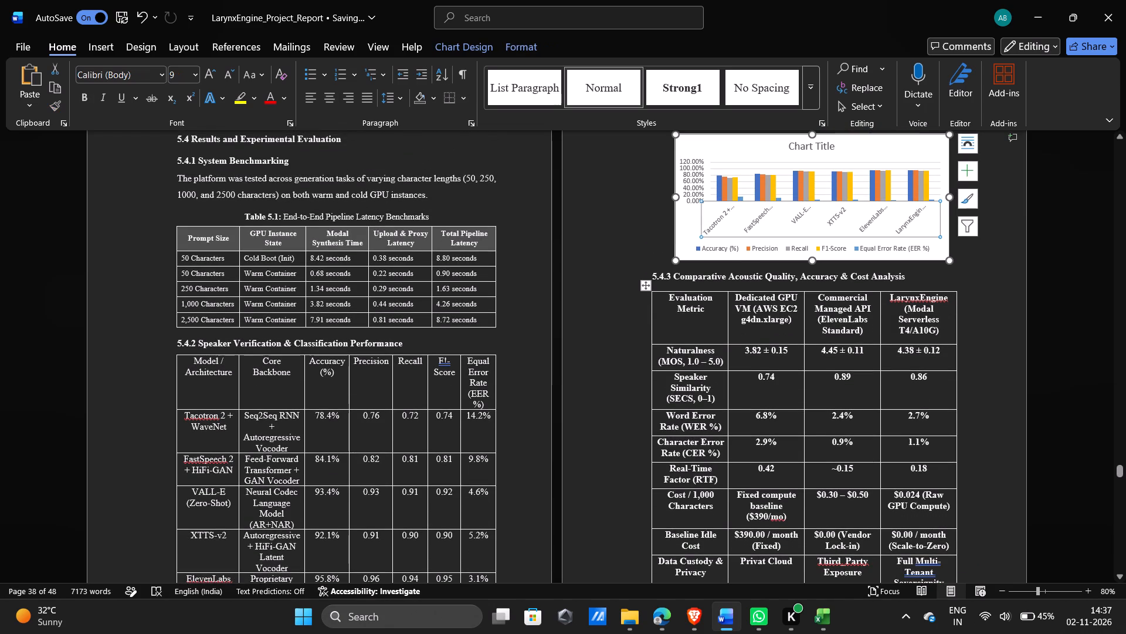
left_click_drag(948, 262, 984, 295)
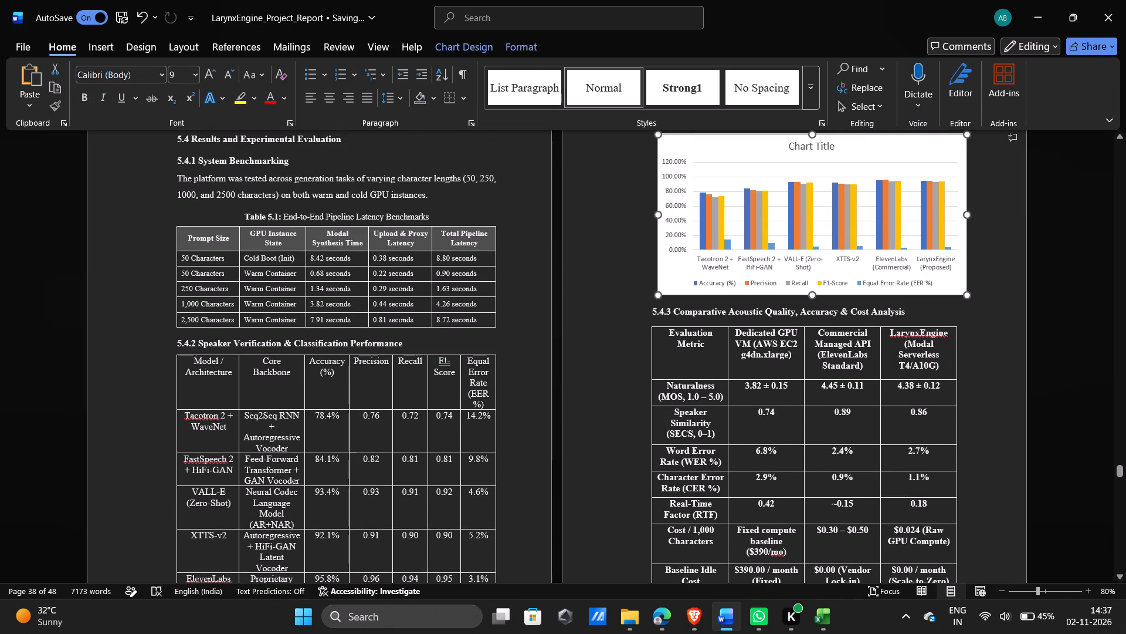
left_click_drag(984, 295, 993, 303)
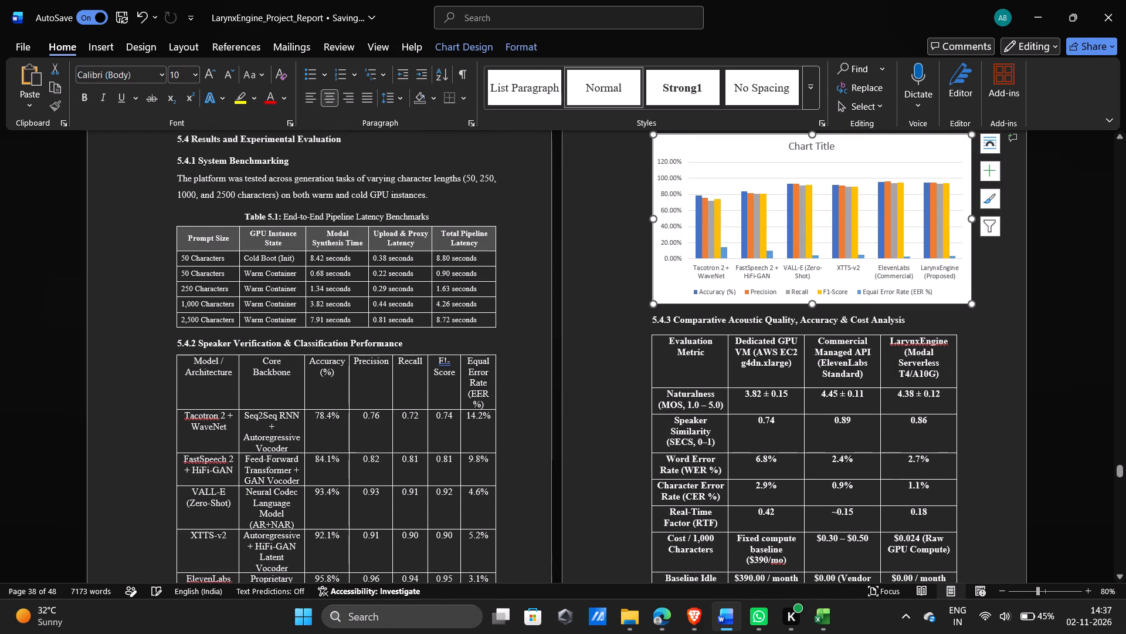
scroll(883, 287, "down", 1)
scroll(888, 370, "up", 1)
left_click_drag(971, 339, 974, 343)
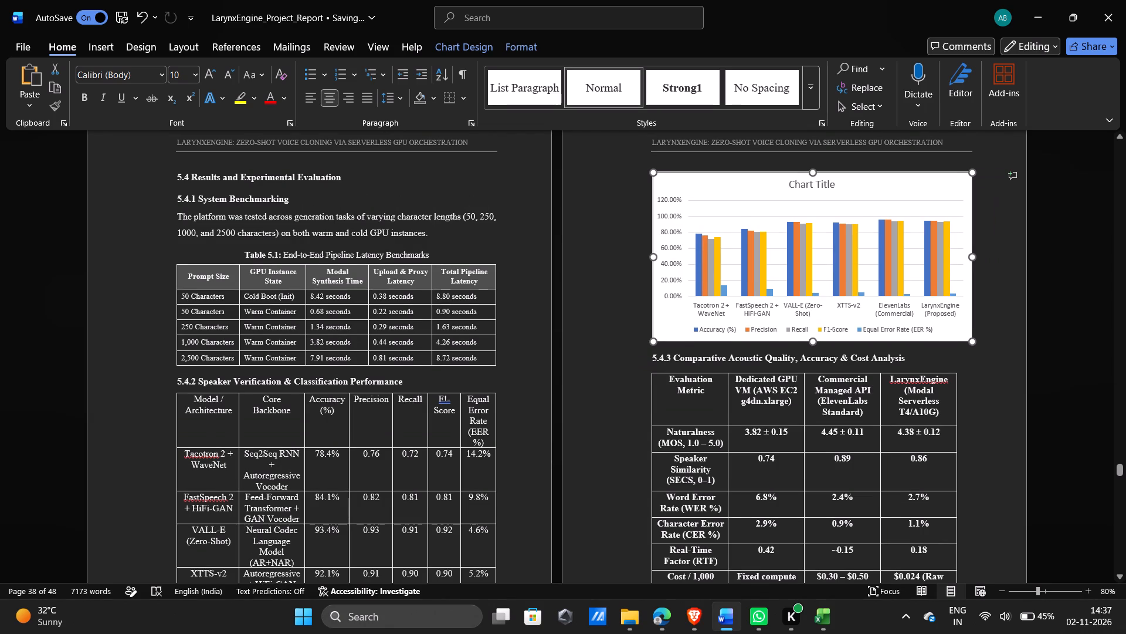
left_click_drag(974, 343, 982, 350)
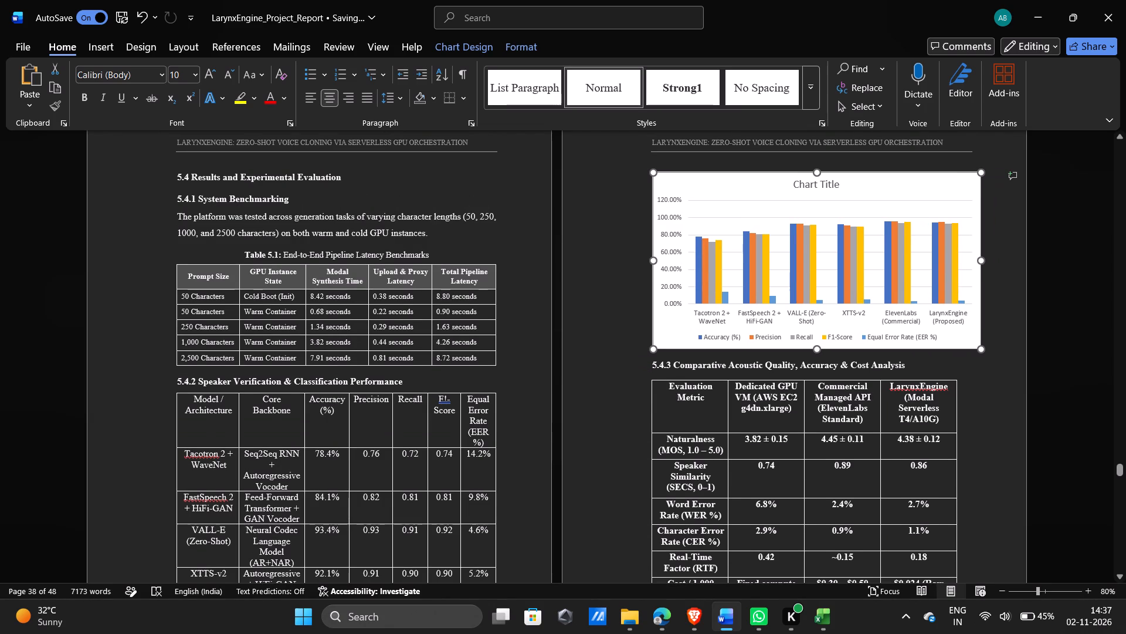
left_click_drag(982, 350, 990, 356)
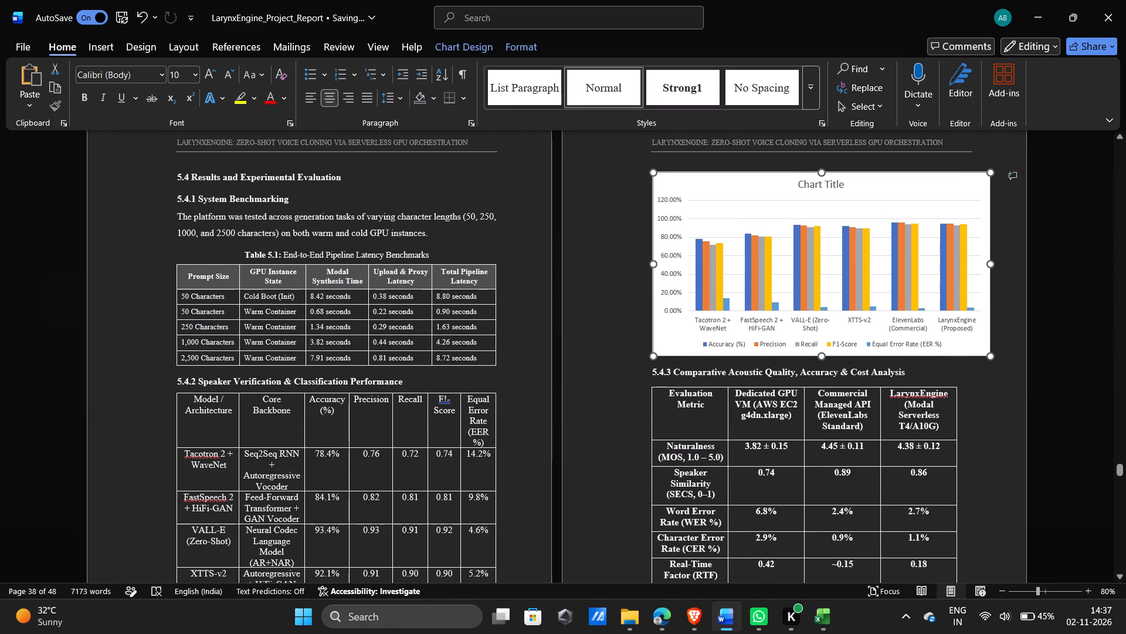
Enlarge the comparison table under heading 5.4.3 to about the full text width, keeping all its rows on the same page.
scroll(847, 410, "down", 2)
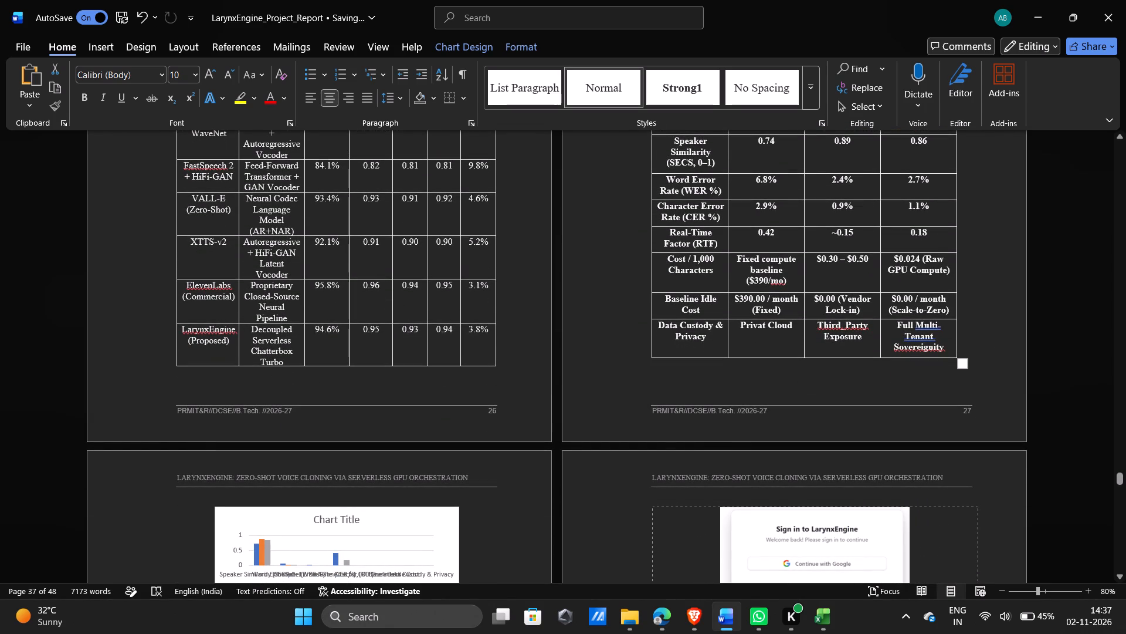
left_click_drag(962, 366, 977, 383)
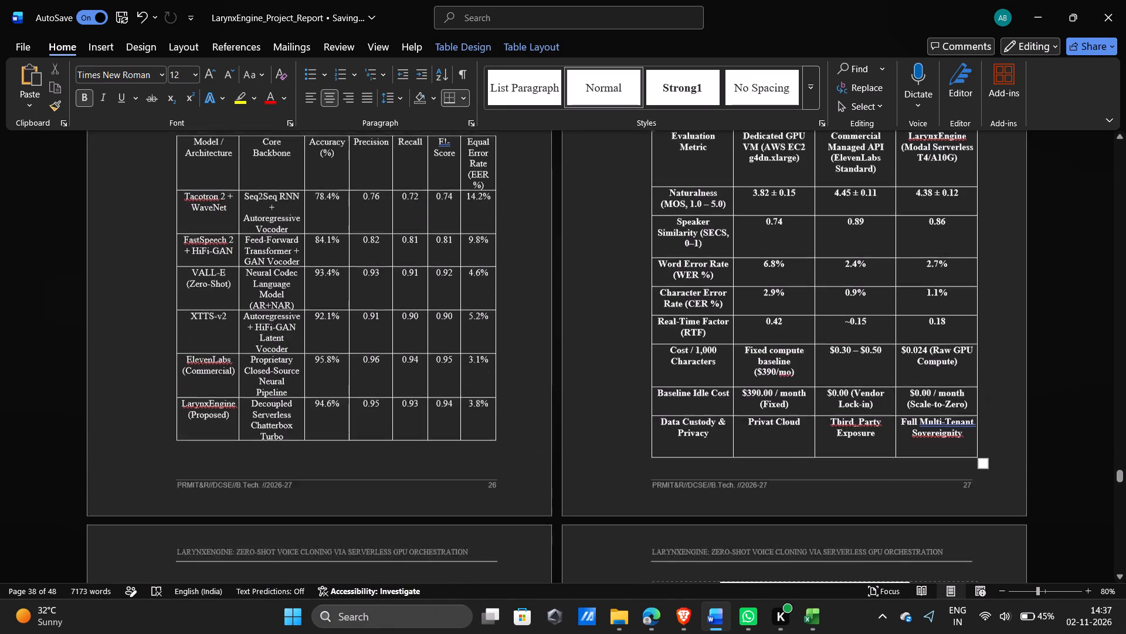
scroll(837, 401, "up", 1)
scroll(1050, 276, "down", 2)
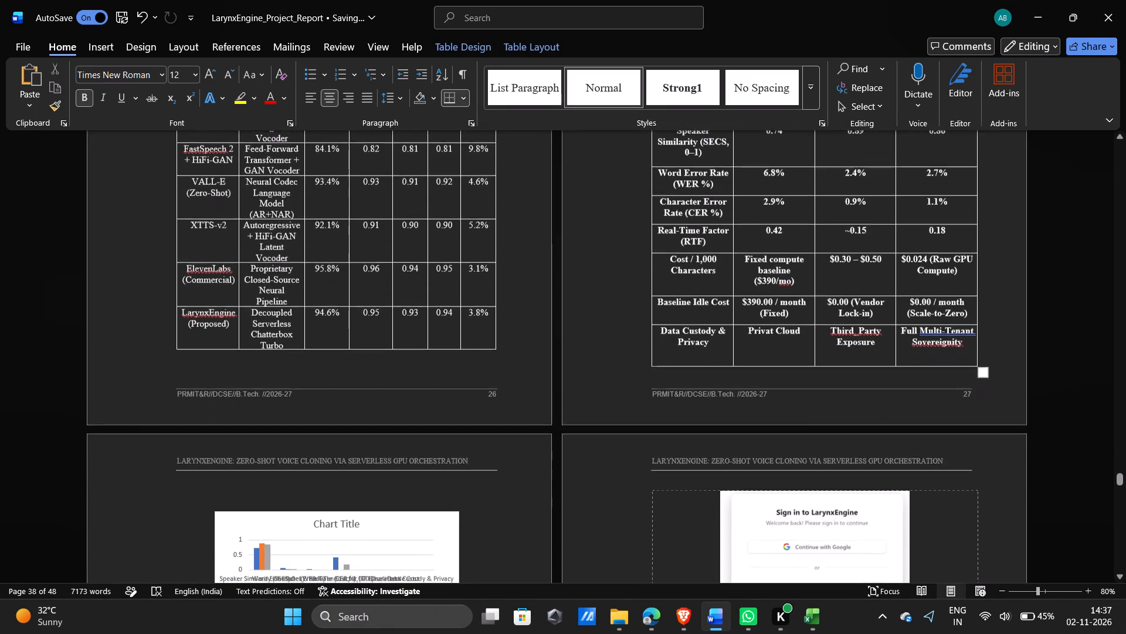
Enlarge the comparison chart above heading 5.5 to the full text width so its category labels no longer overlap.
scroll(1050, 276, "down", 1)
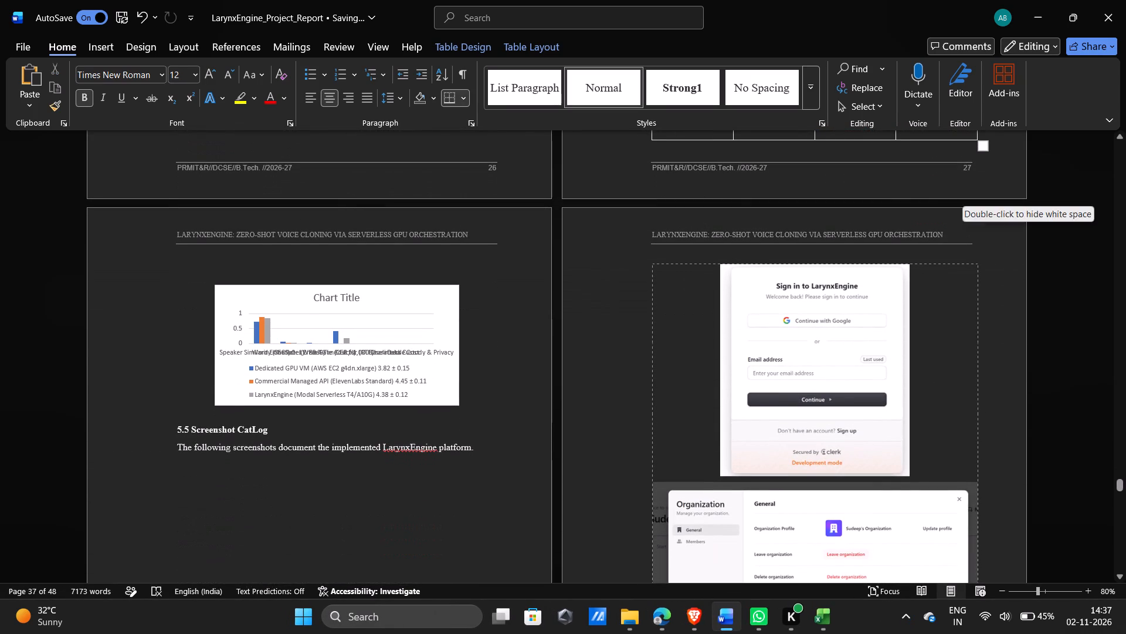
left_click(347, 342)
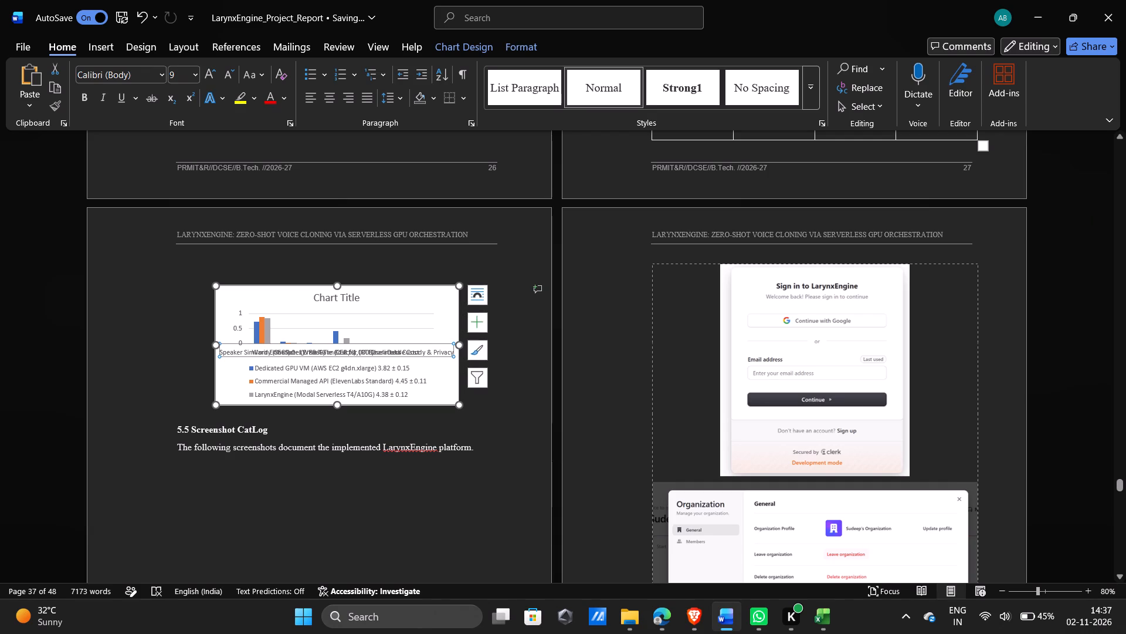
left_click_drag(457, 407, 483, 462)
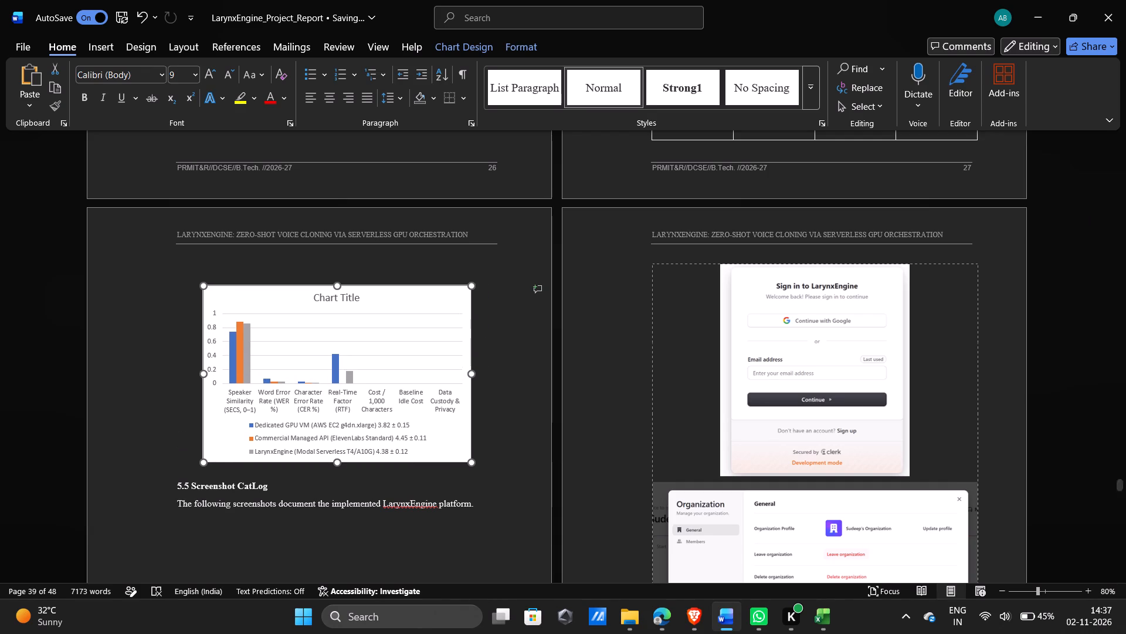
left_click_drag(483, 462, 498, 484)
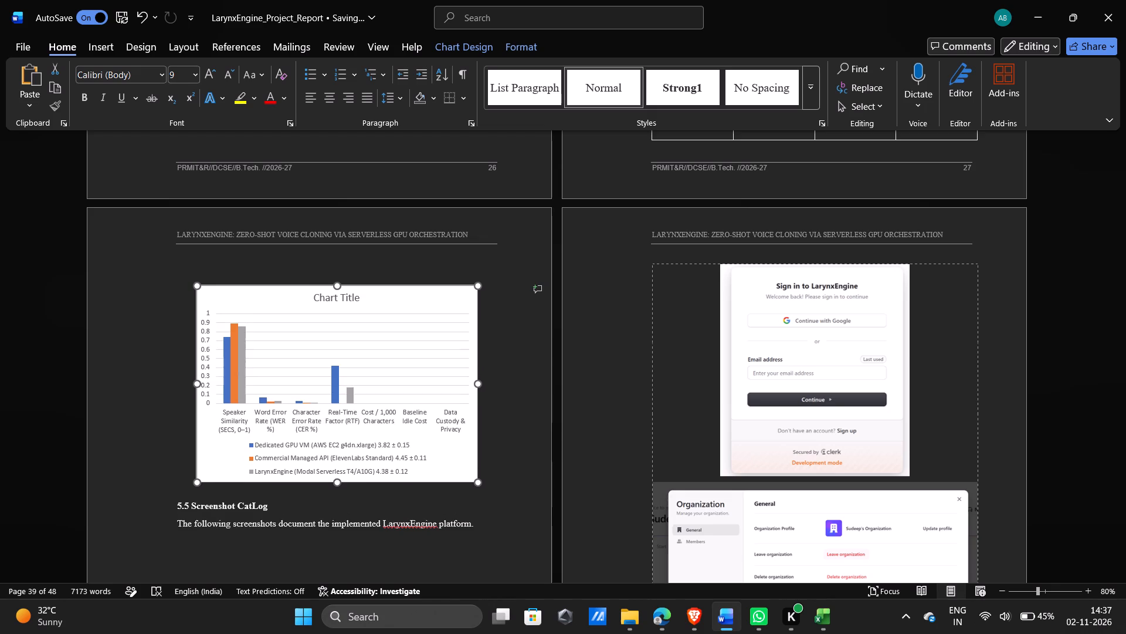
left_click_drag(498, 484, 532, 492)
left_click(575, 292)
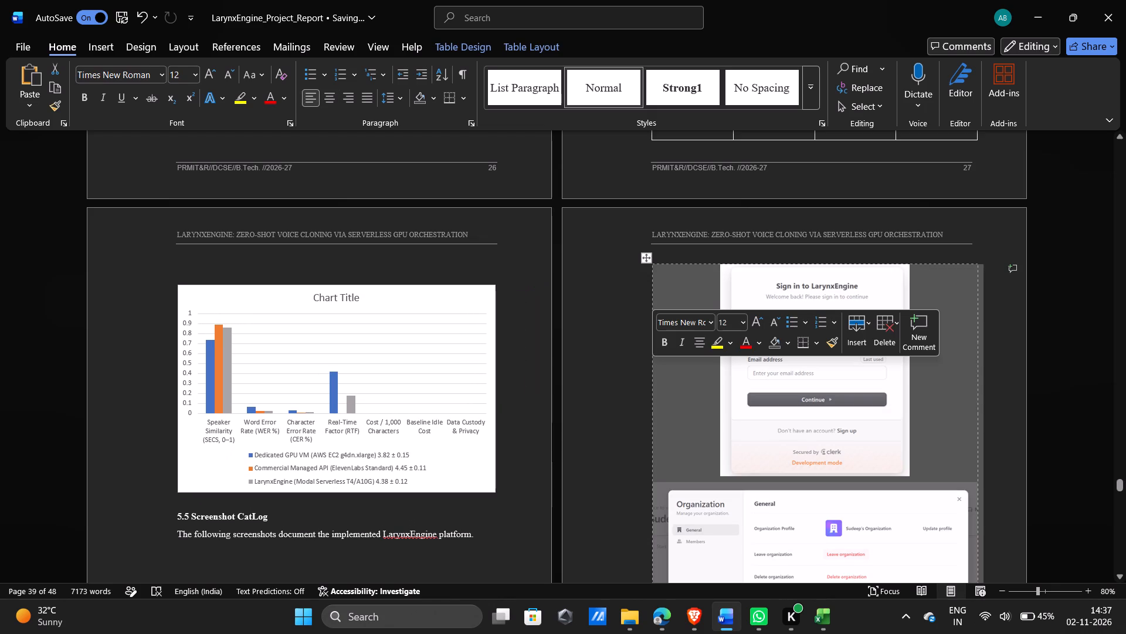
left_click(1079, 231)
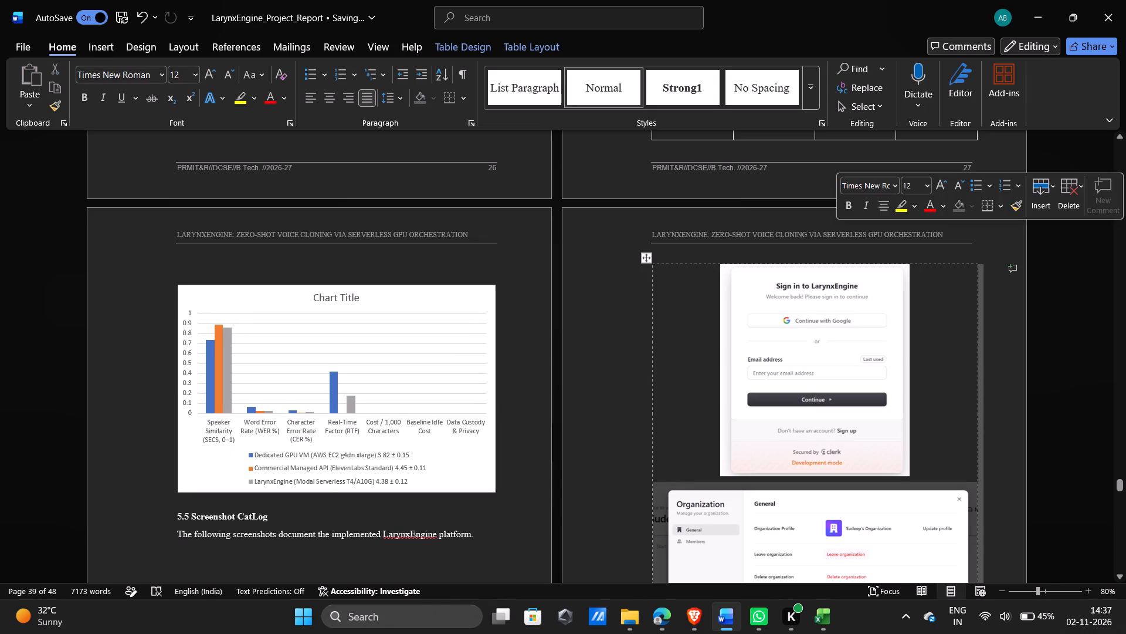
Insert blank lines before heading 5.5 Screenshot CatLog to push it and its intro sentence onto the next page.
scroll(534, 228, "down", 1)
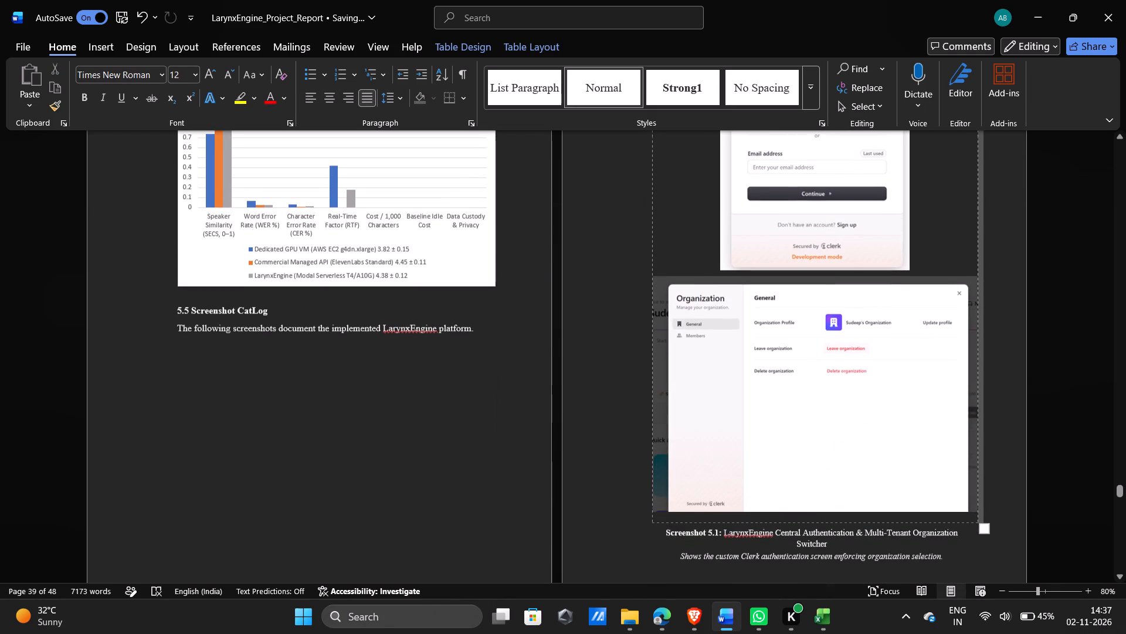
left_click(176, 308)
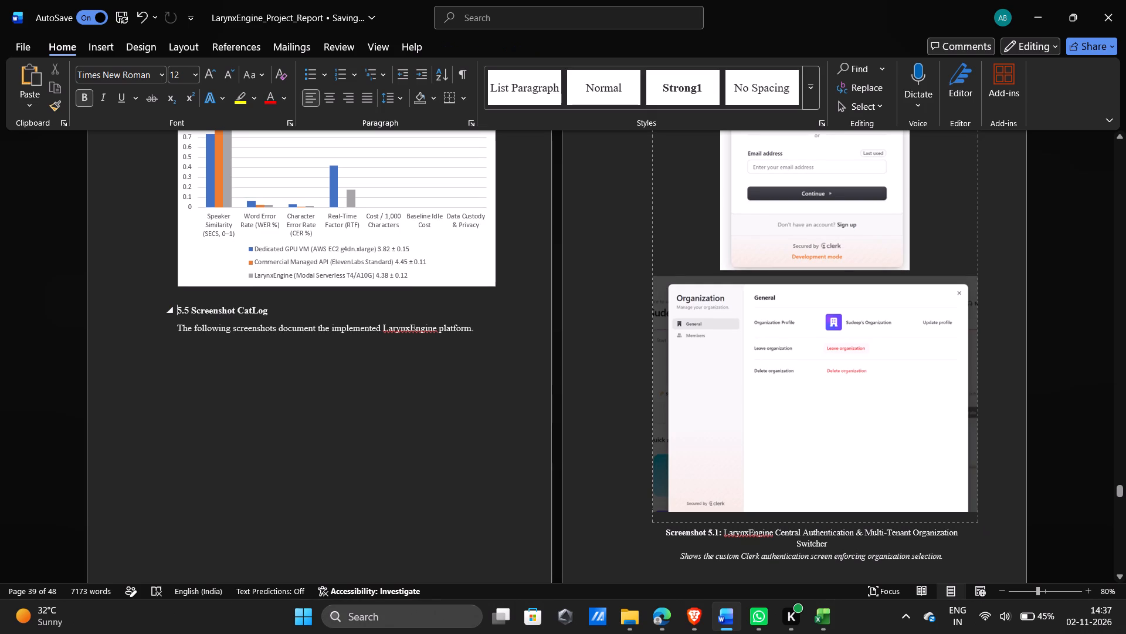
scroll(176, 308, "up", 2)
key("Return")
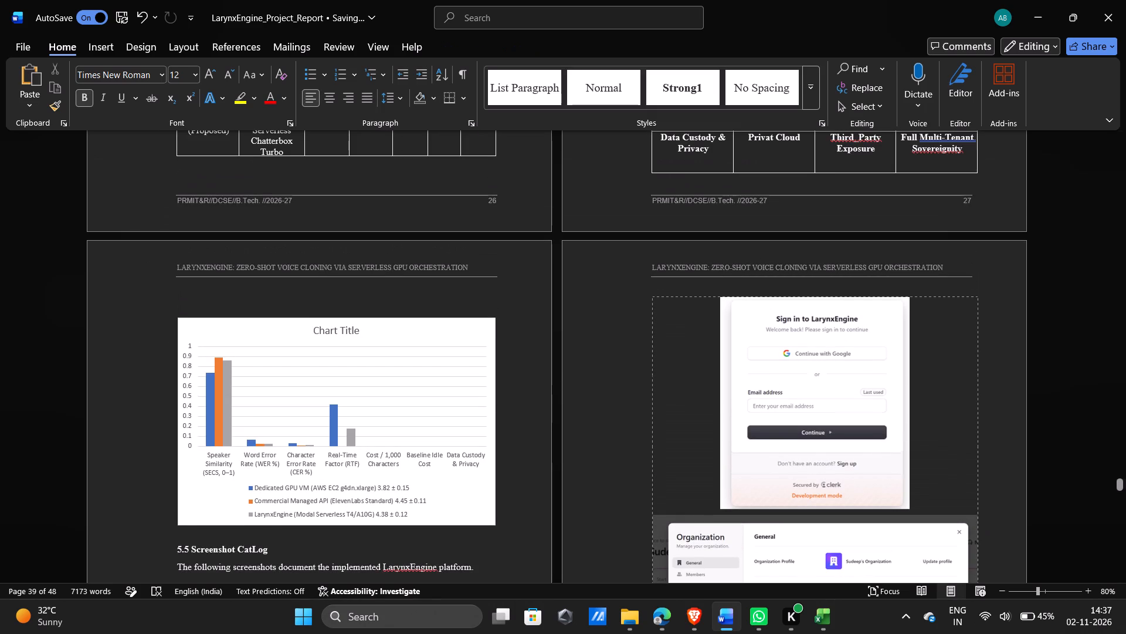
key("Return")
key("Return")
key("Return")
key("Return")
key("Return")
key("Return")
key("Return")
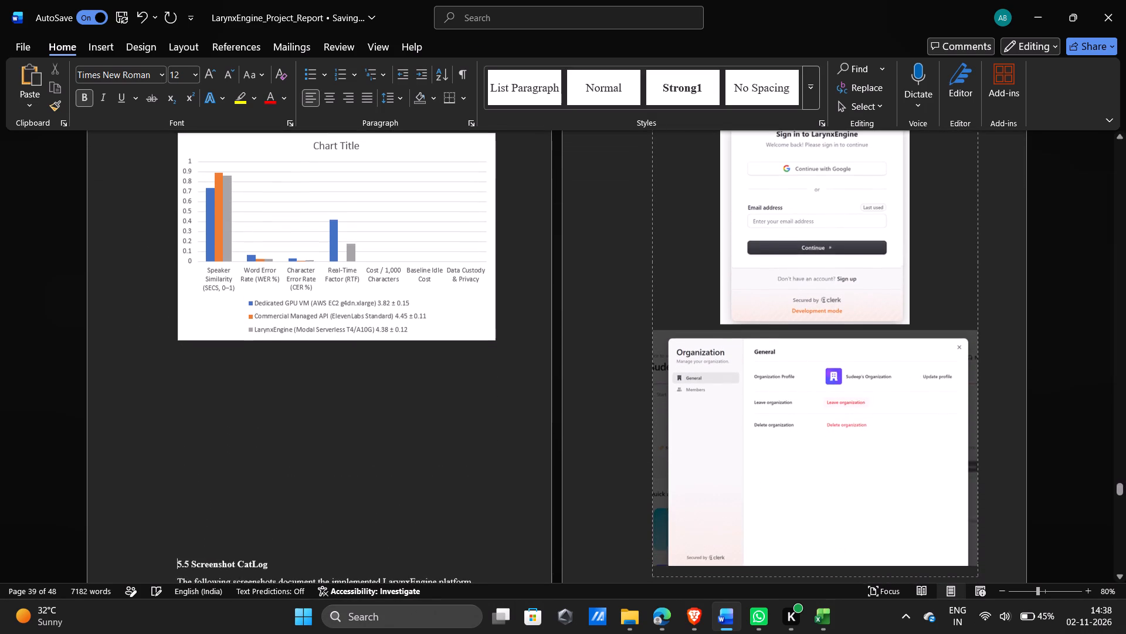
key("Return")
key("Return")
key("Return")
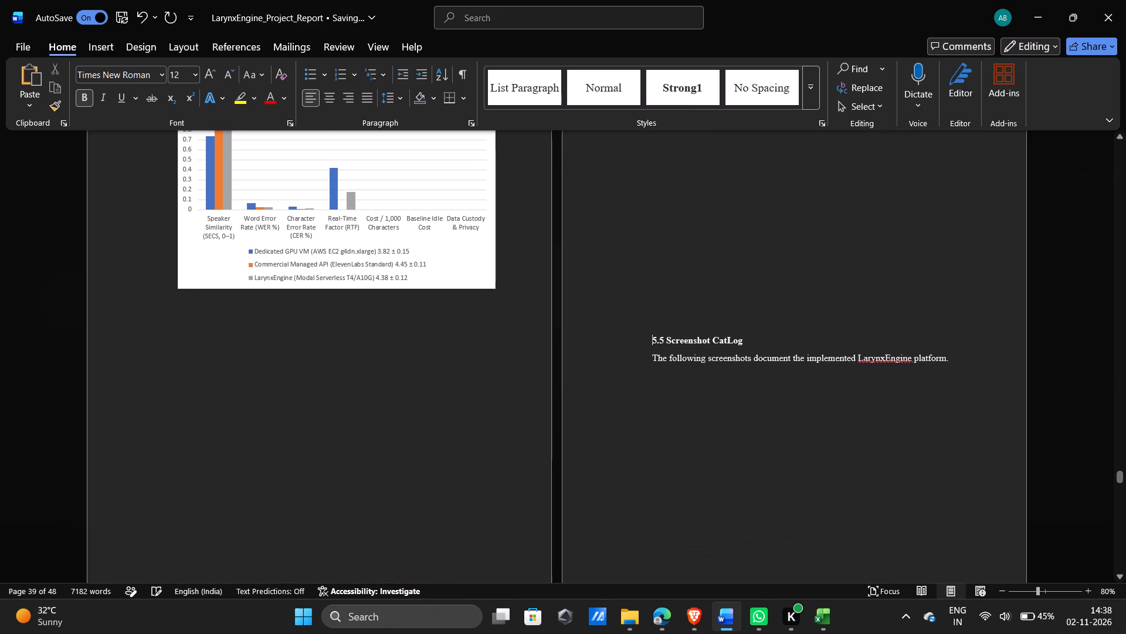
Delete the surplus blank lines directly above heading 5.5 to bring it back to the lower part of the chart's page.
scroll(735, 413, "down", 3)
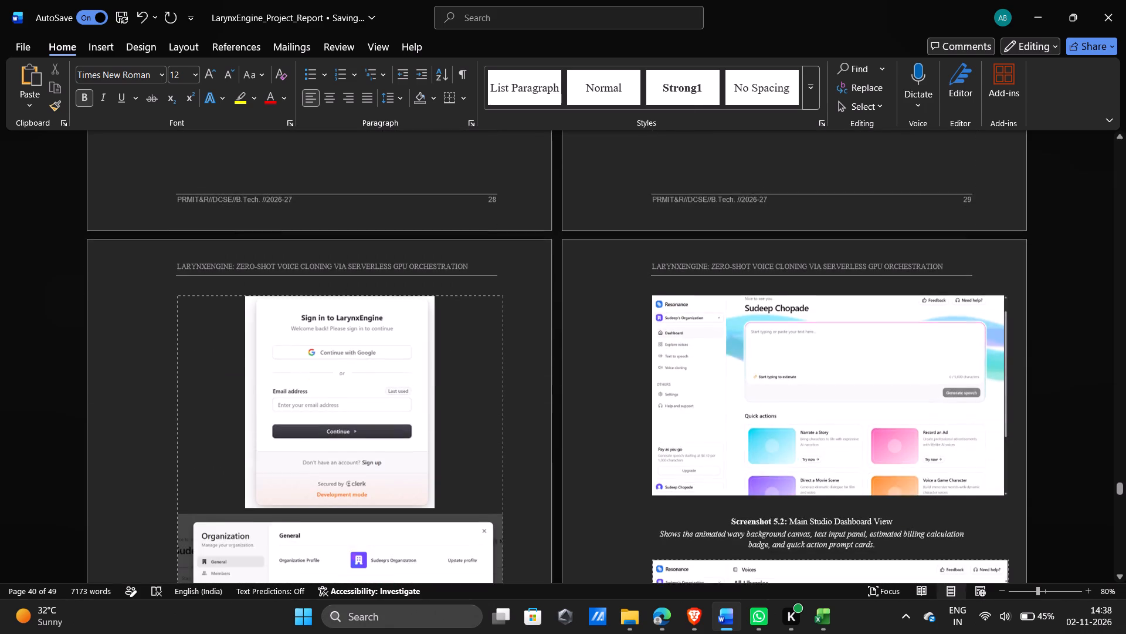
scroll(735, 235, "up", 1)
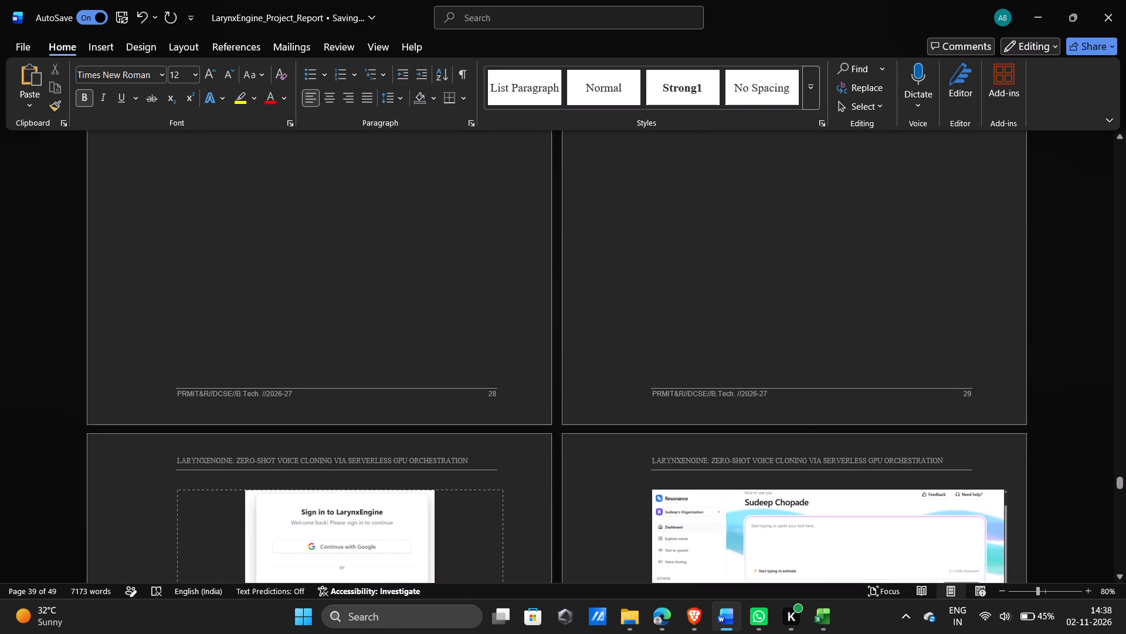
left_click(681, 350)
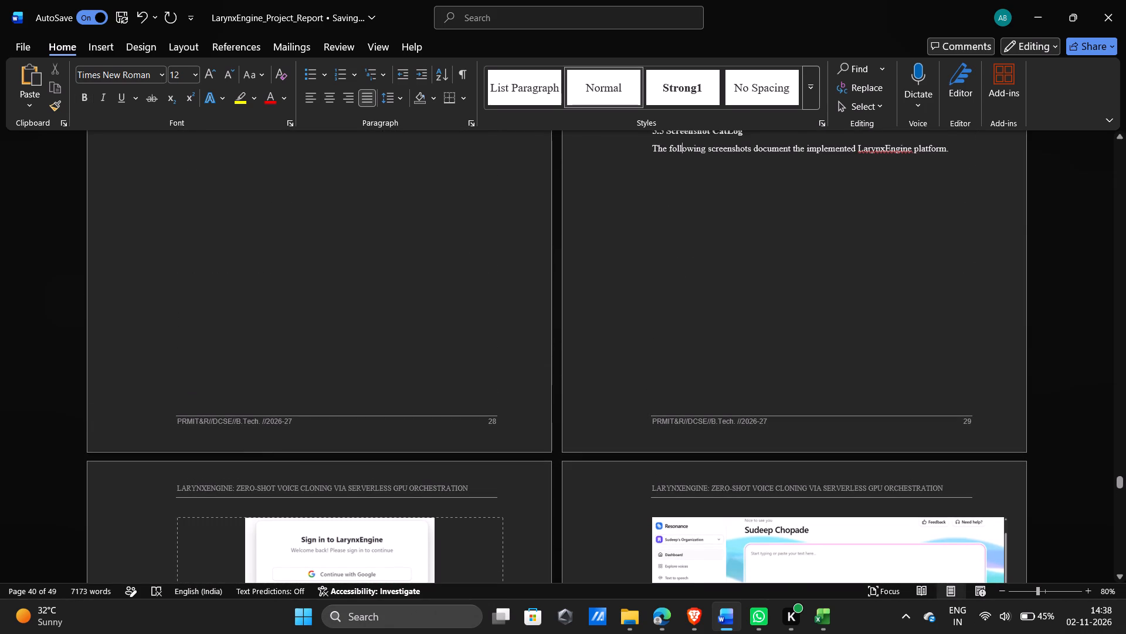
left_click(678, 380)
left_click(171, 518)
left_click(437, 243)
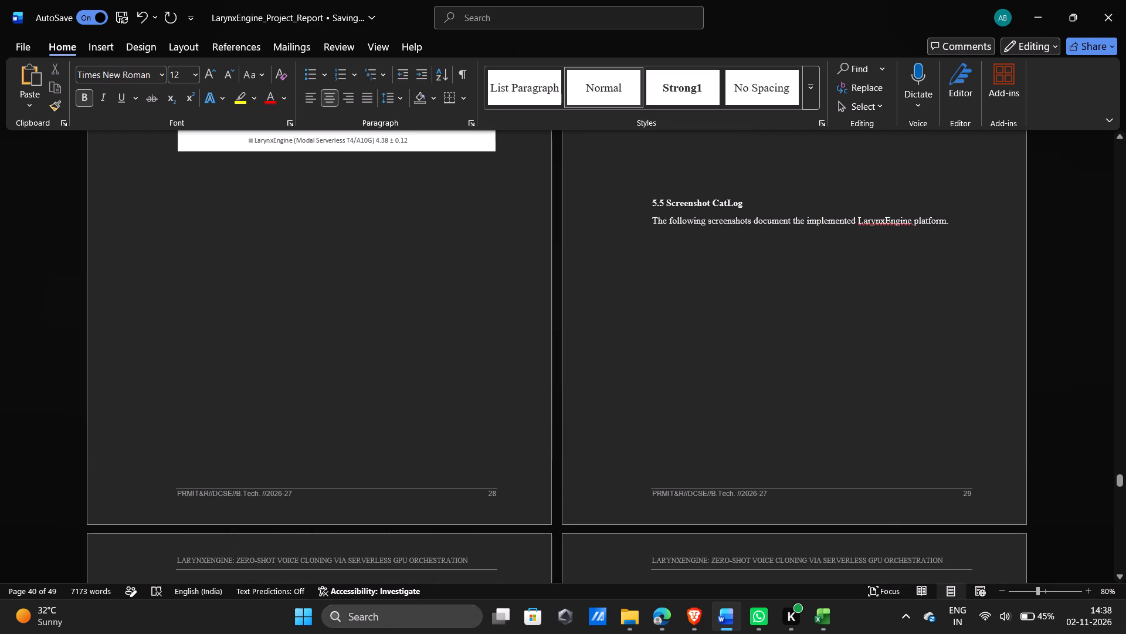
scroll(266, 356, "down", 1)
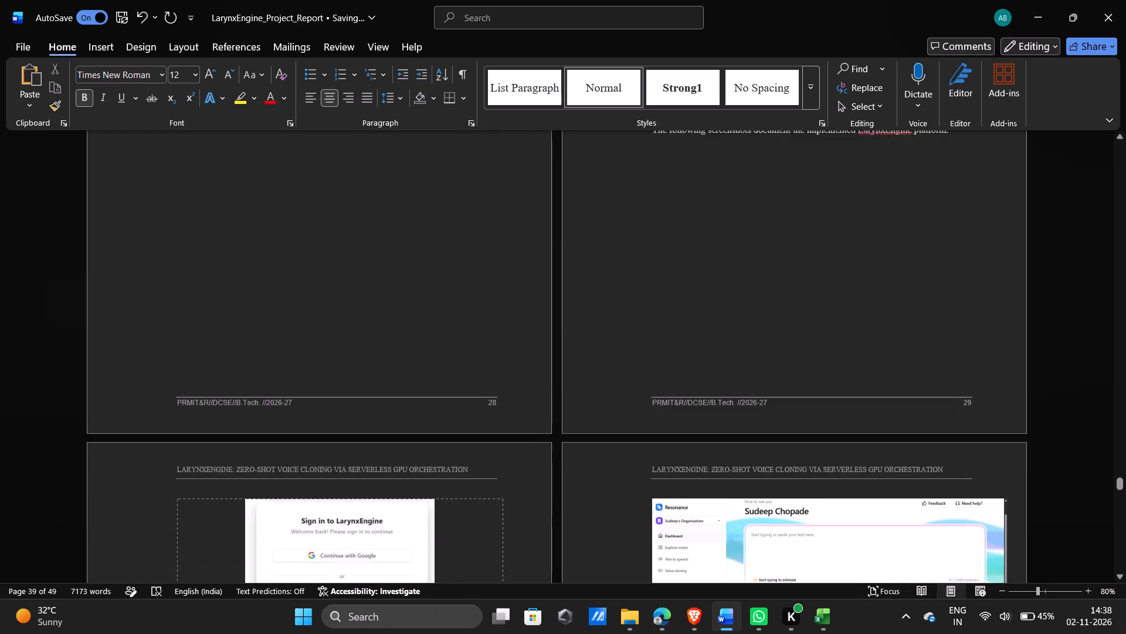
left_click(249, 448)
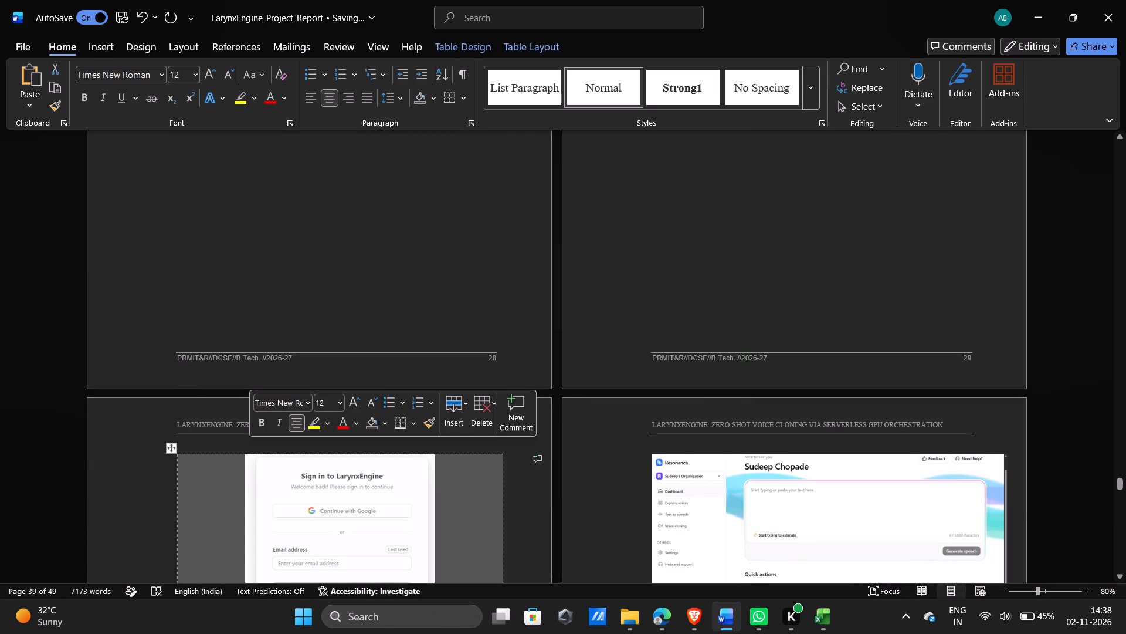
scroll(670, 242, "up", 2)
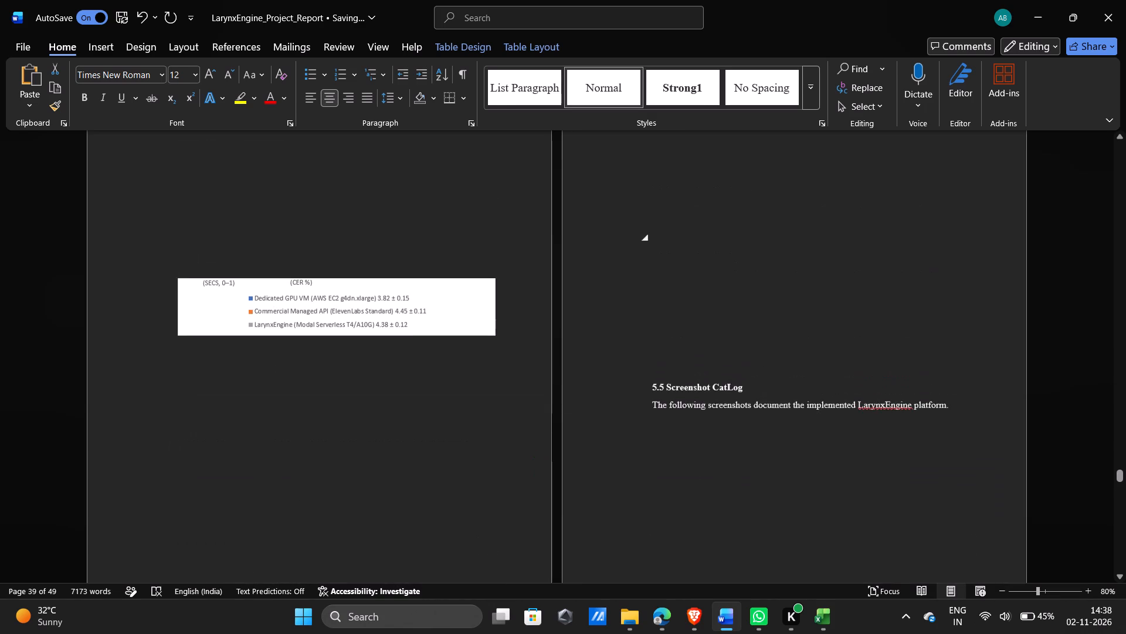
left_click(665, 365)
key("BackSpace")
key("BackSpace")
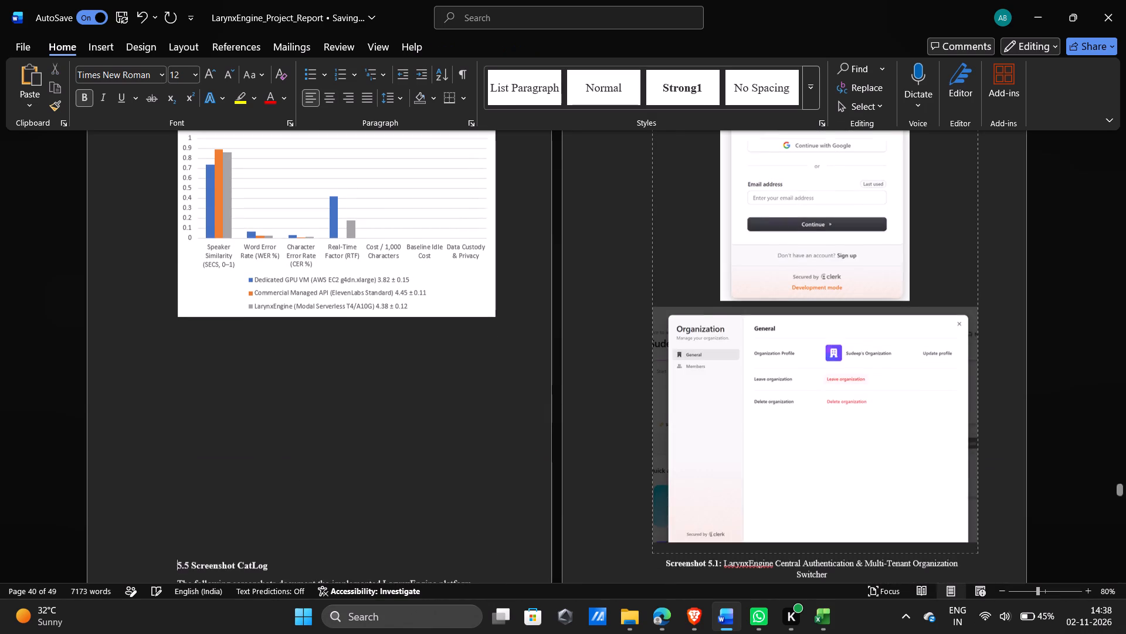
Shrink the sign-in picture of Screenshot 5.1 slightly, keeping its proportions.
scroll(538, 382, "up", 1)
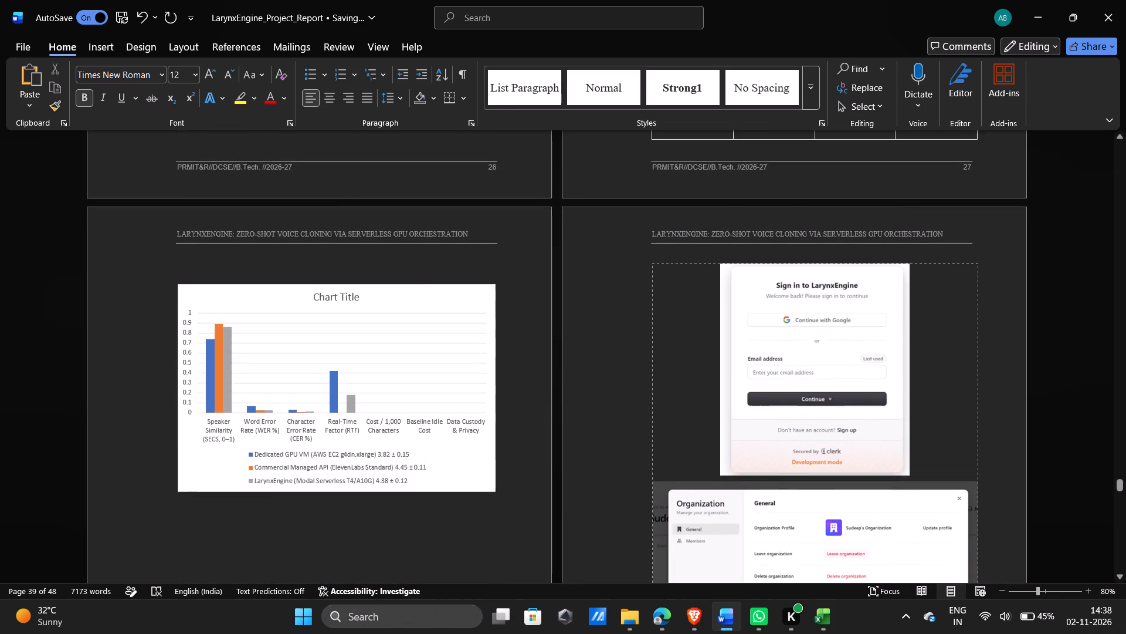
scroll(538, 382, "down", 1)
scroll(849, 303, "down", 1)
scroll(849, 303, "up", 1)
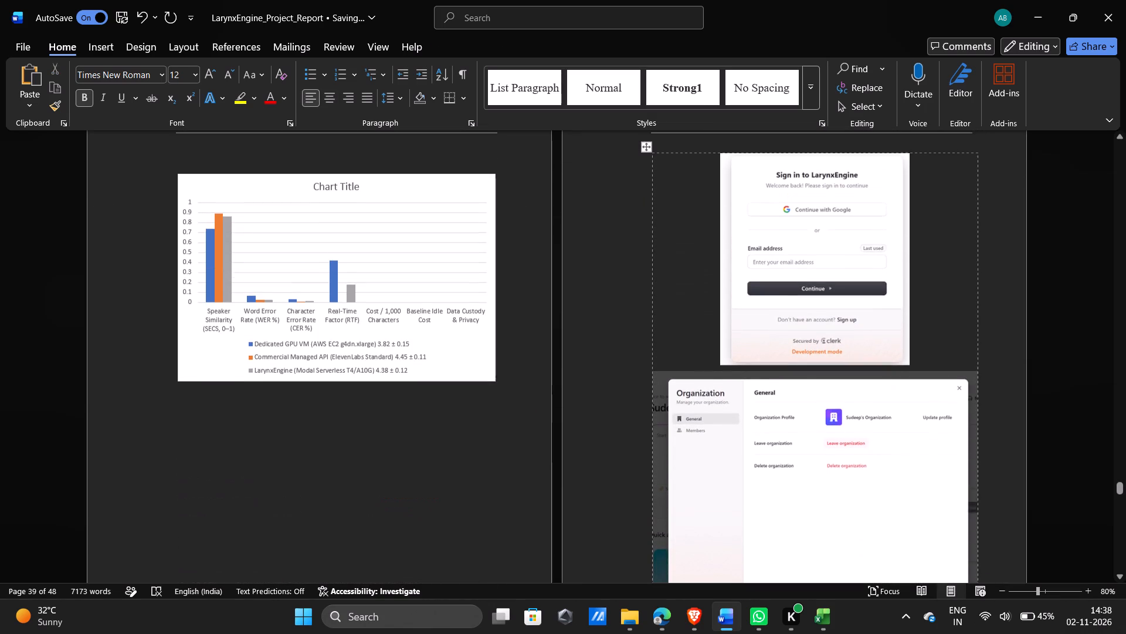
left_click(799, 266)
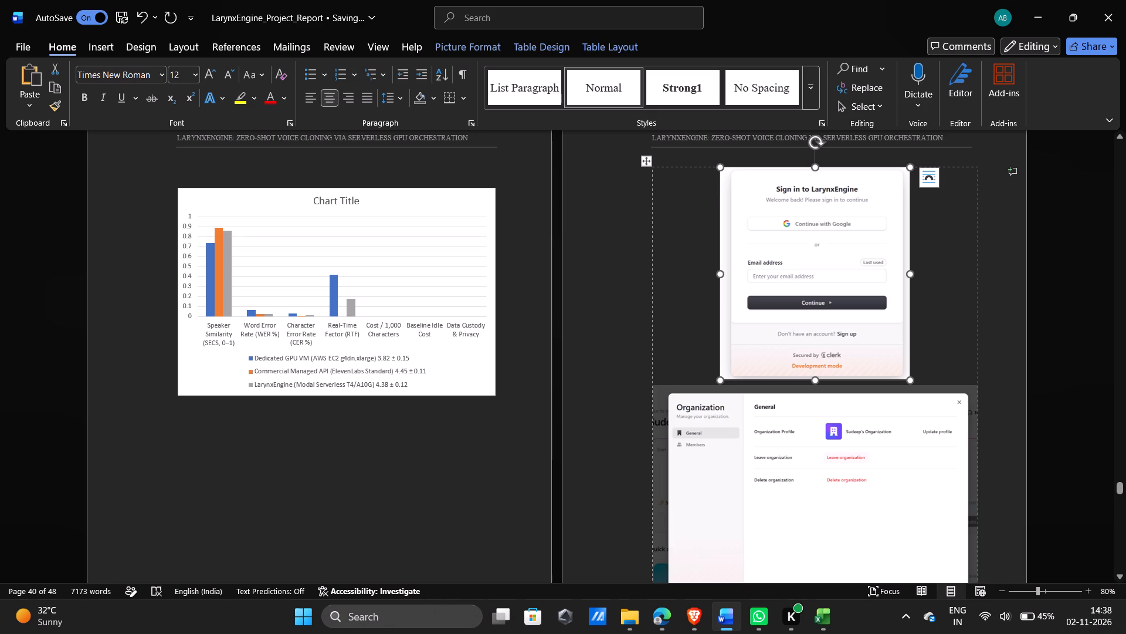
left_click_drag(718, 168, 731, 189)
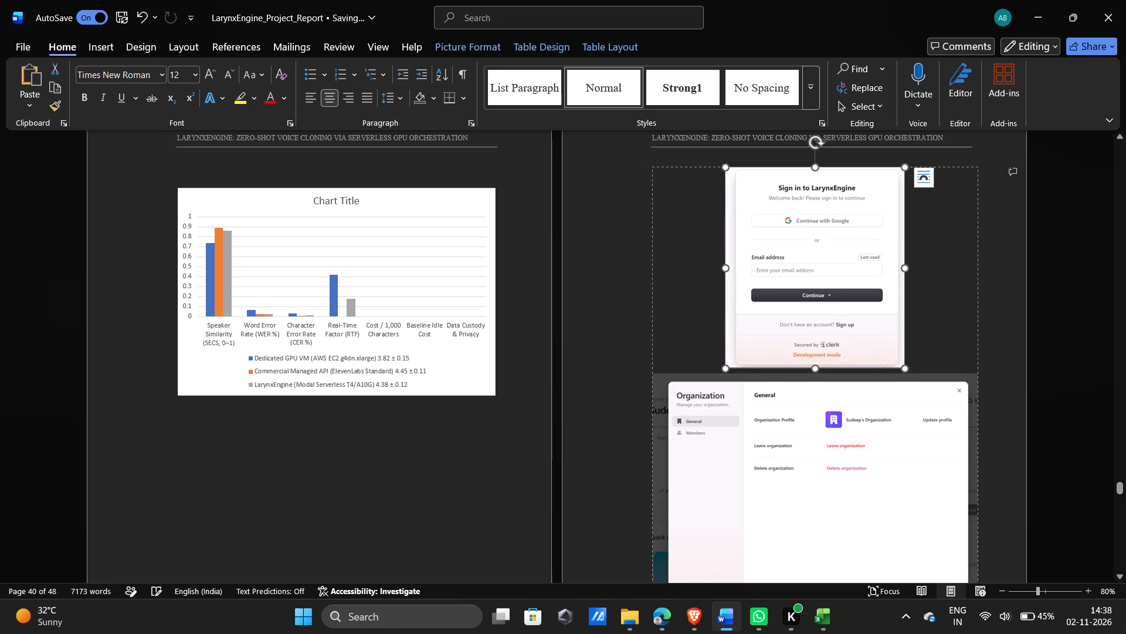
scroll(814, 246, "down", 1)
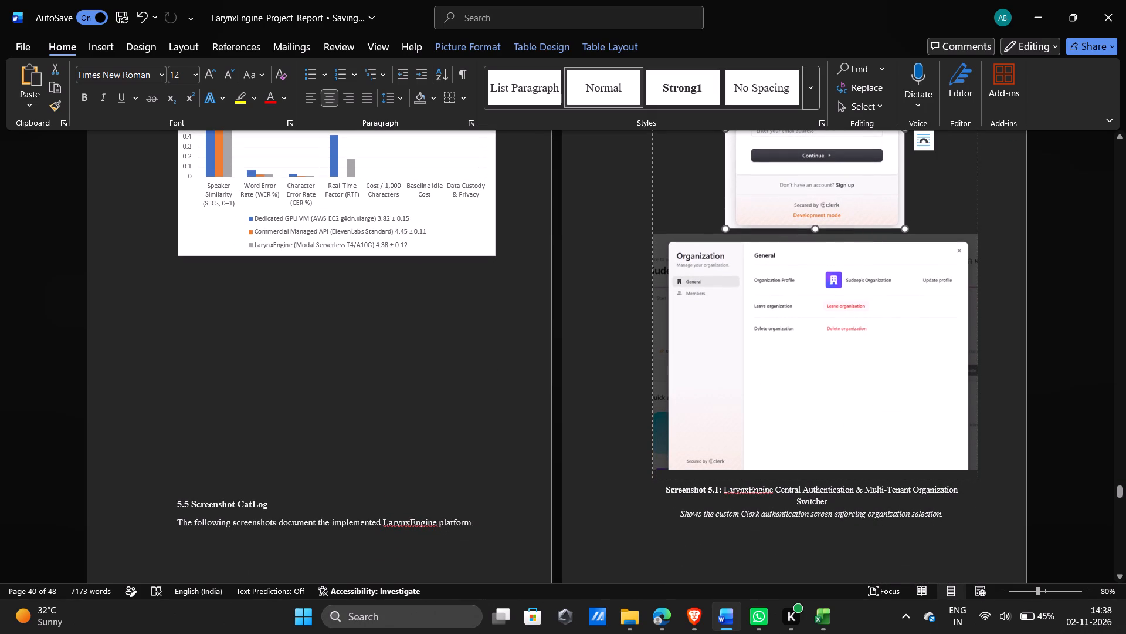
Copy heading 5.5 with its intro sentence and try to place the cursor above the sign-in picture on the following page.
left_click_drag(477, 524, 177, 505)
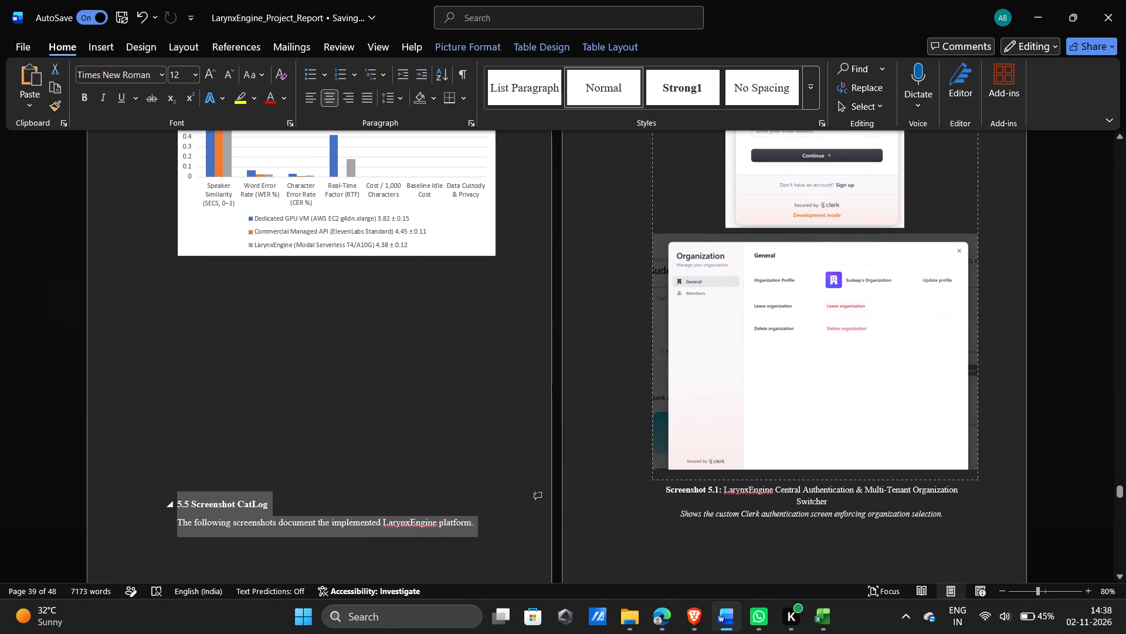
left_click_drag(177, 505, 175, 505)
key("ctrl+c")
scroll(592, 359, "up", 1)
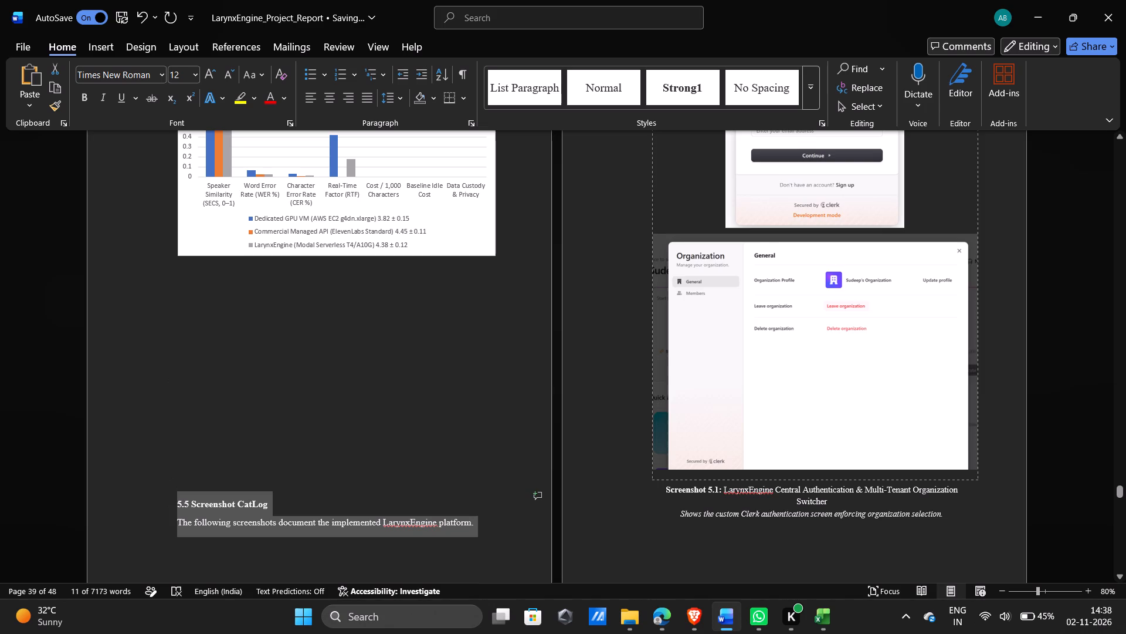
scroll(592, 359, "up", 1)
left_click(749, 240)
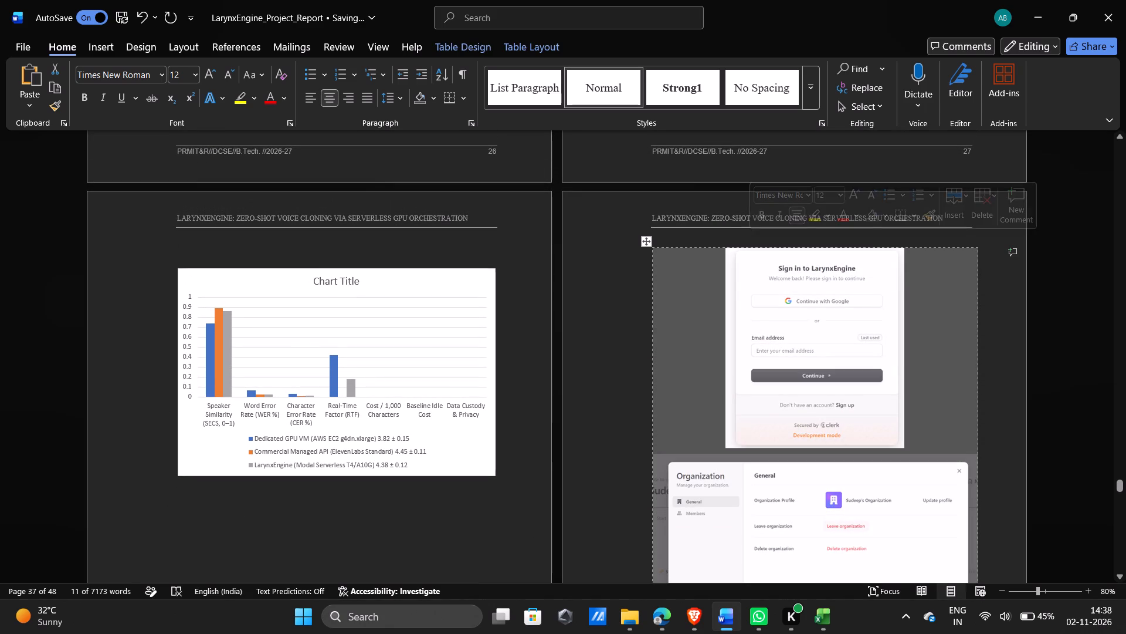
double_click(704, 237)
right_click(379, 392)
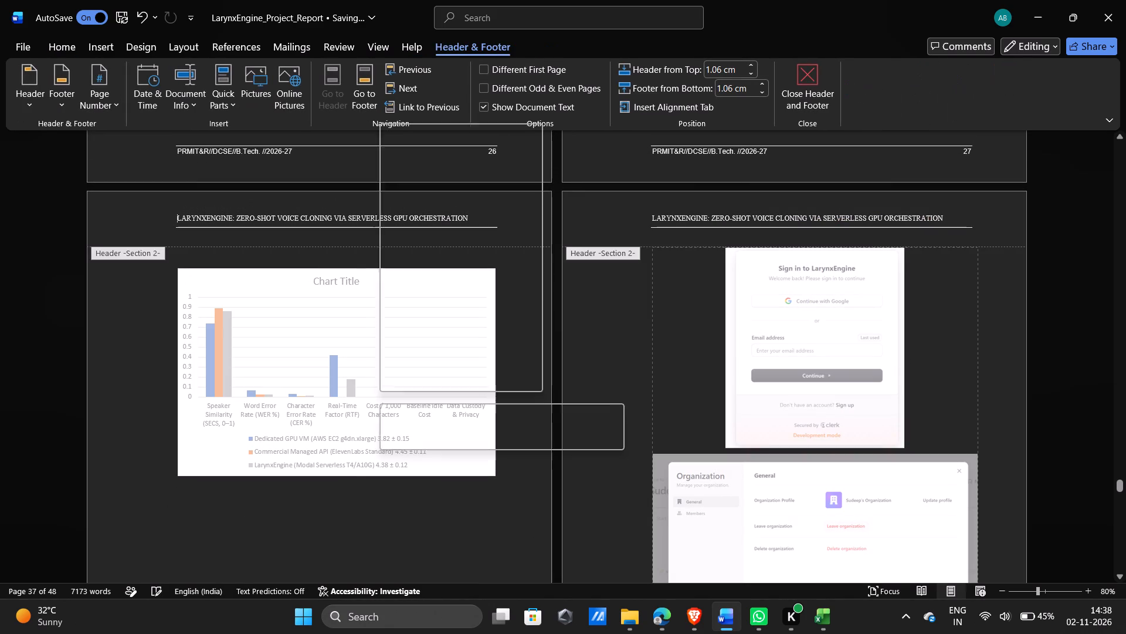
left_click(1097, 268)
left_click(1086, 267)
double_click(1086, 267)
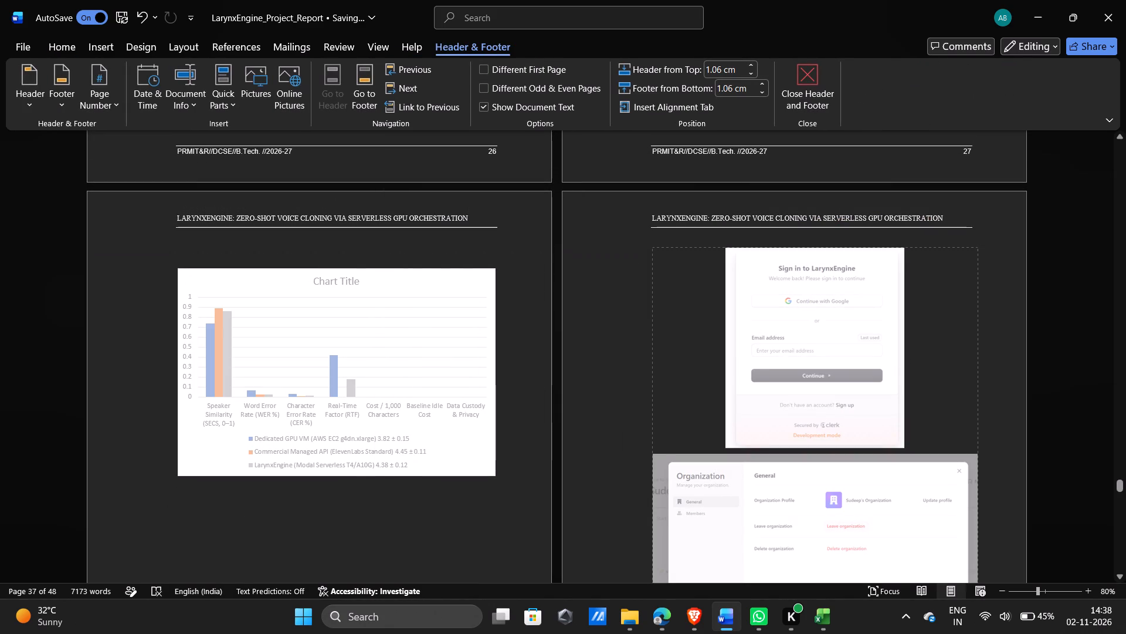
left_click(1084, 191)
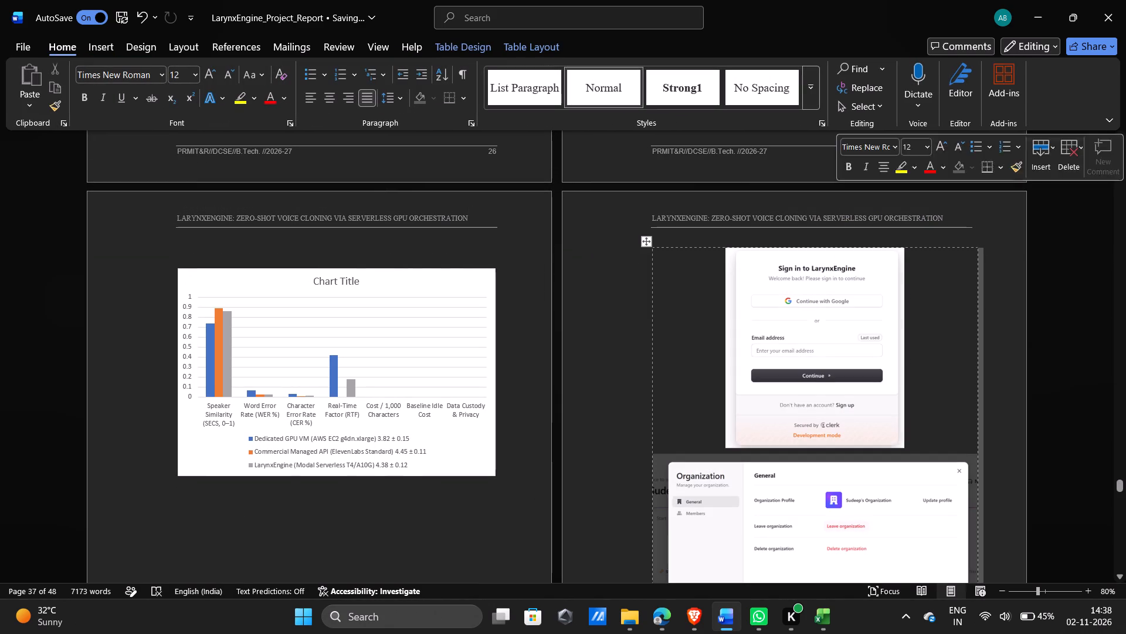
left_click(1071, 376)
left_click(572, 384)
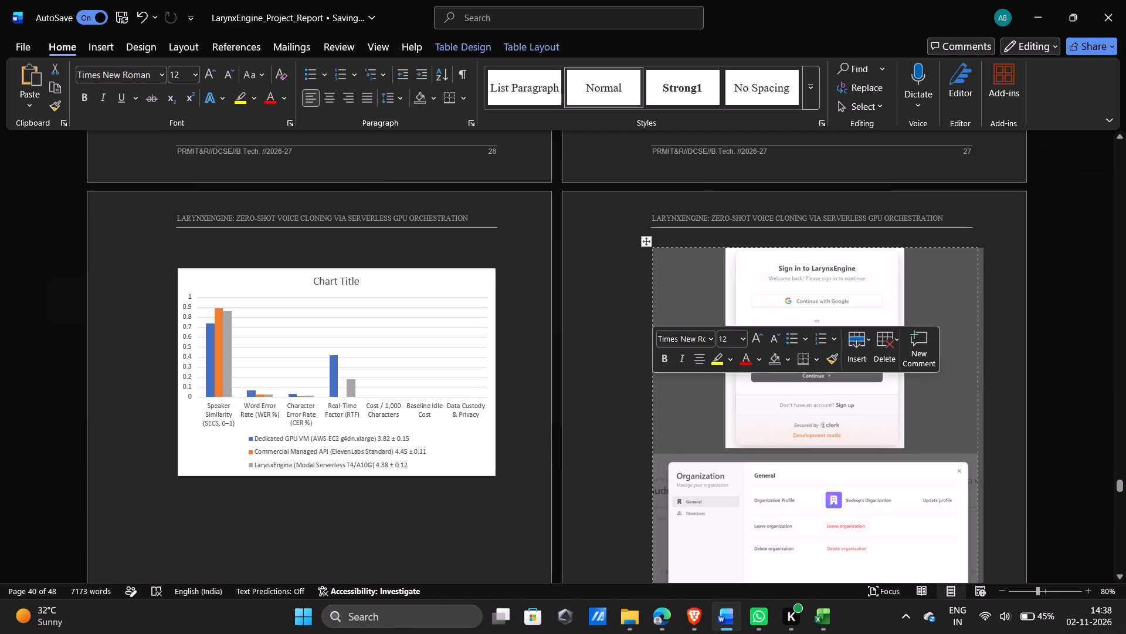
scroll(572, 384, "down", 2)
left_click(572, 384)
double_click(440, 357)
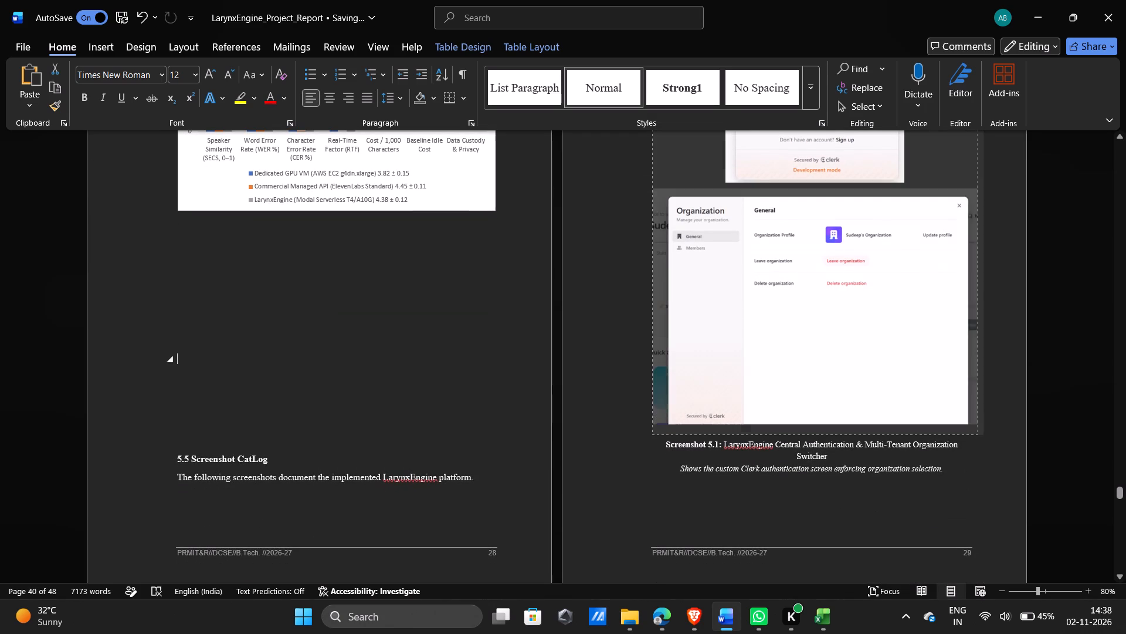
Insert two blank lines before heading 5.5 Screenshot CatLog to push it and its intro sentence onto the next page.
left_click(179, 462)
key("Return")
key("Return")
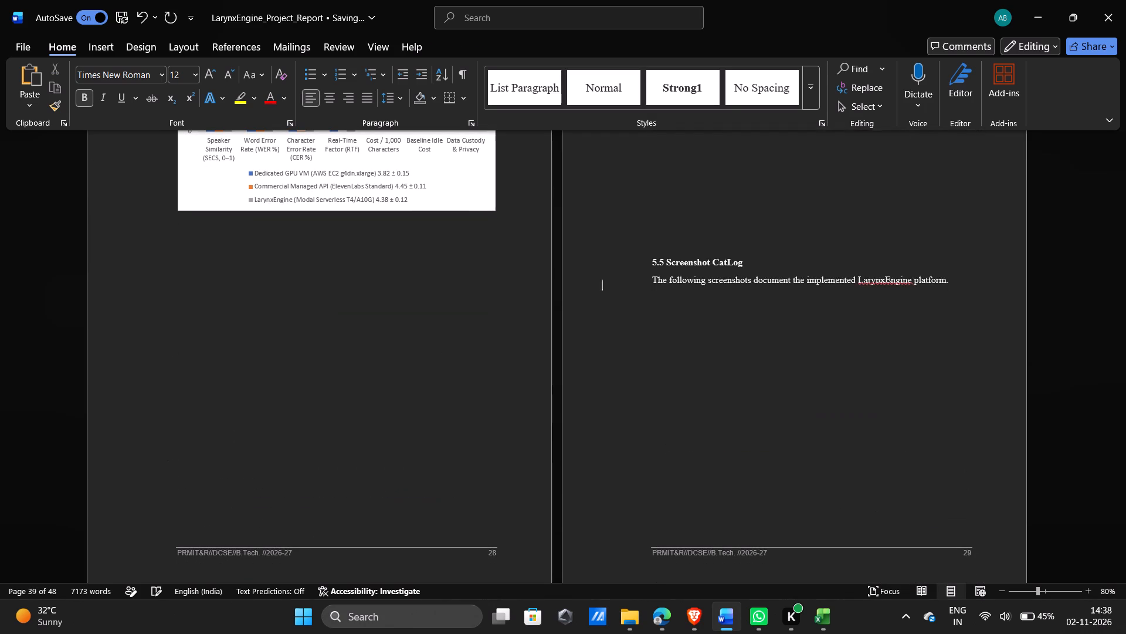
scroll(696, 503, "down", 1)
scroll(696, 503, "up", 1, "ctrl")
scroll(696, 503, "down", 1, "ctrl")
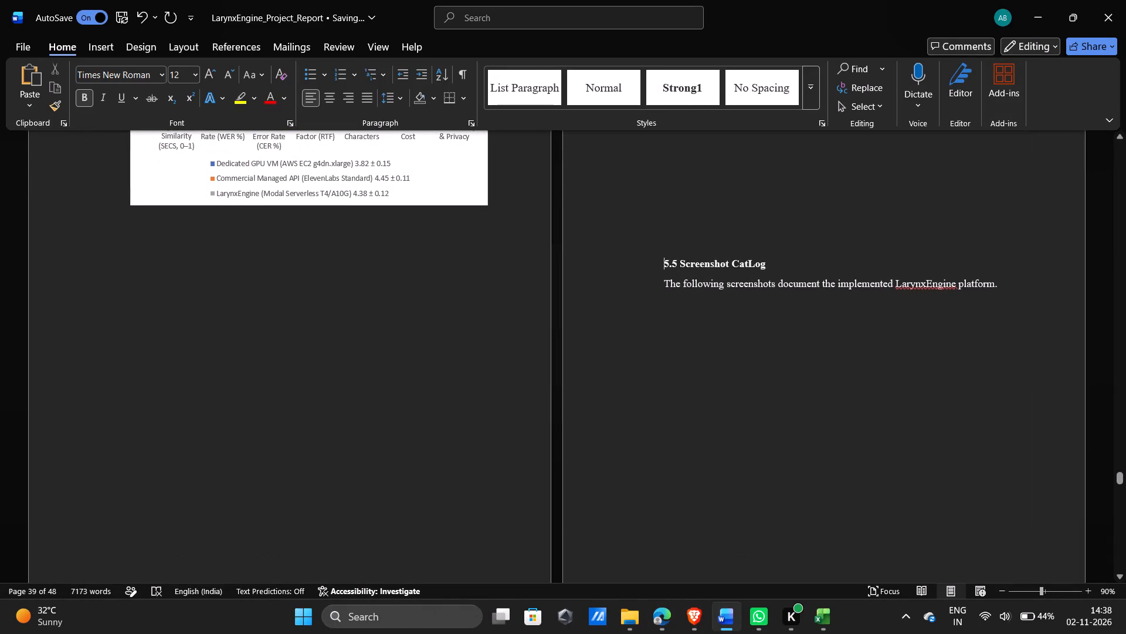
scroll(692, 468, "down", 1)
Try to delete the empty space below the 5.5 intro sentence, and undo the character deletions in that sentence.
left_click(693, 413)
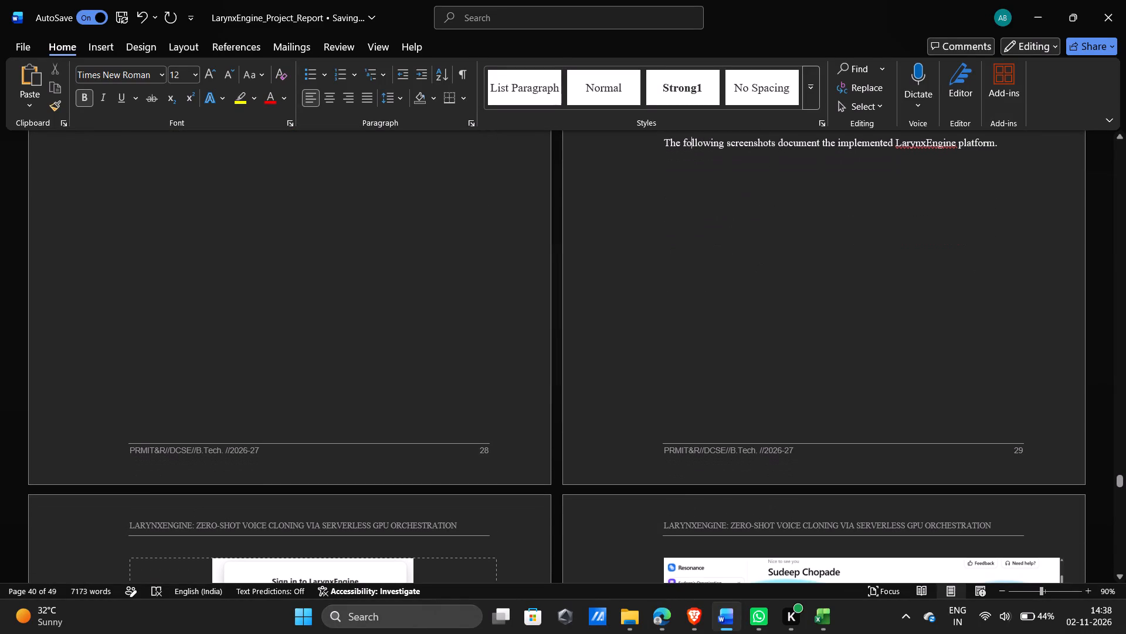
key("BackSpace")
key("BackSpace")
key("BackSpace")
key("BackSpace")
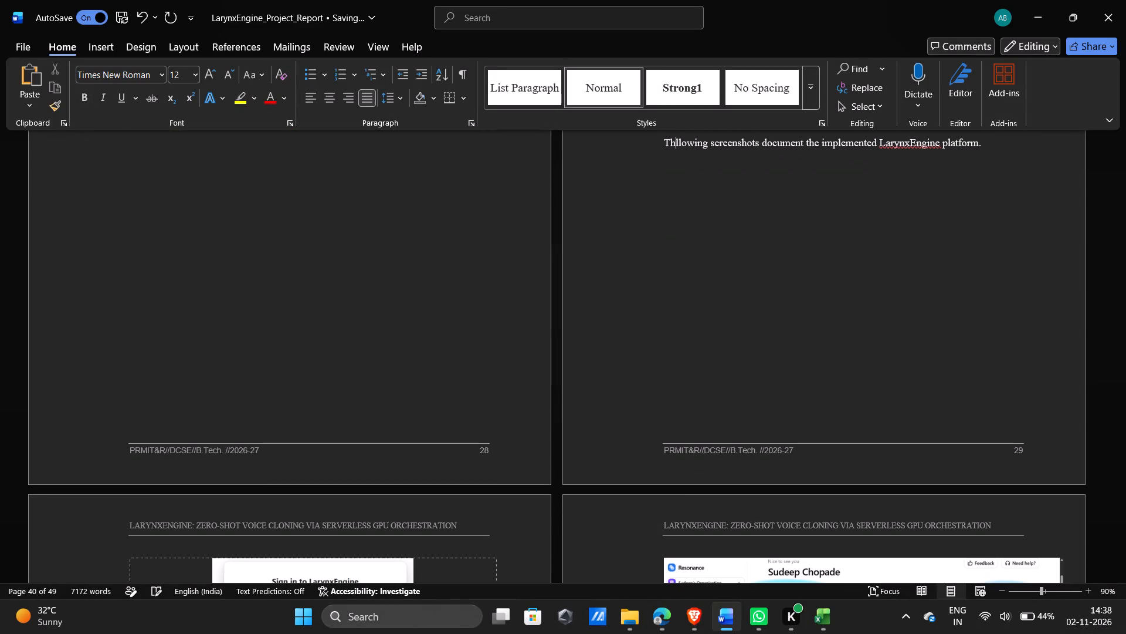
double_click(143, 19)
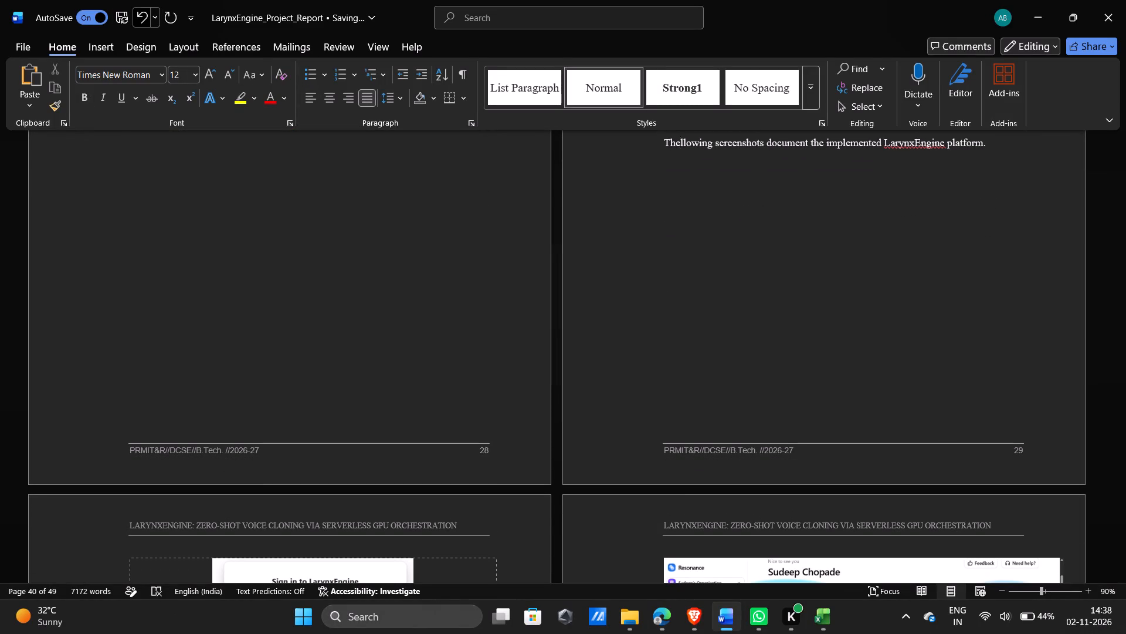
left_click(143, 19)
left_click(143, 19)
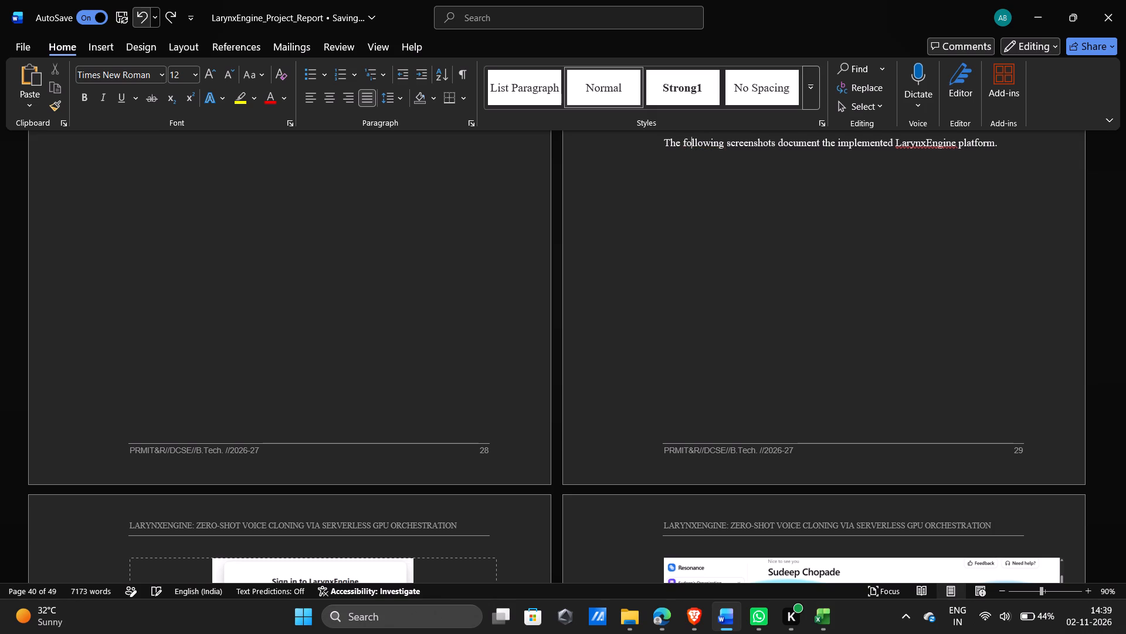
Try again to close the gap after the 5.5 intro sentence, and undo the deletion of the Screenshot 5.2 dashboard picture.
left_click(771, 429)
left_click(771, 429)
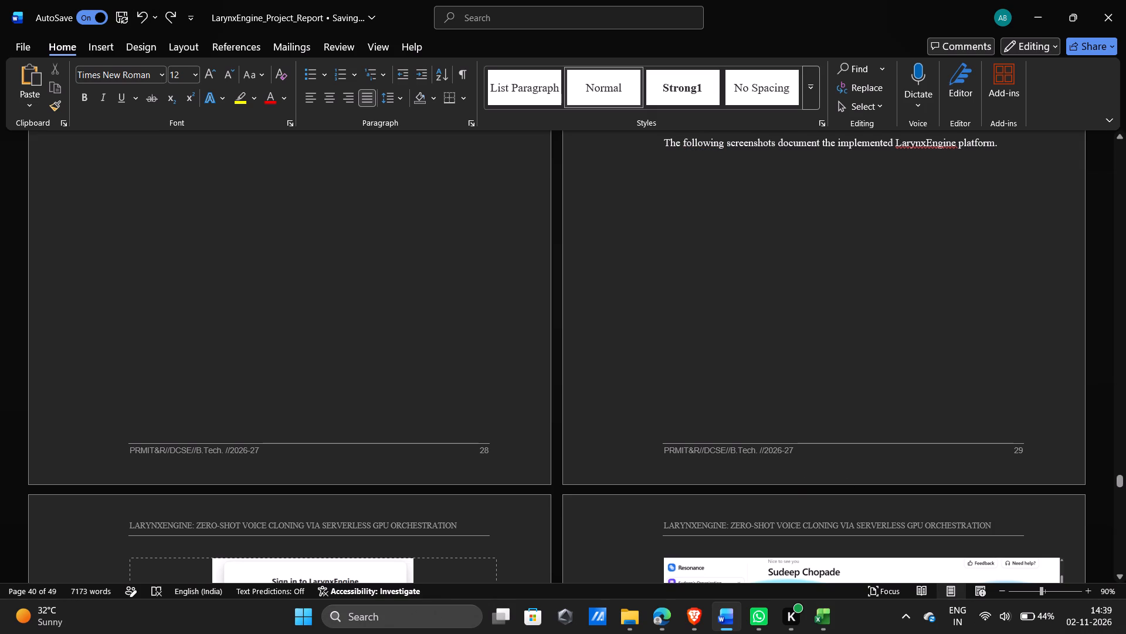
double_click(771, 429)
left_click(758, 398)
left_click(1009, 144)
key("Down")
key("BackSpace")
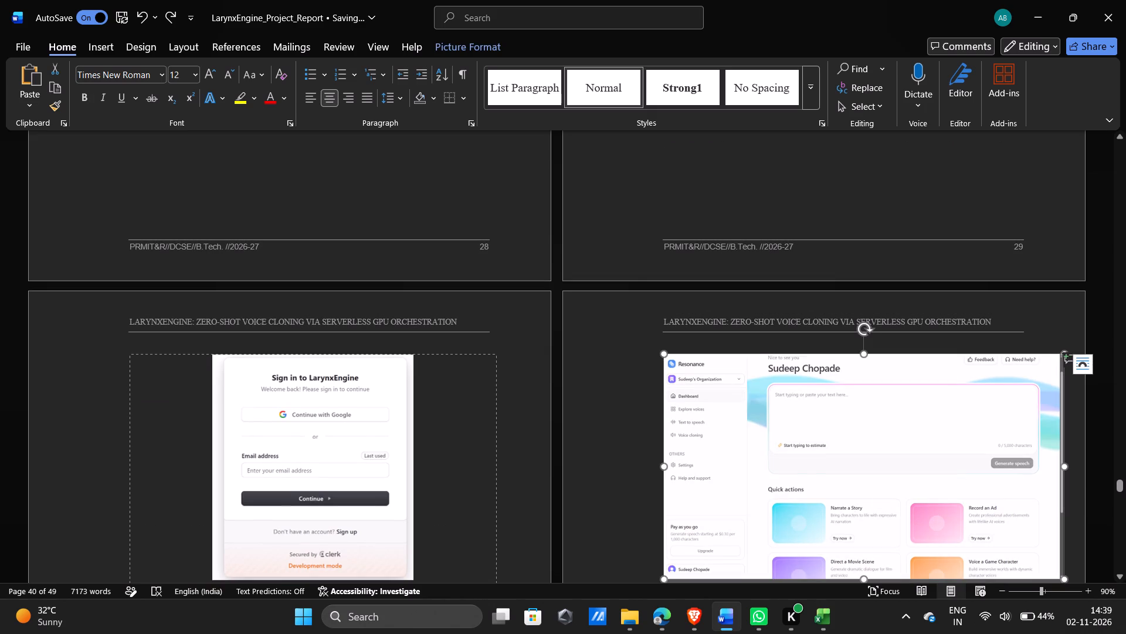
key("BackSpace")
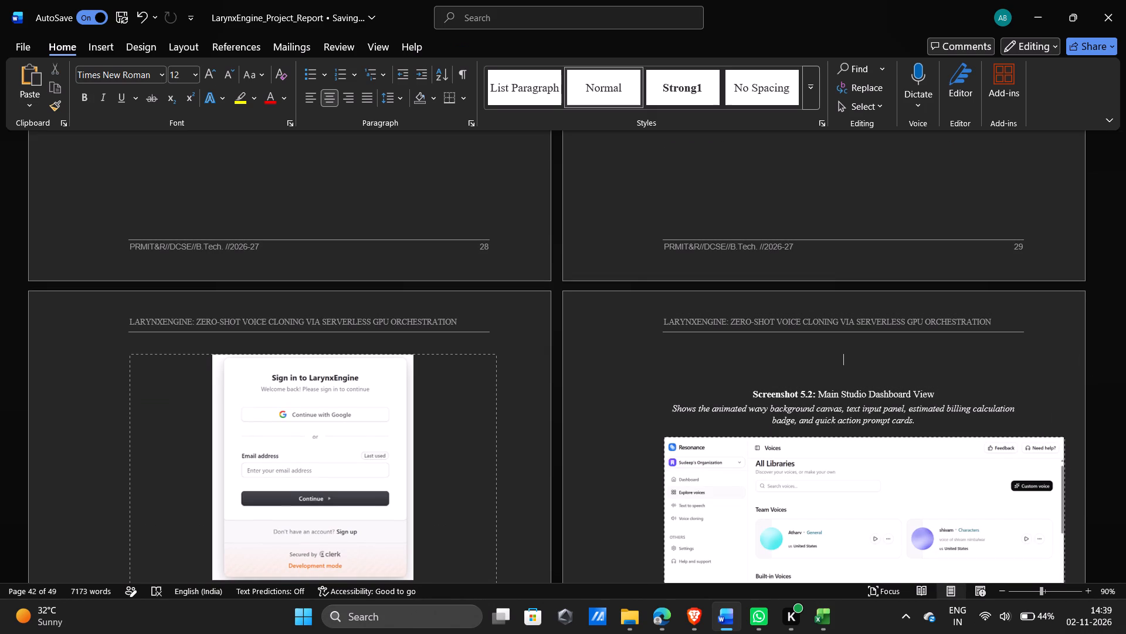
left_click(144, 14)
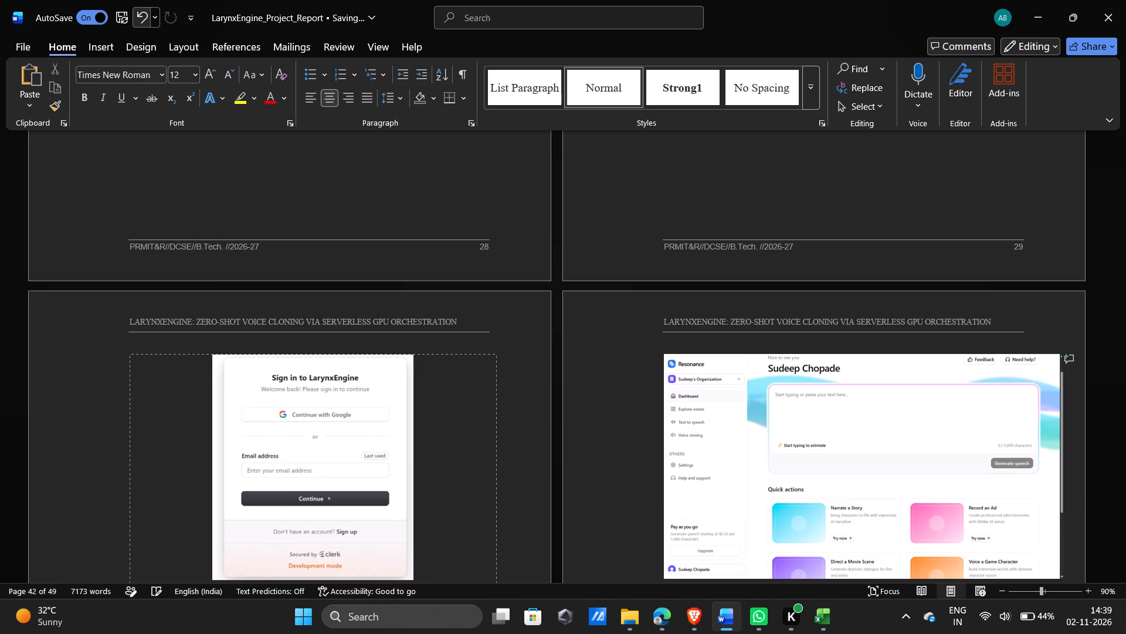
Undo the blank lines before heading 5.5 and the last size reduction of the Screenshot 5.1 sign-in picture.
scroll(497, 243, "down", 3, "ctrl")
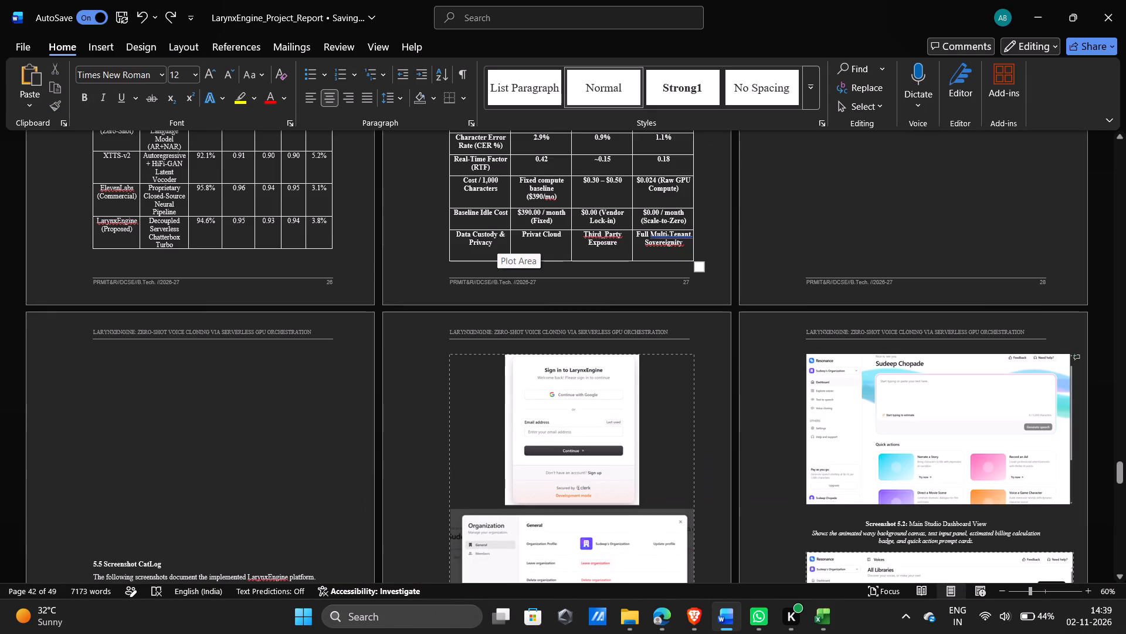
scroll(497, 243, "up", 1)
left_click(141, 14)
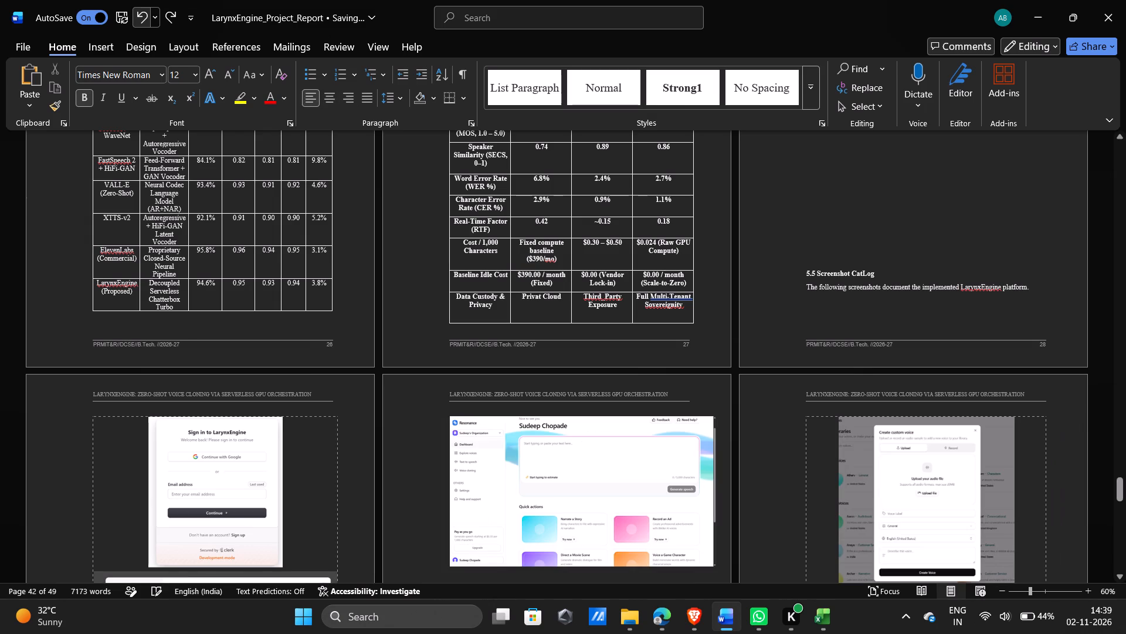
left_click(141, 14)
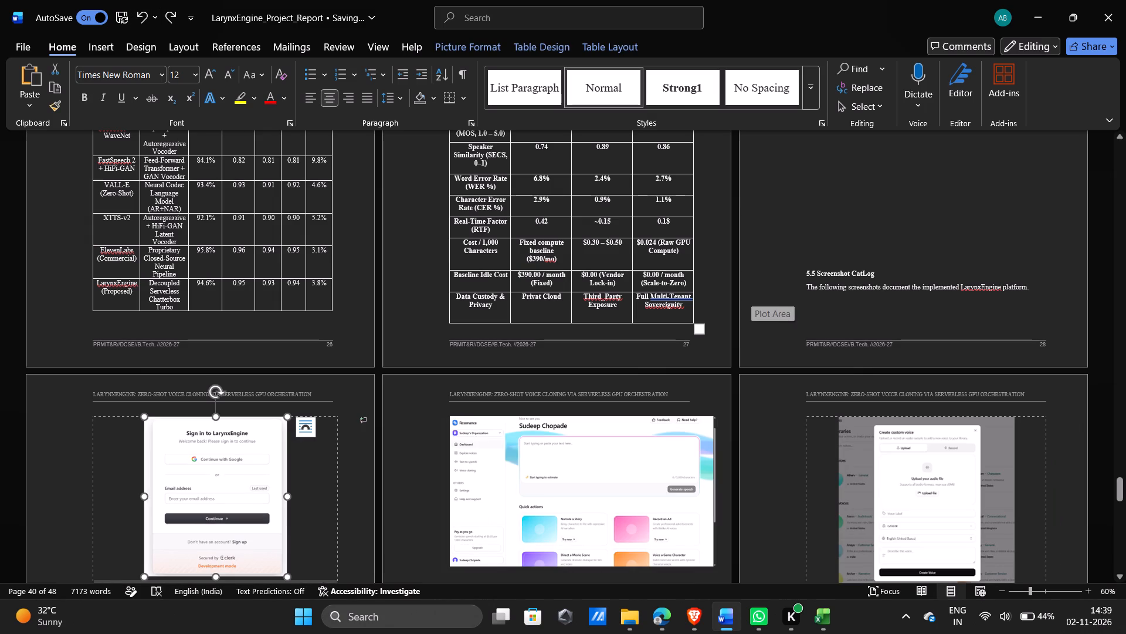
Narrow the table holding the two Screenshot 5.1 pictures slightly so it fits the text width.
scroll(788, 313, "up", 3)
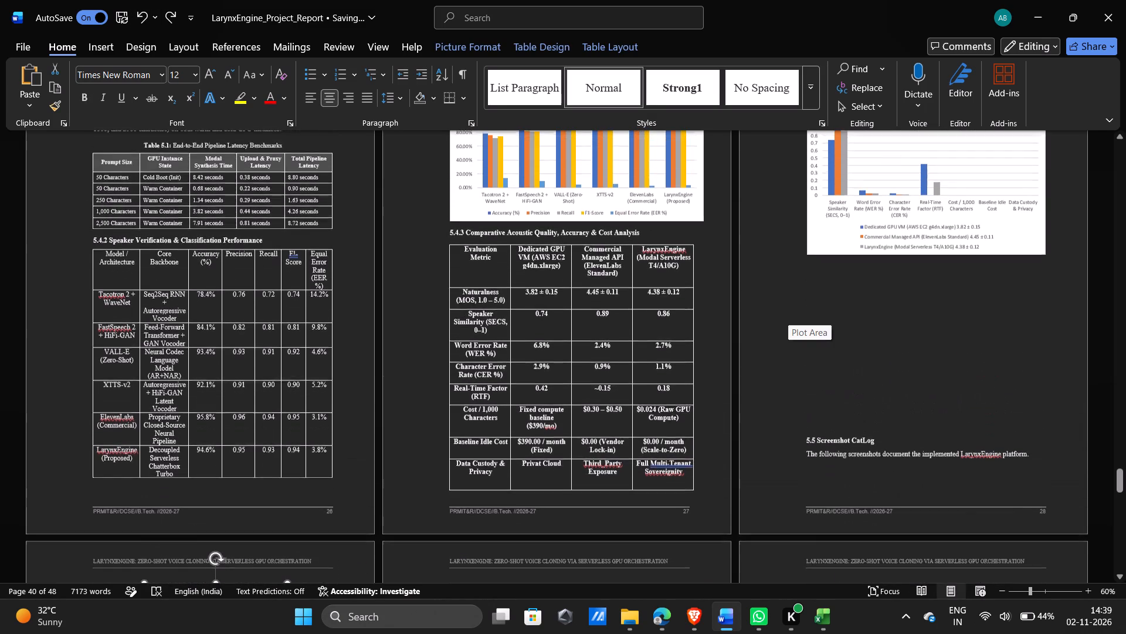
scroll(788, 313, "up", 1)
scroll(788, 313, "down", 3)
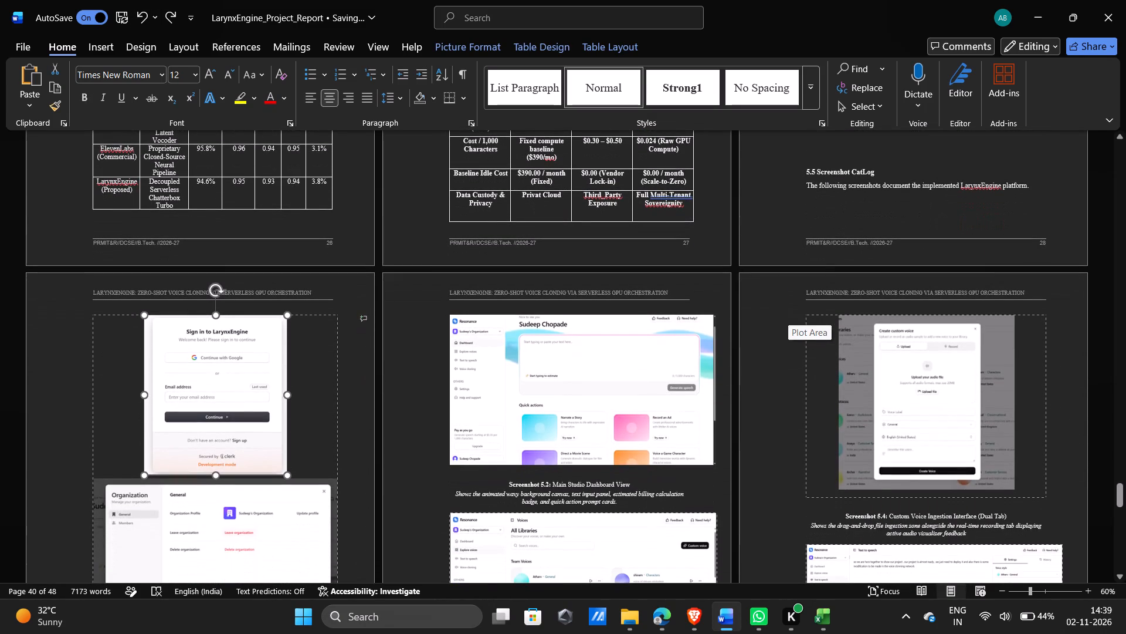
scroll(323, 286, "down", 2)
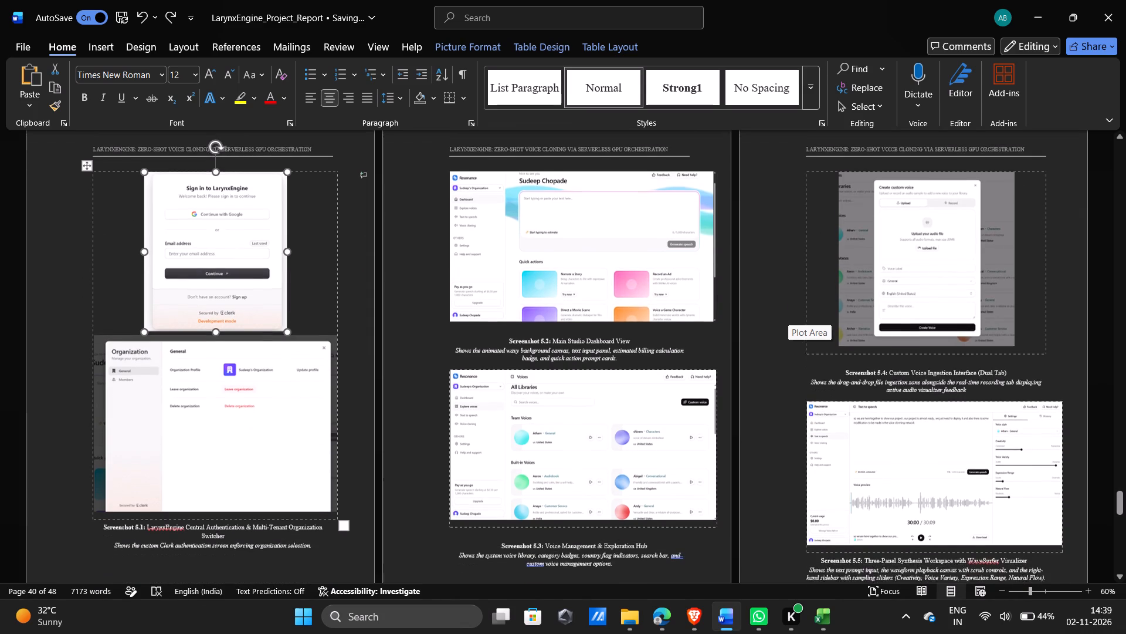
left_click_drag(347, 519, 313, 481)
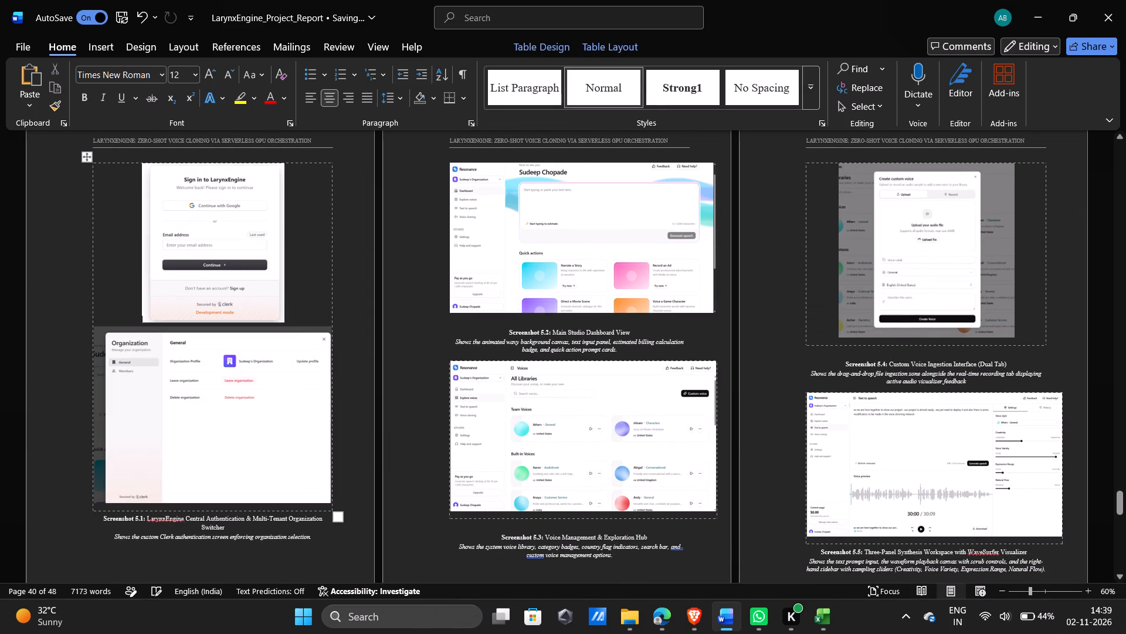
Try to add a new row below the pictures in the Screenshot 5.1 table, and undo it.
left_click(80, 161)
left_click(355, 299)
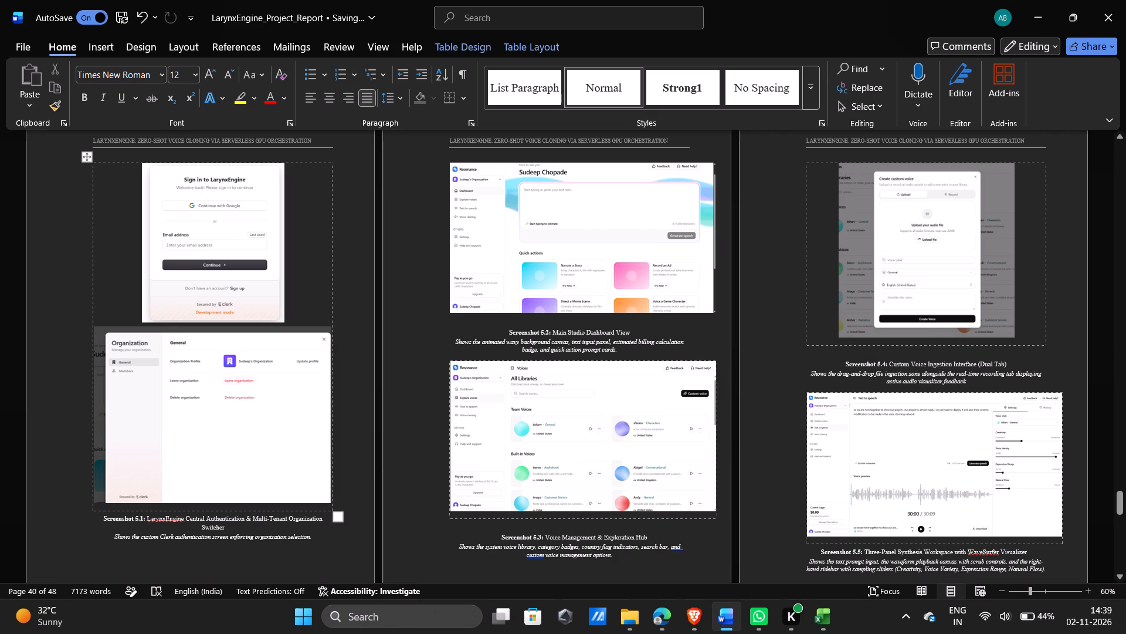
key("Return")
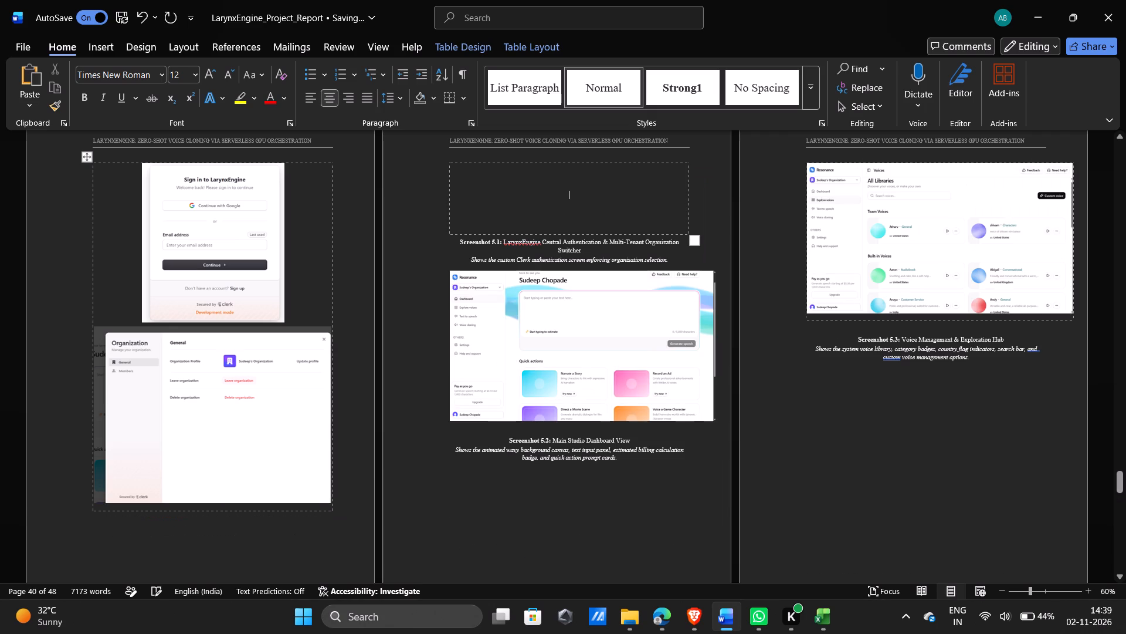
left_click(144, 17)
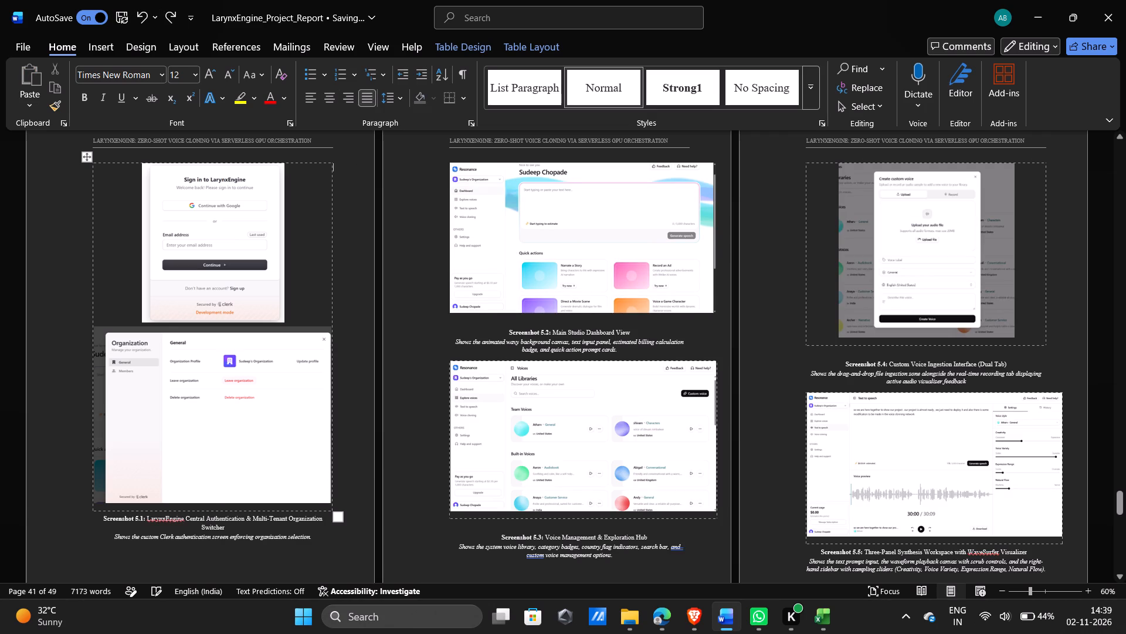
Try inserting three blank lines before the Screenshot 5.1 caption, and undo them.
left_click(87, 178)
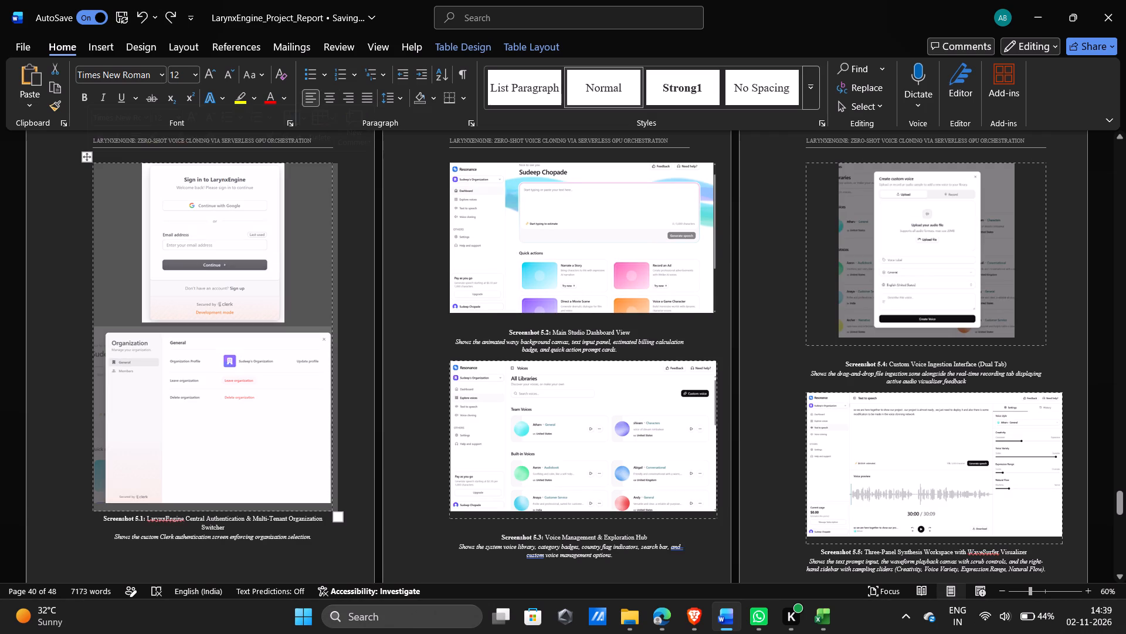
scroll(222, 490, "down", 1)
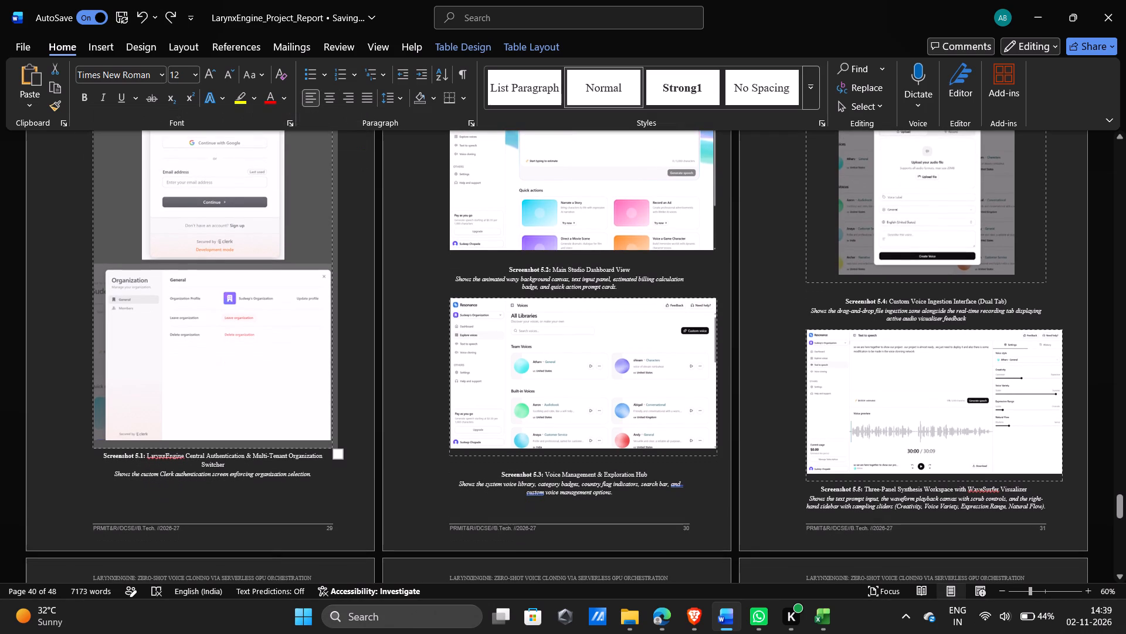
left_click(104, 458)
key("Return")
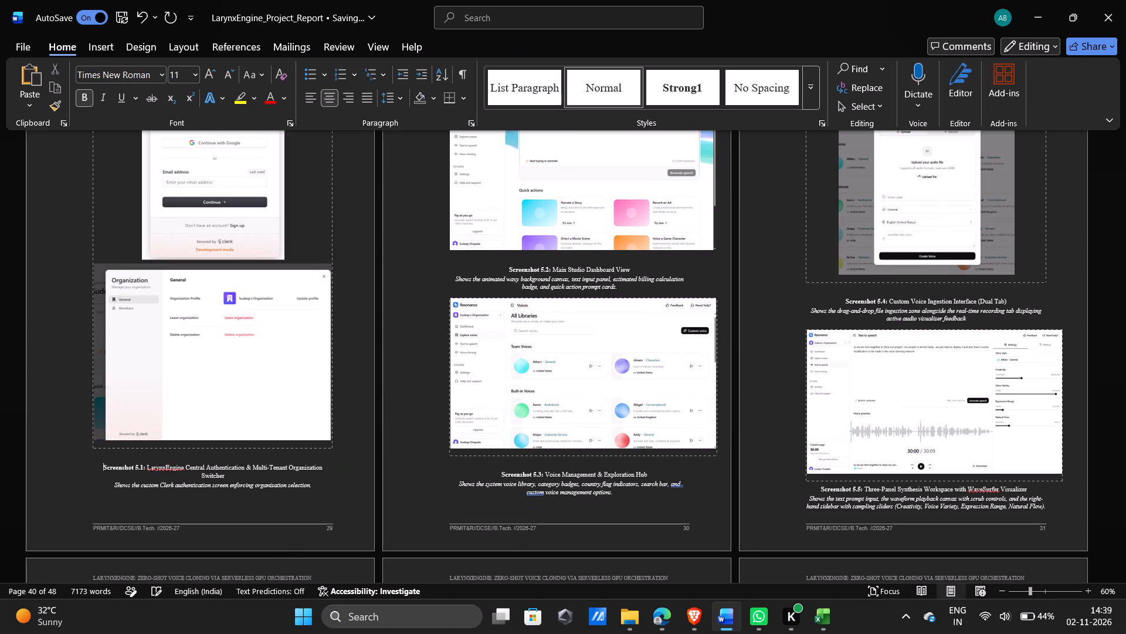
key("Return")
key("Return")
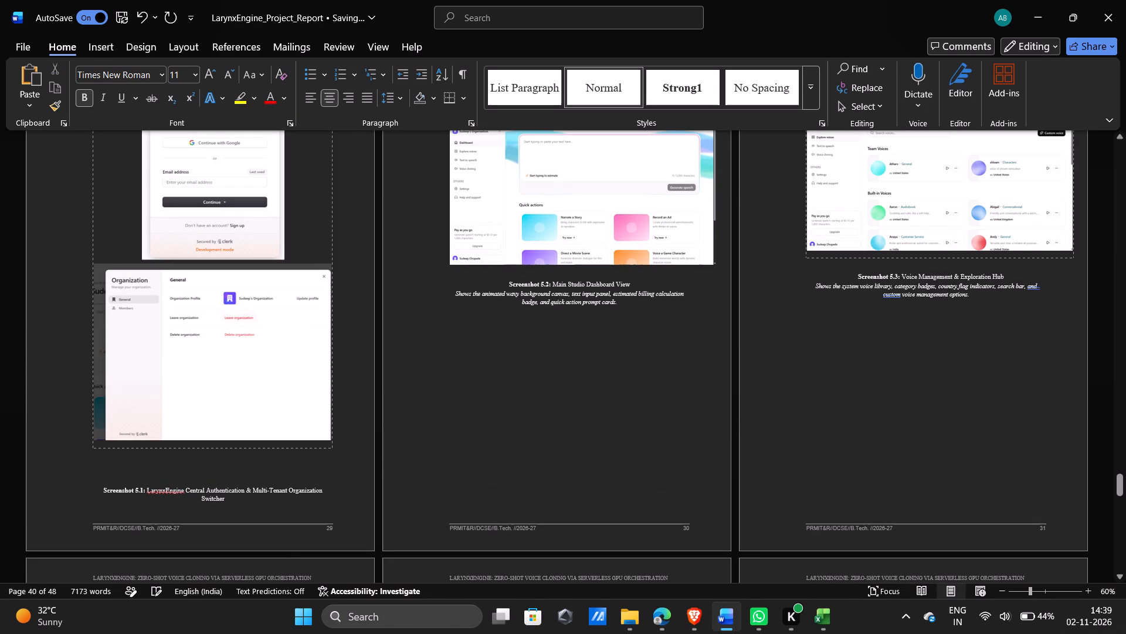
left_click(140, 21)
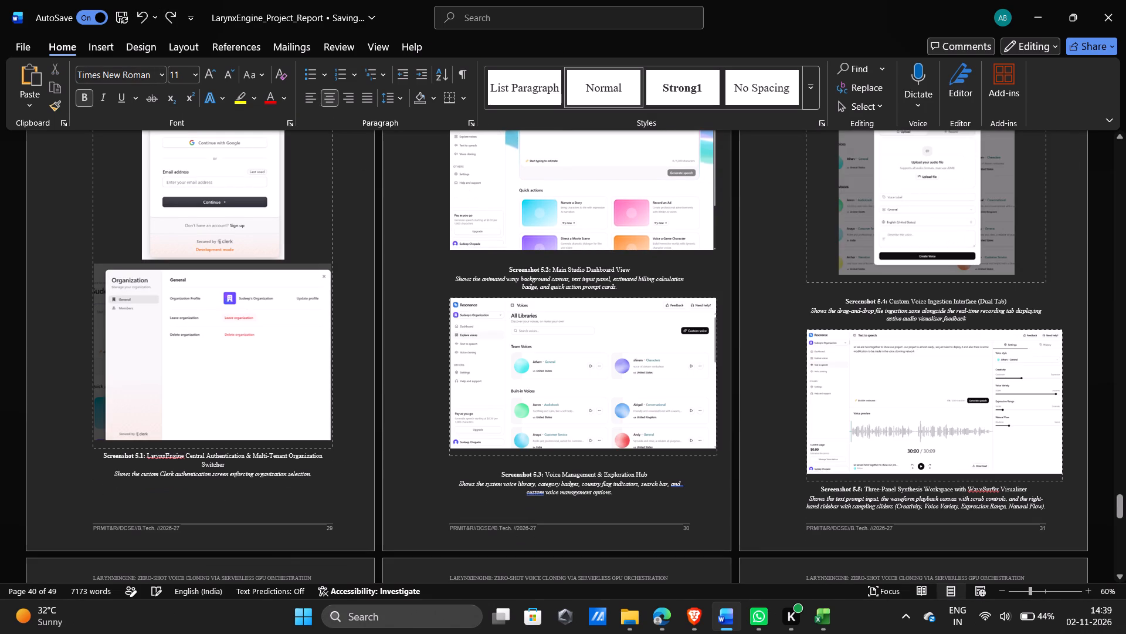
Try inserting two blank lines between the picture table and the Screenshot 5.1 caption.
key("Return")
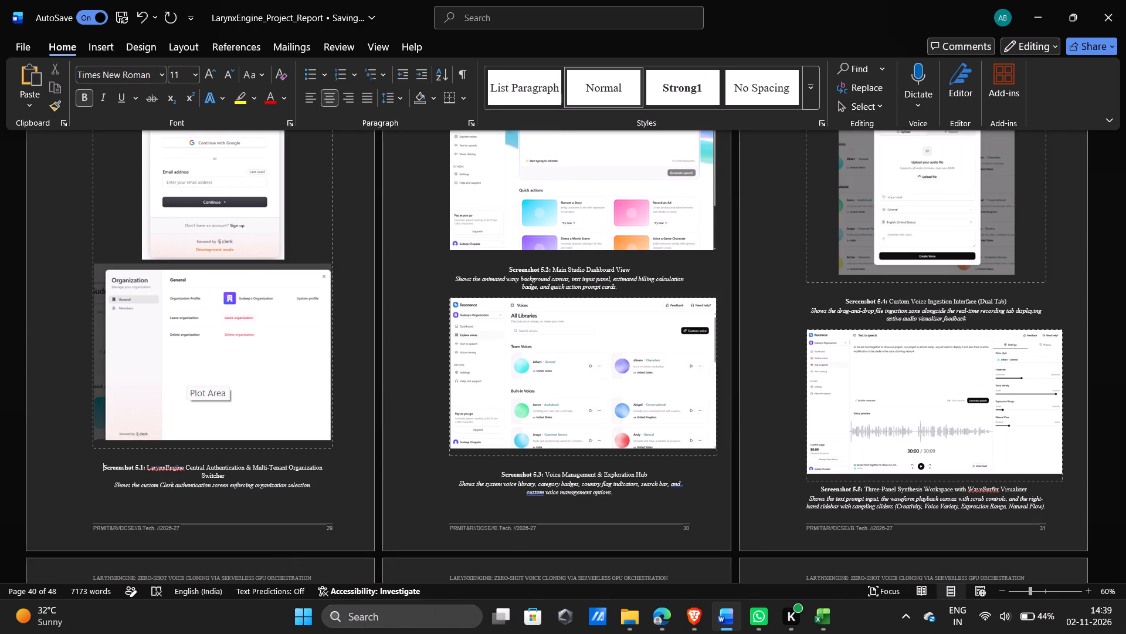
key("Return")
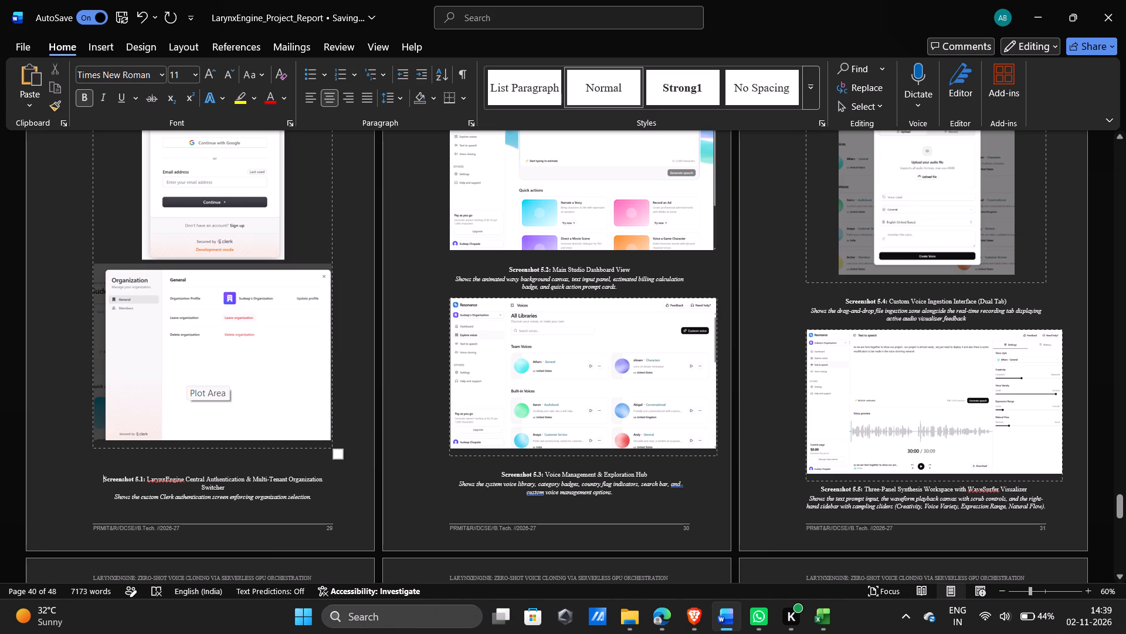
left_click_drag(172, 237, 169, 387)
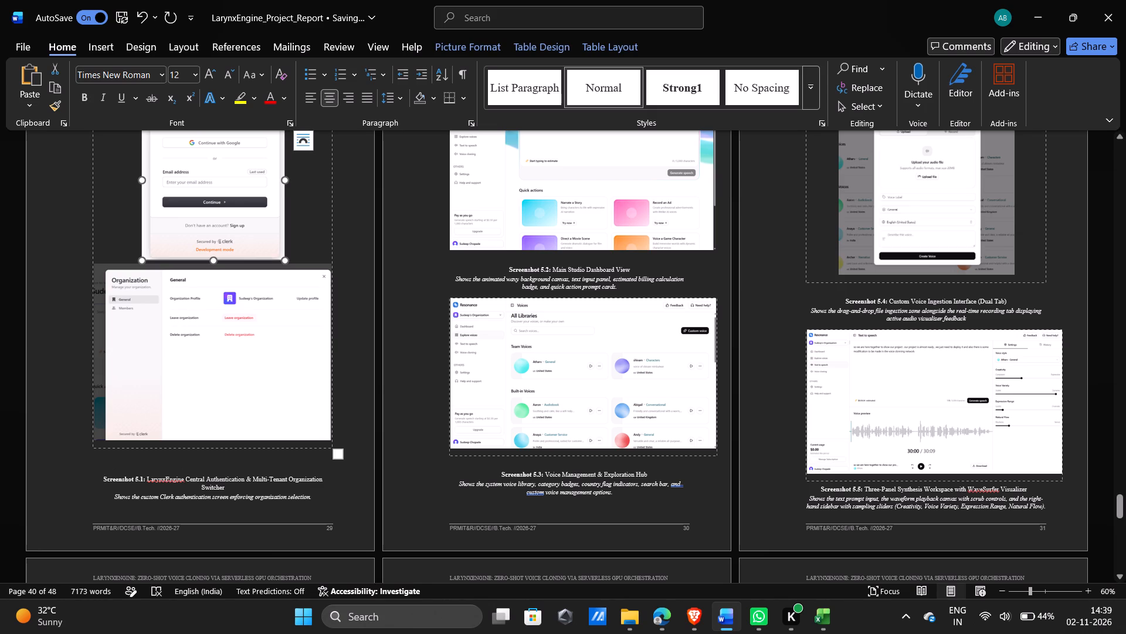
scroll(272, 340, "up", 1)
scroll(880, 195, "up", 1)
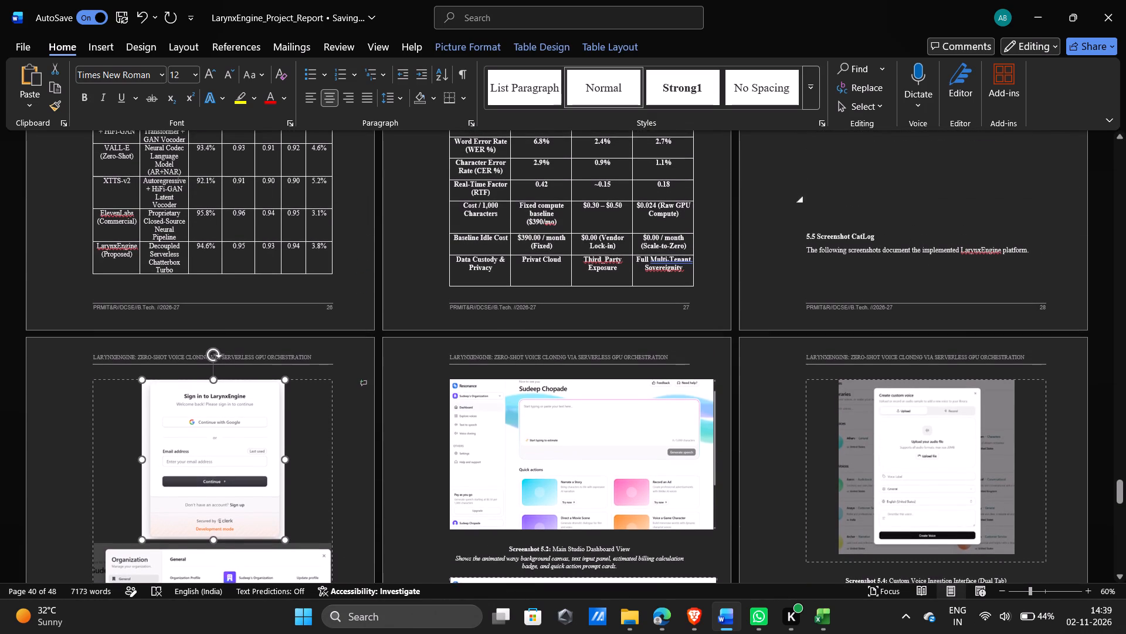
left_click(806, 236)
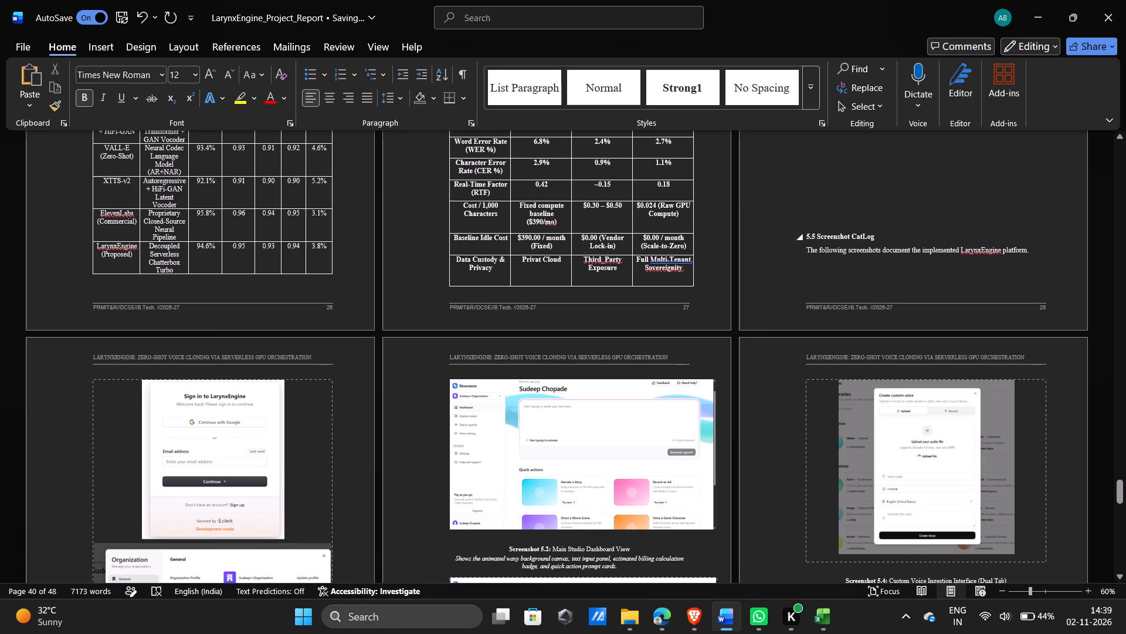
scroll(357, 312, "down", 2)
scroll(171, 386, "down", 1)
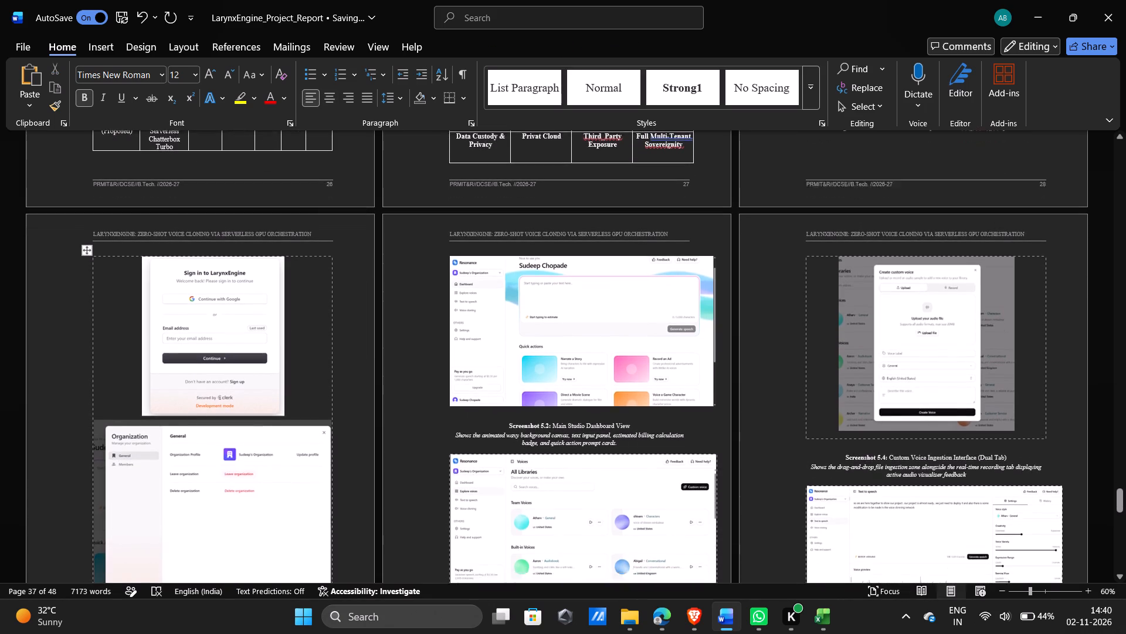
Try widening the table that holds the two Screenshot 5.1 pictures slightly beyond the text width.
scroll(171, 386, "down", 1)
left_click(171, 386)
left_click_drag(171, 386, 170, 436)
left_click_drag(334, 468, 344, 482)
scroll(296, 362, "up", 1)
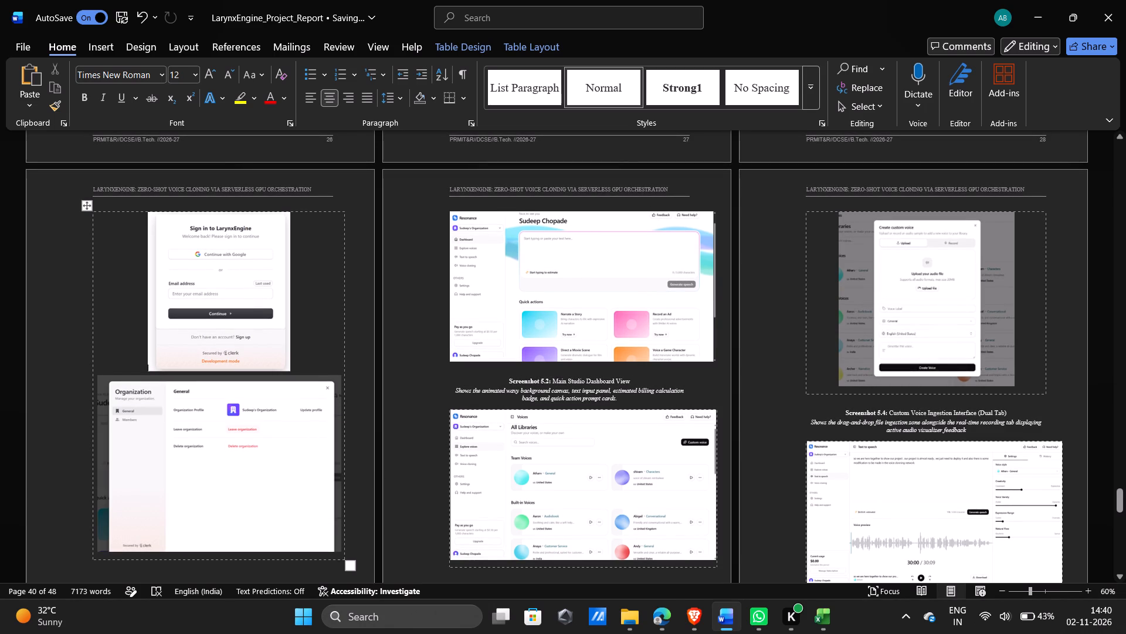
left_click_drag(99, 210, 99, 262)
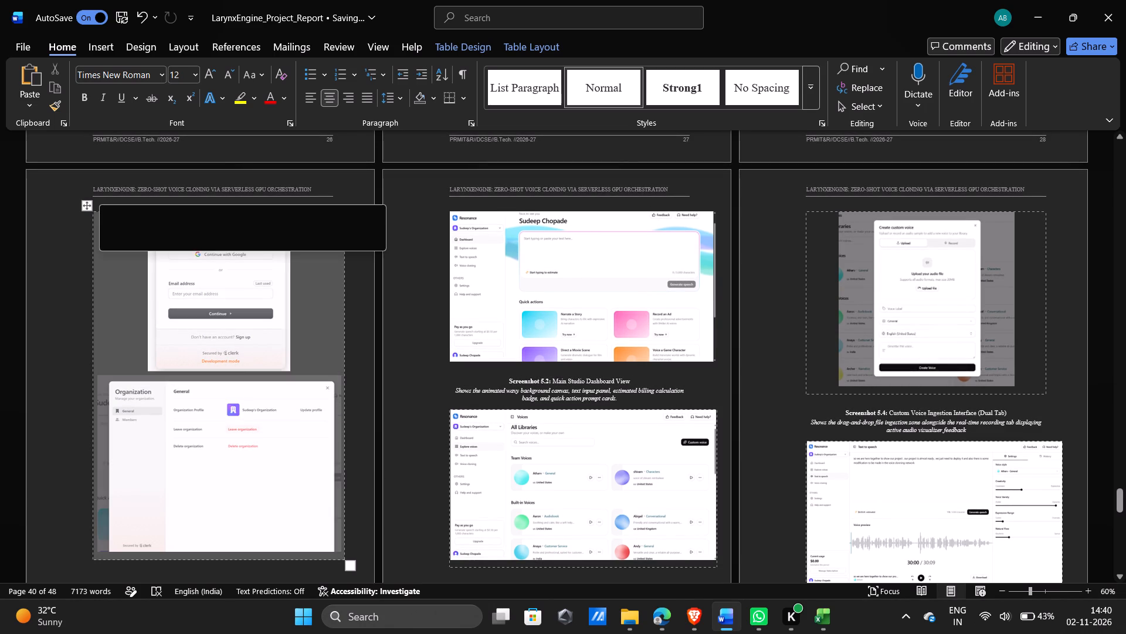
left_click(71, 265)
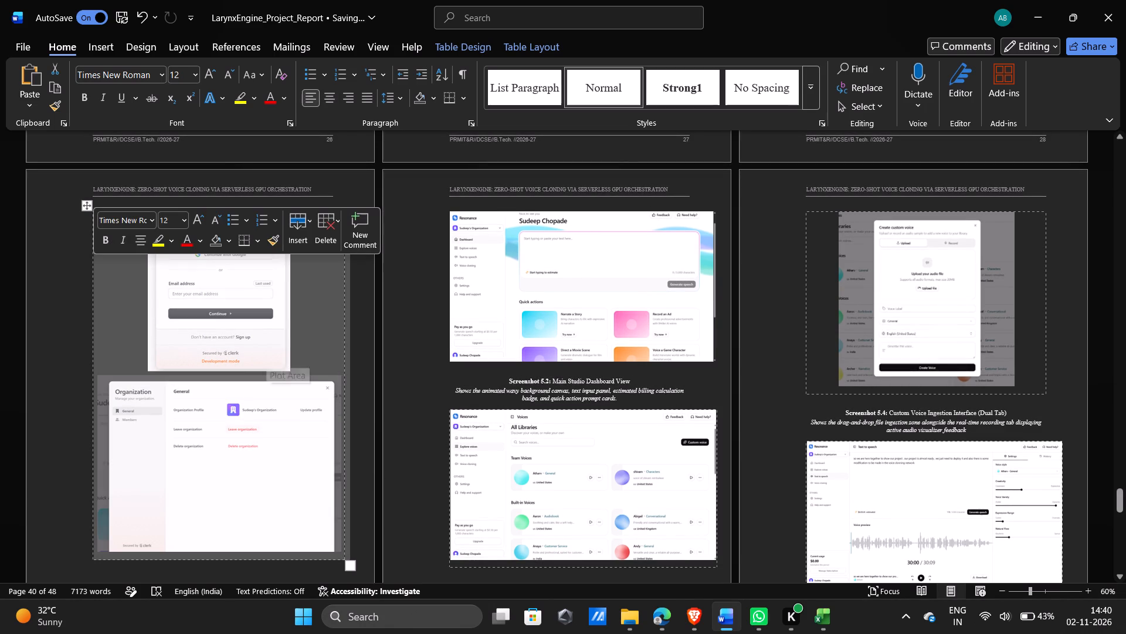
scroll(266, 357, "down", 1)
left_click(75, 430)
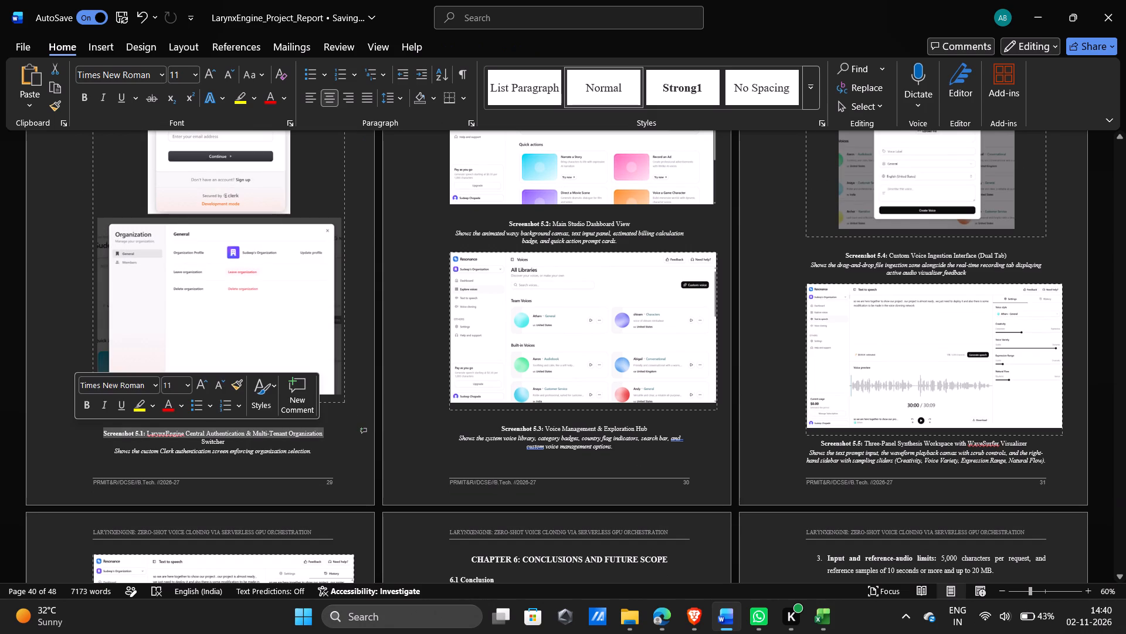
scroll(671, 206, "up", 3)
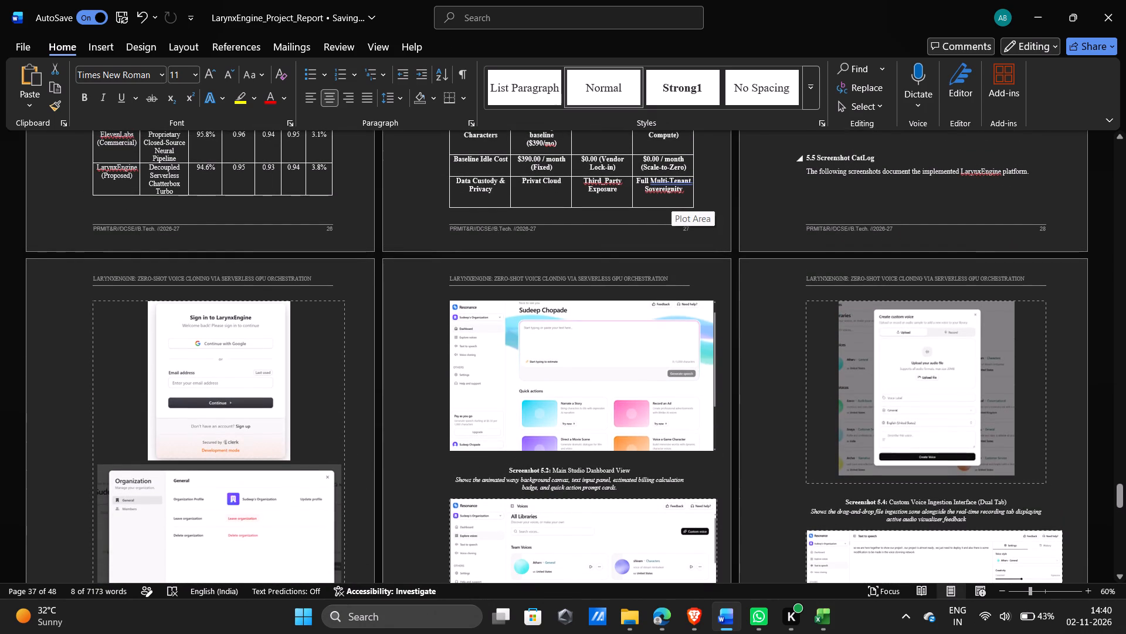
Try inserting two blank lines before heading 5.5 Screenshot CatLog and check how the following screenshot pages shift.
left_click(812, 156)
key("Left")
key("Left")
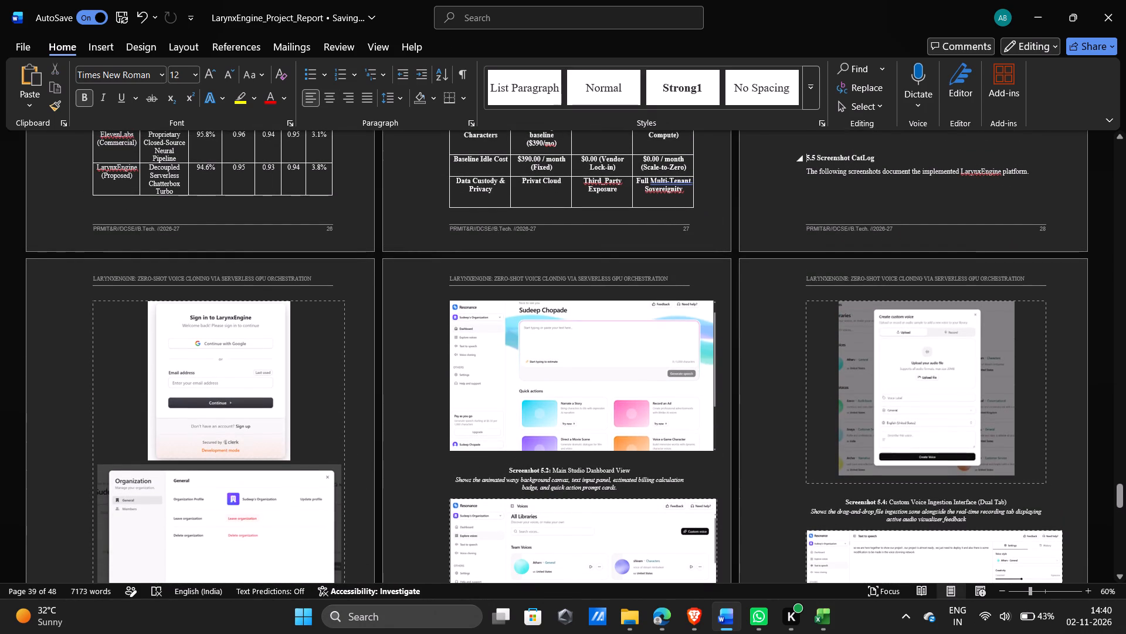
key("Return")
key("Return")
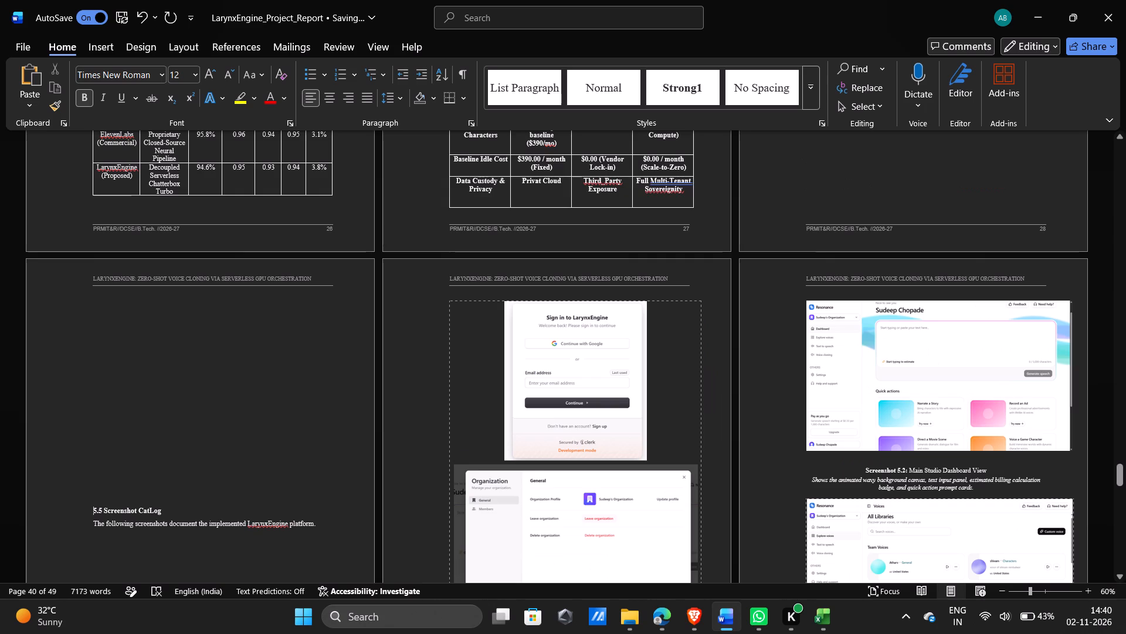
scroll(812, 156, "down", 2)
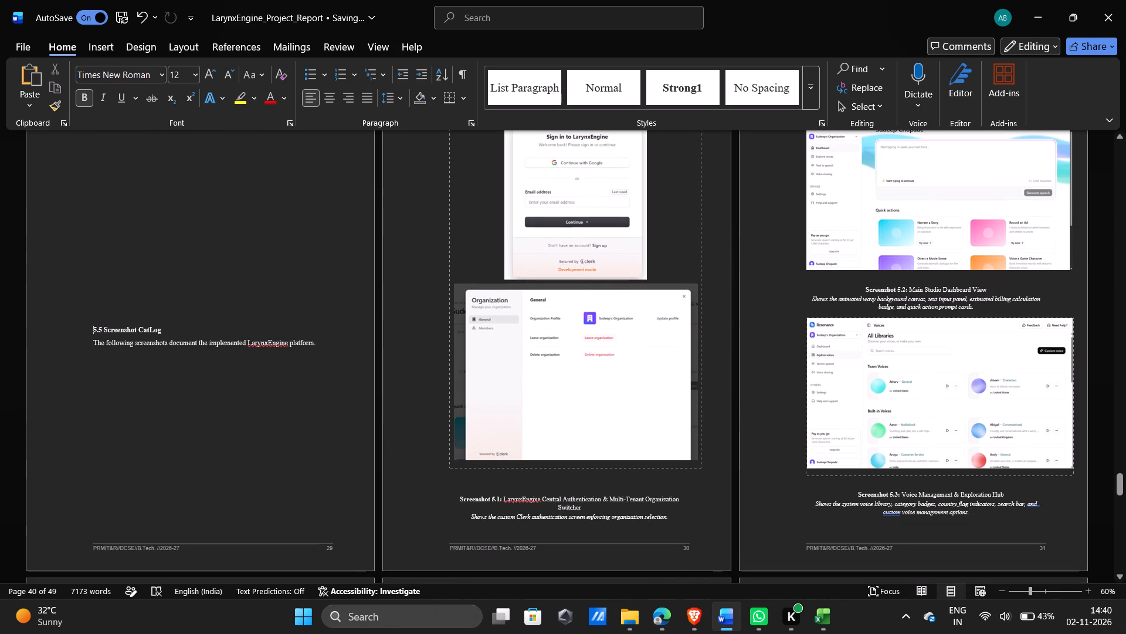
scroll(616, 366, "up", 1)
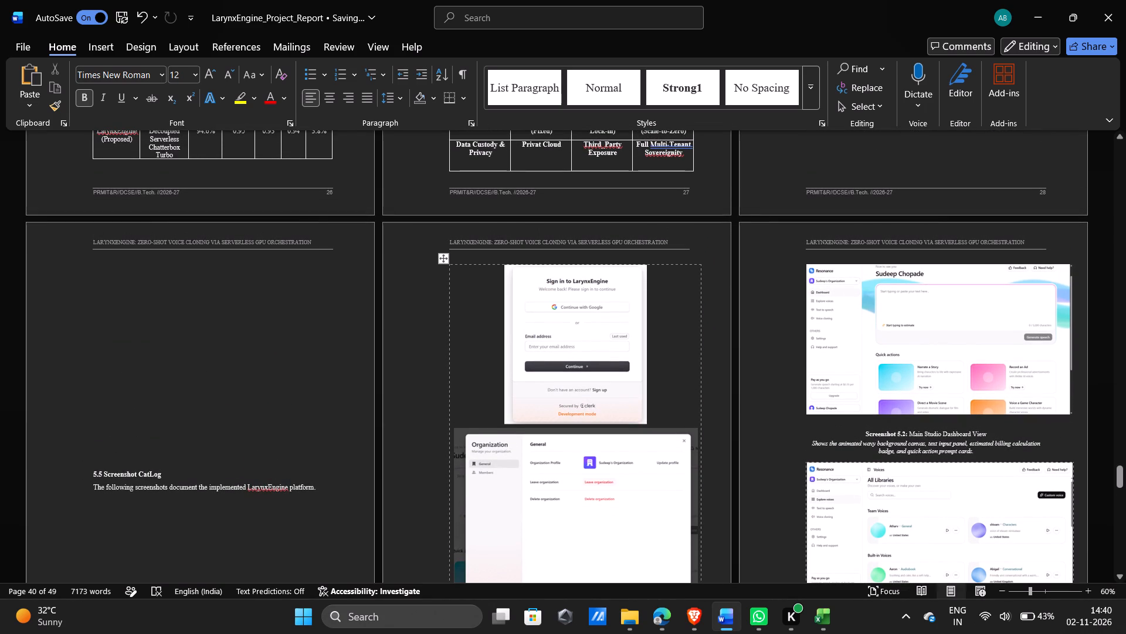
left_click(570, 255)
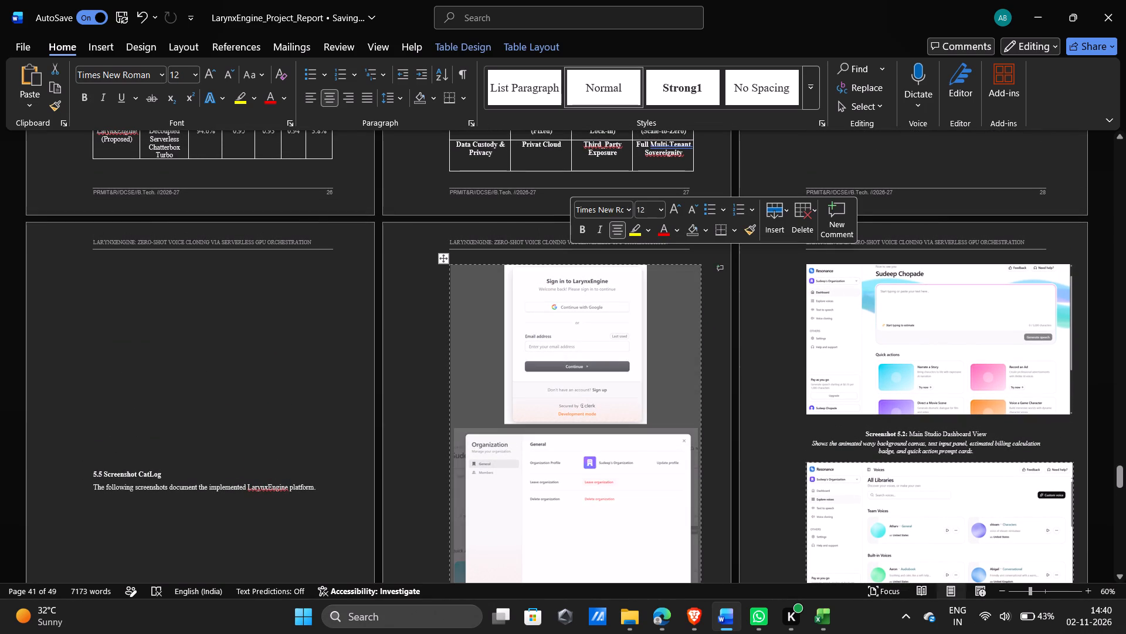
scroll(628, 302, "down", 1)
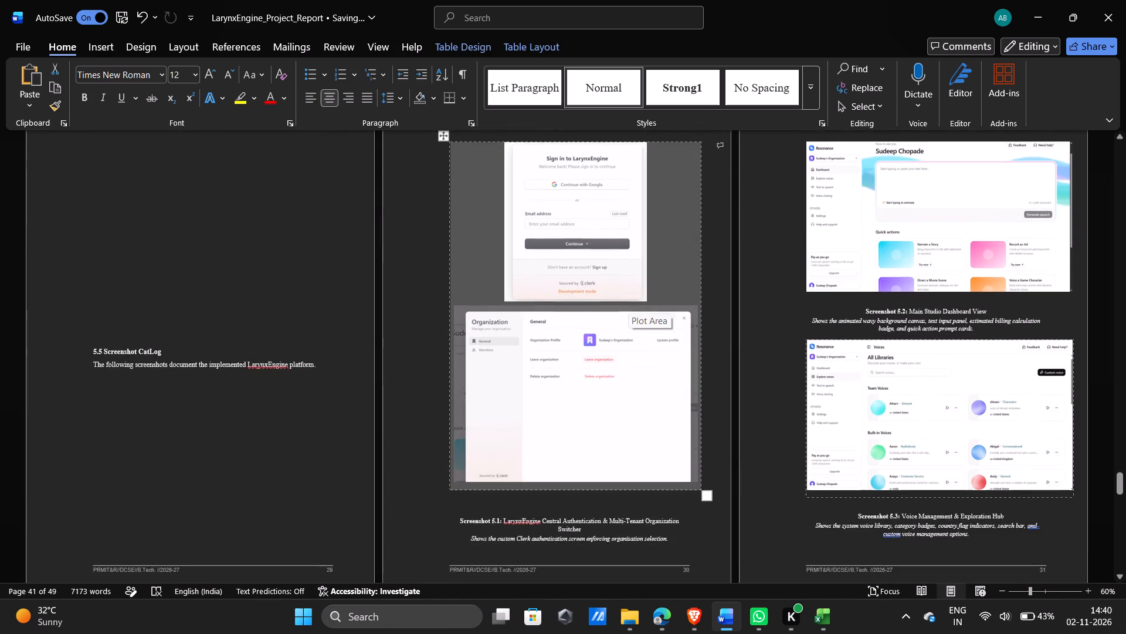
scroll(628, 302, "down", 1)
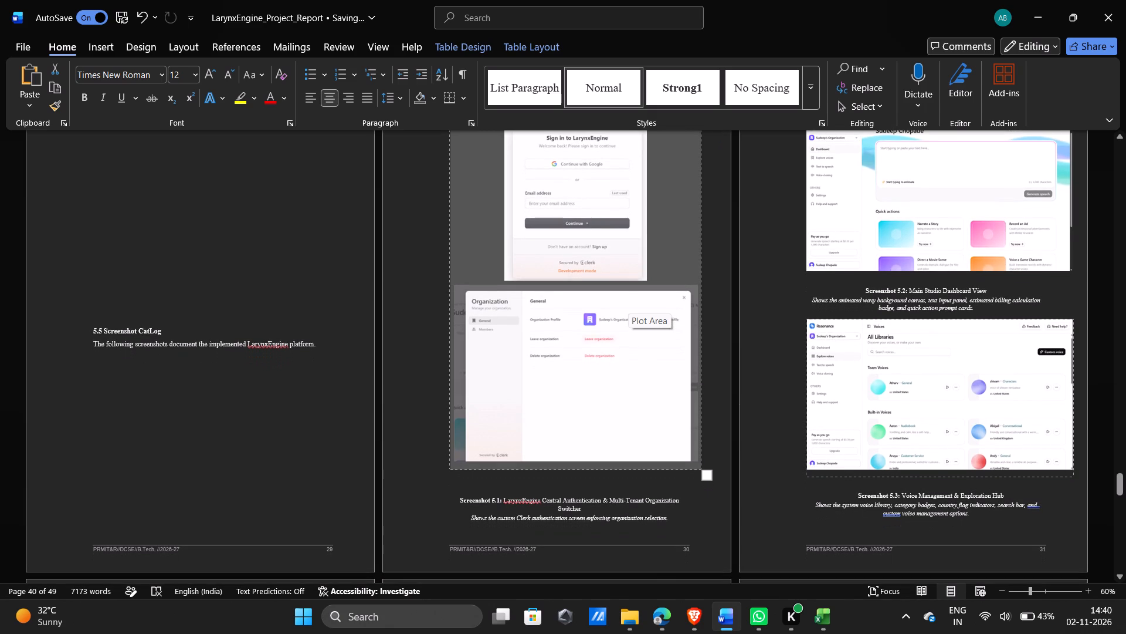
Undo the blank lines before heading 5.5 and the Screenshot 5.1 caption, along with the resizing of the Screenshot 5.1 picture table.
left_click(145, 15)
left_click(145, 15)
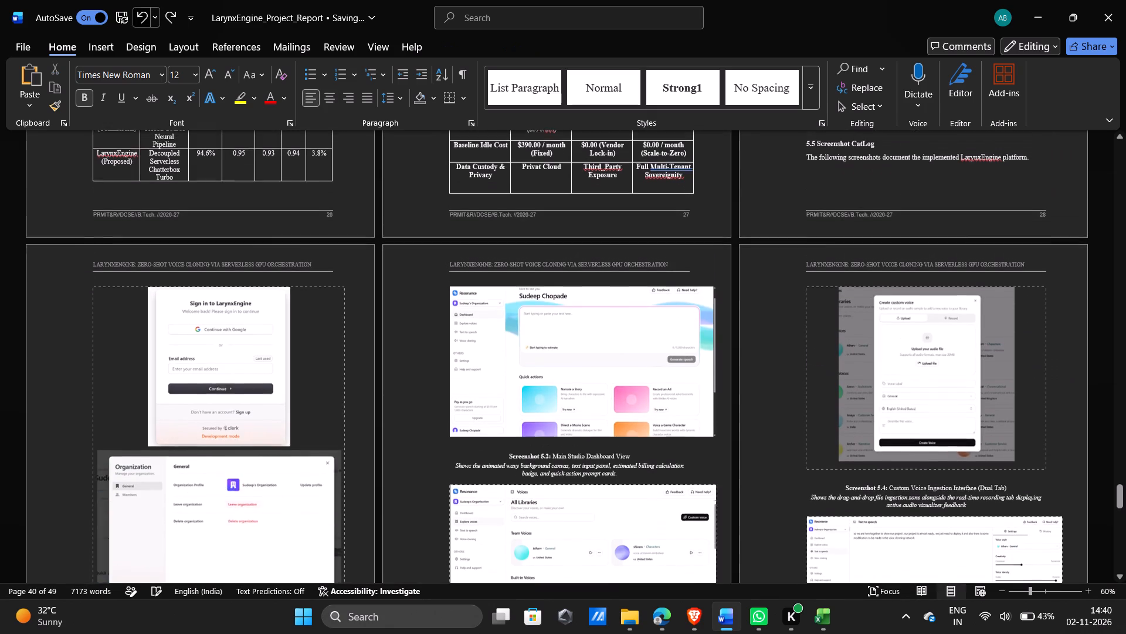
left_click(145, 15)
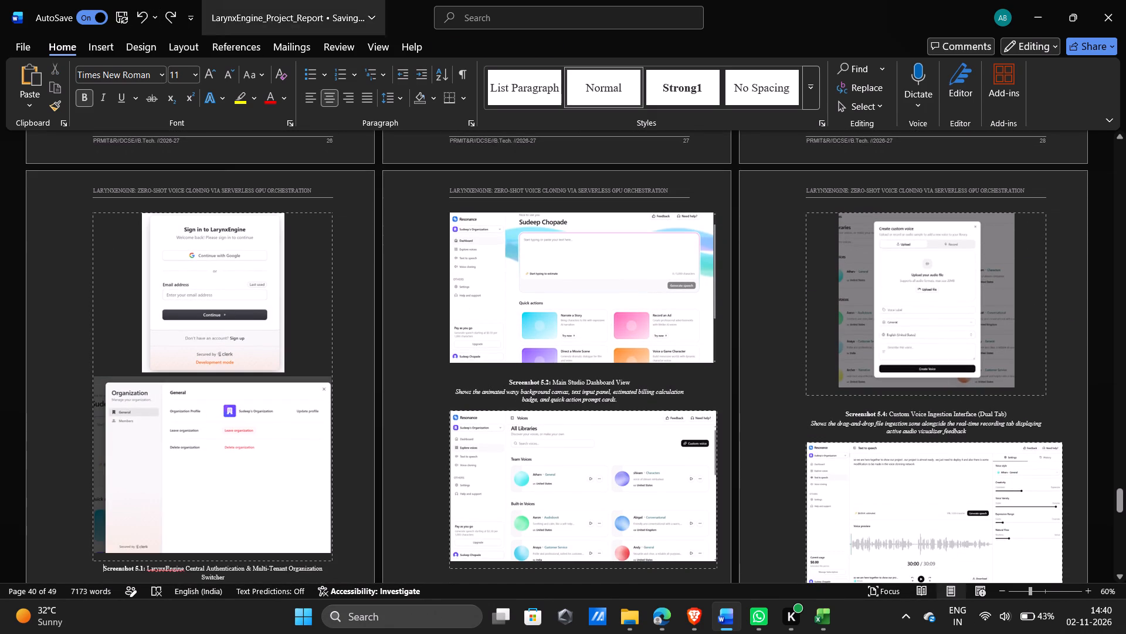
triple_click(138, 15)
left_click(138, 15)
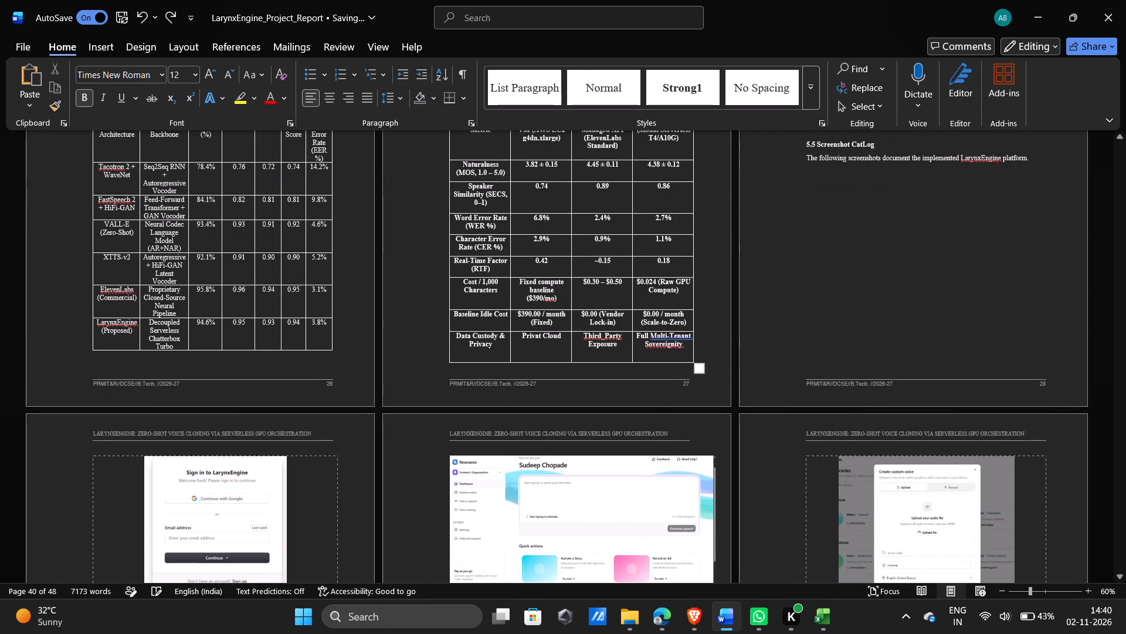
left_click(141, 17)
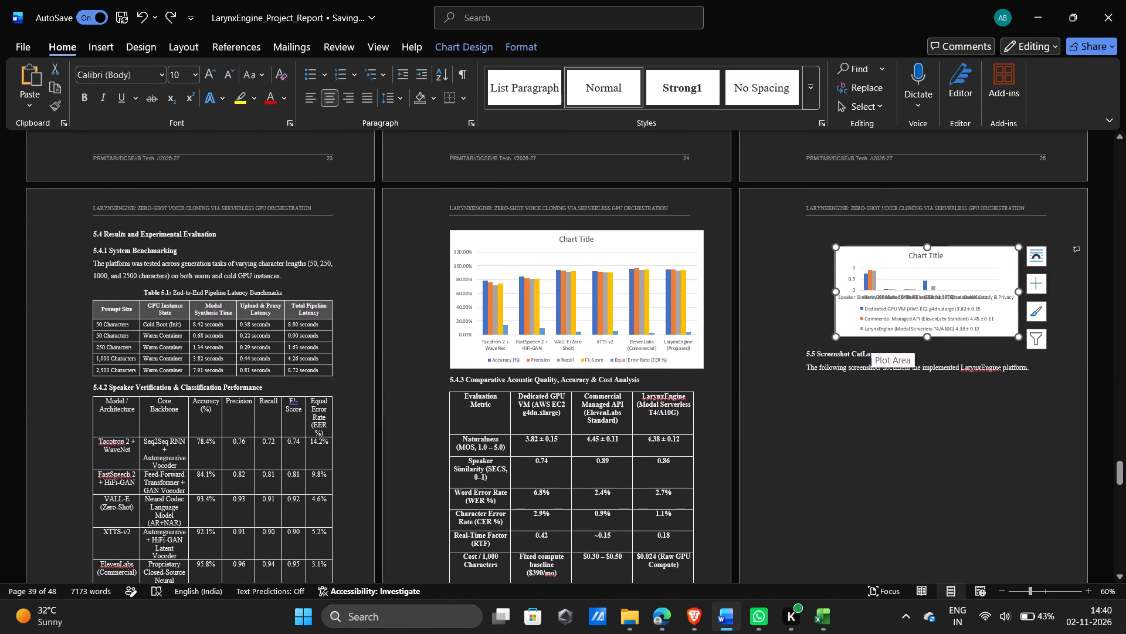
Narrow the table holding the two Screenshot 5.1 pictures slightly so it fits the text width.
scroll(836, 395, "down", 3)
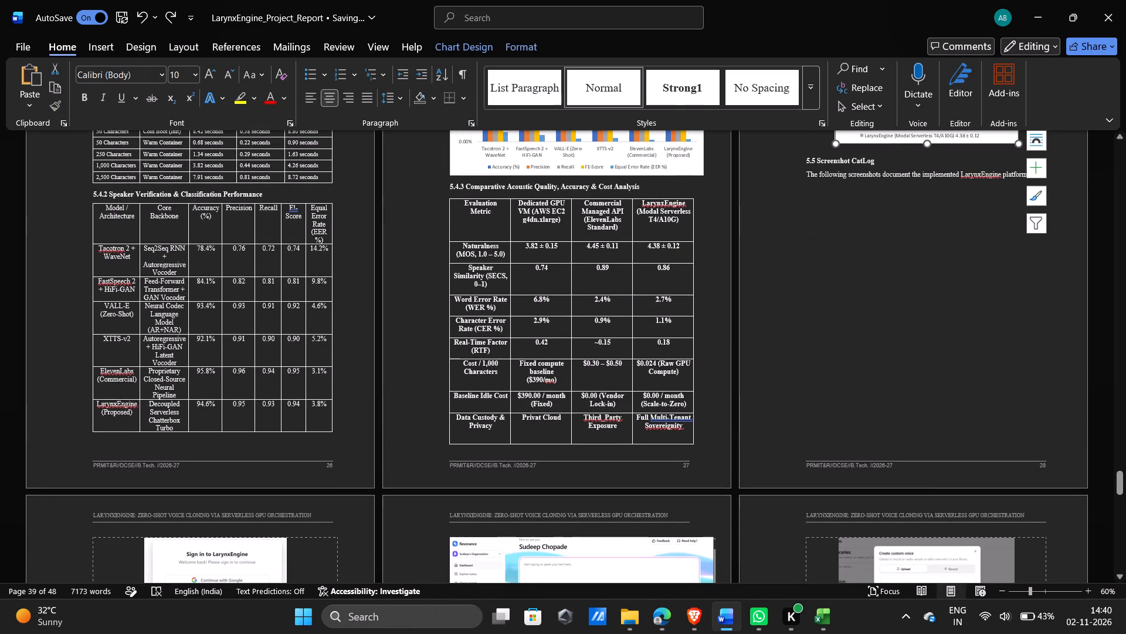
scroll(224, 555, "down", 2)
scroll(252, 437, "down", 1)
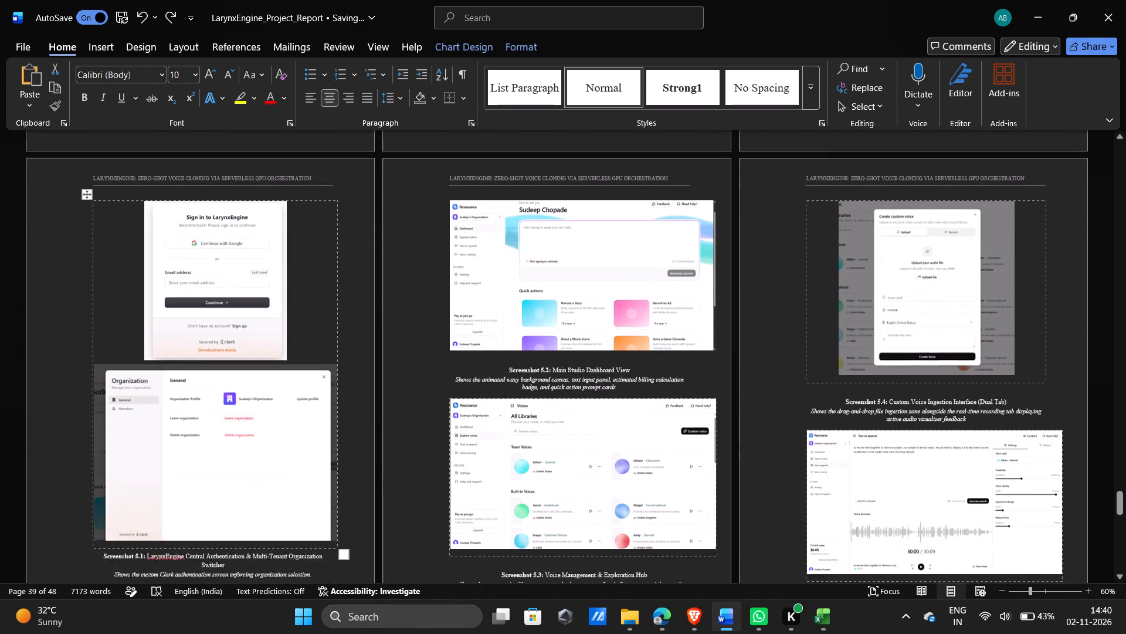
scroll(252, 437, "down", 1)
left_click_drag(341, 504, 291, 402)
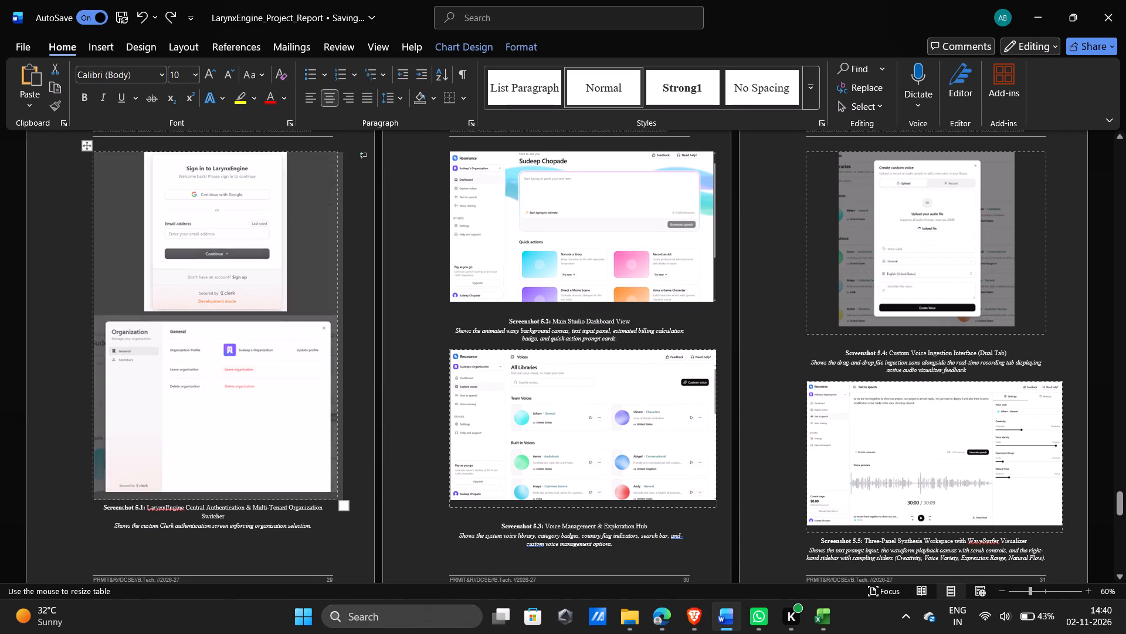
left_click_drag(291, 402, 267, 355)
scroll(267, 355, "up", 2)
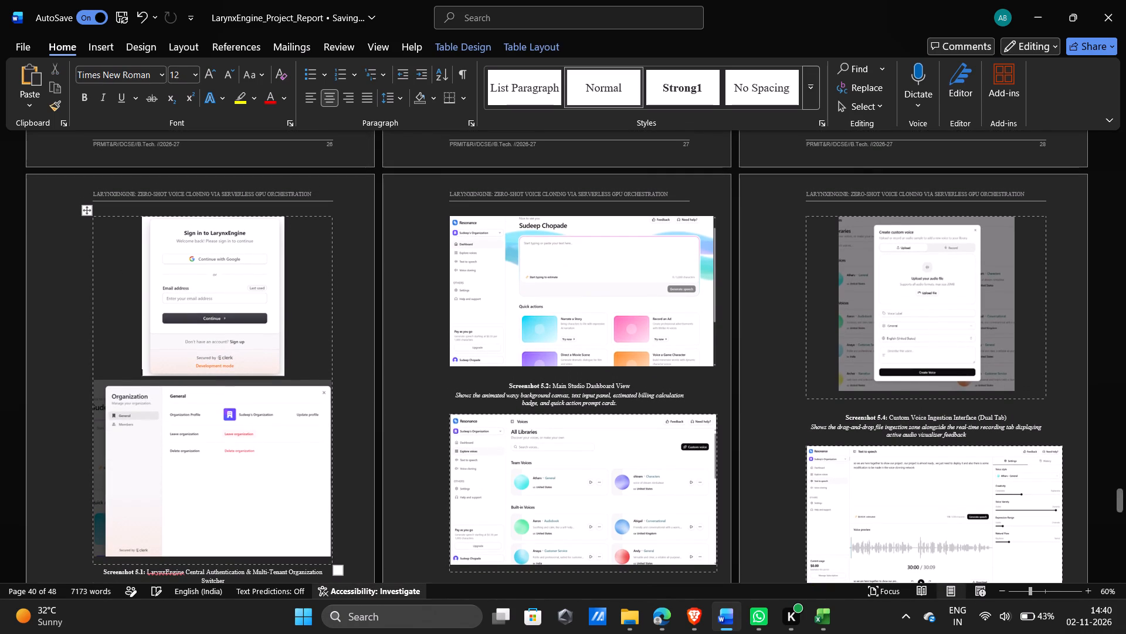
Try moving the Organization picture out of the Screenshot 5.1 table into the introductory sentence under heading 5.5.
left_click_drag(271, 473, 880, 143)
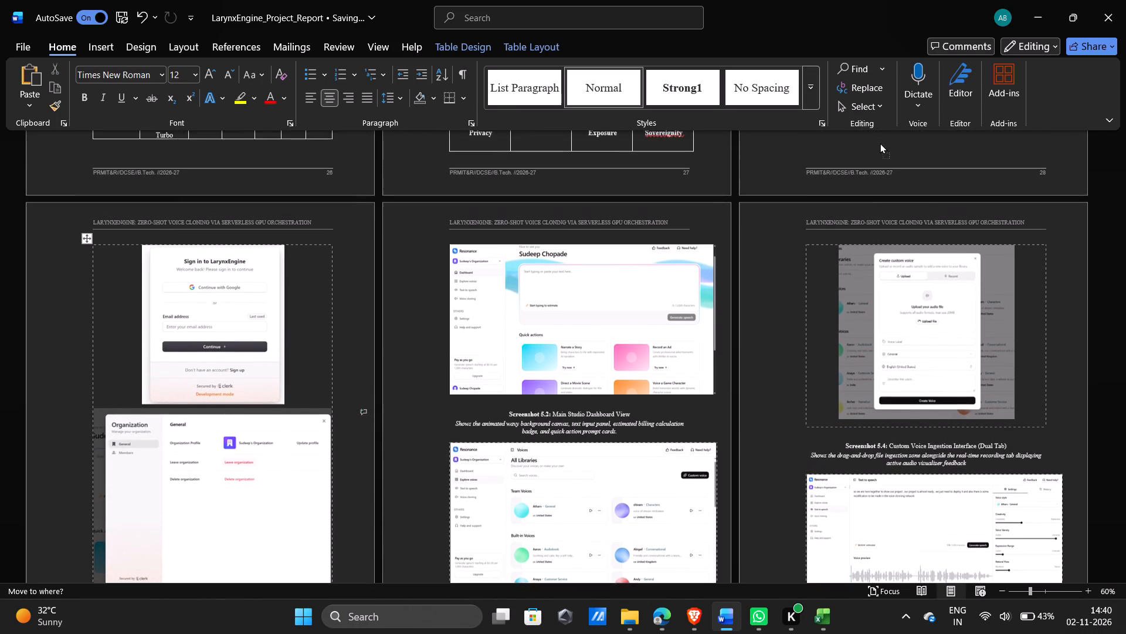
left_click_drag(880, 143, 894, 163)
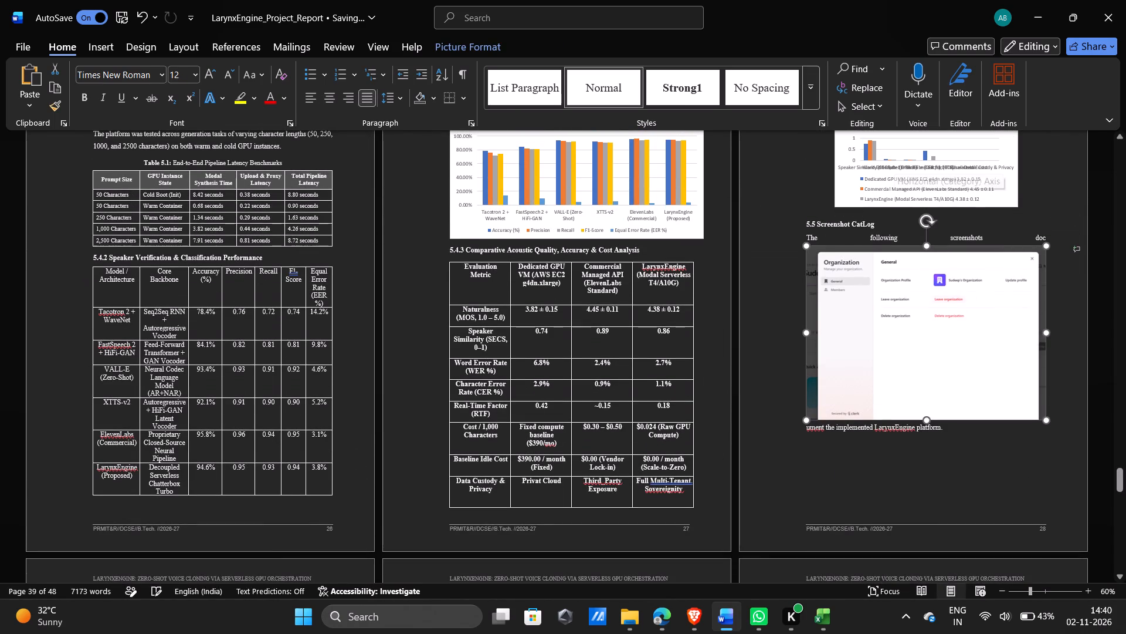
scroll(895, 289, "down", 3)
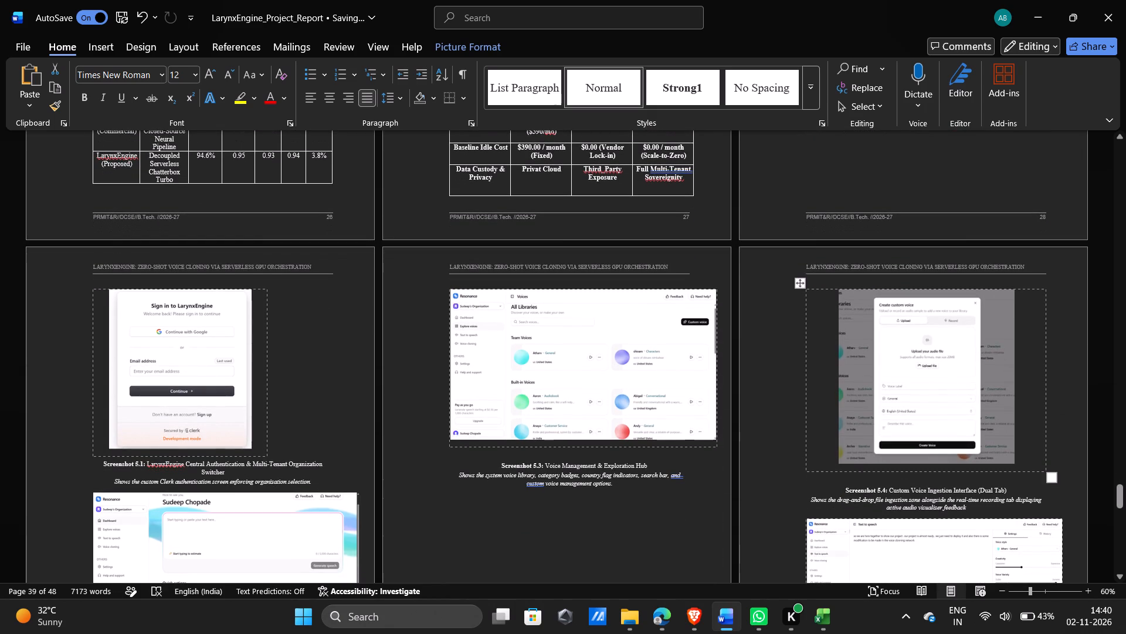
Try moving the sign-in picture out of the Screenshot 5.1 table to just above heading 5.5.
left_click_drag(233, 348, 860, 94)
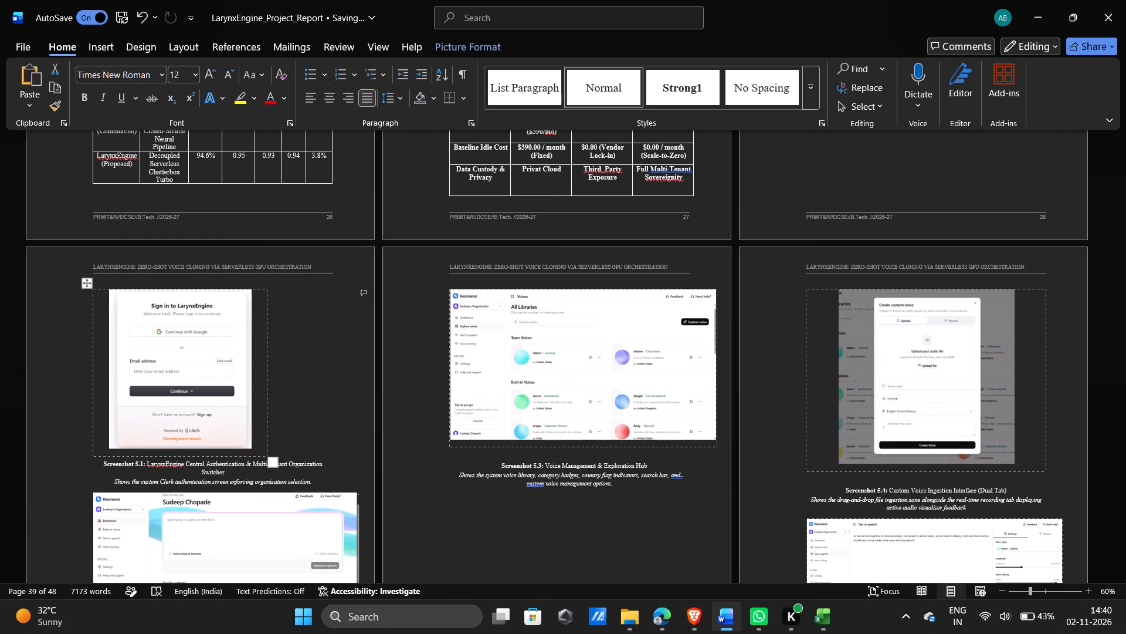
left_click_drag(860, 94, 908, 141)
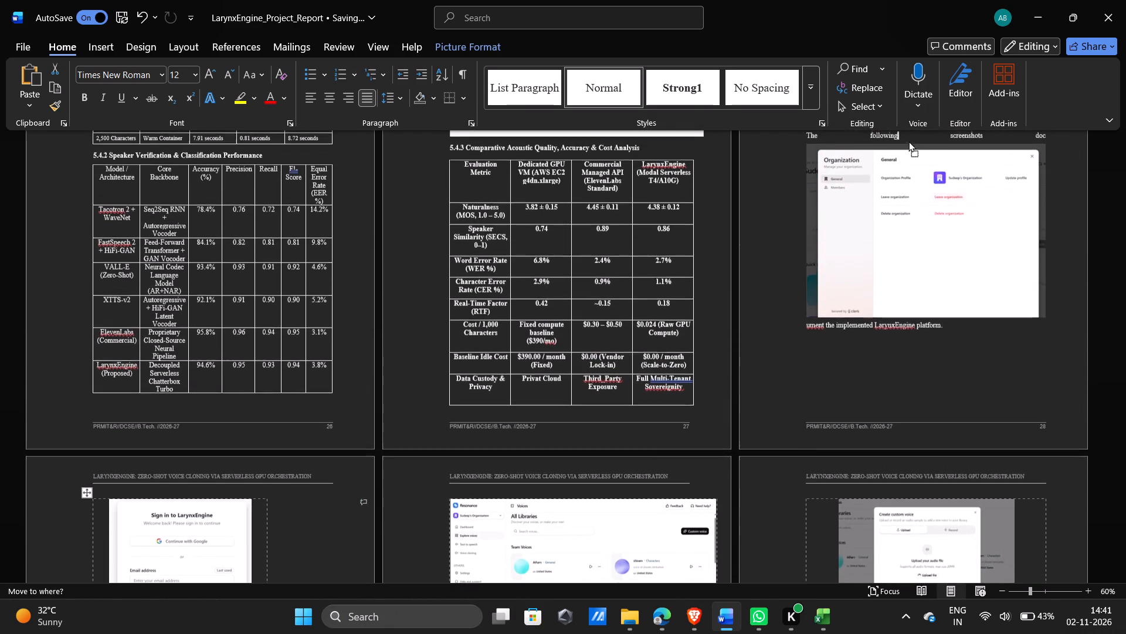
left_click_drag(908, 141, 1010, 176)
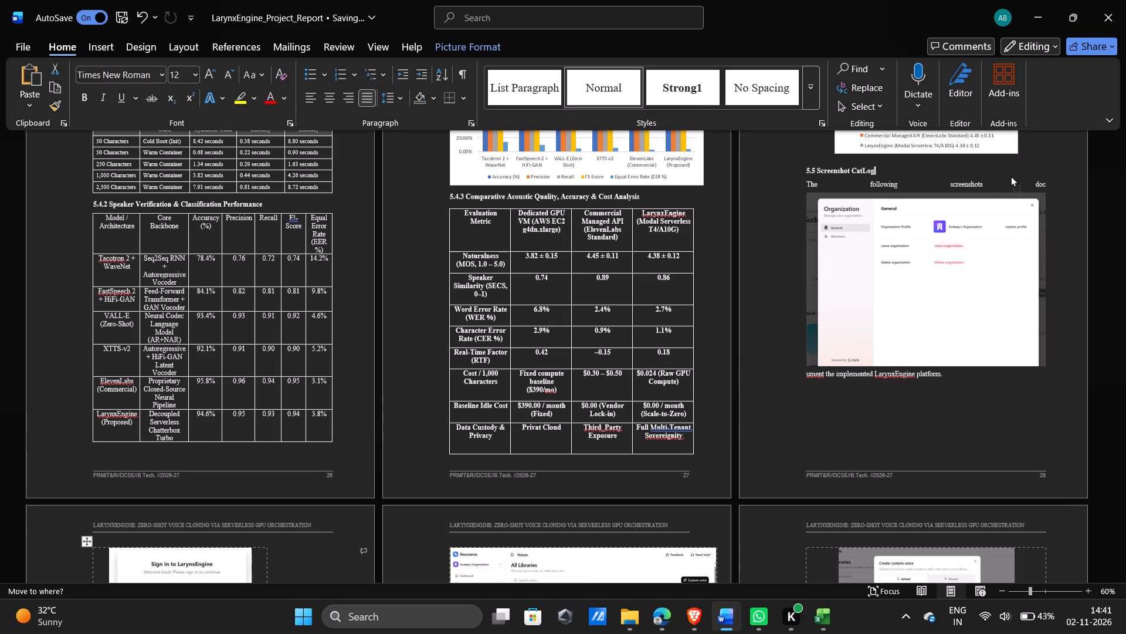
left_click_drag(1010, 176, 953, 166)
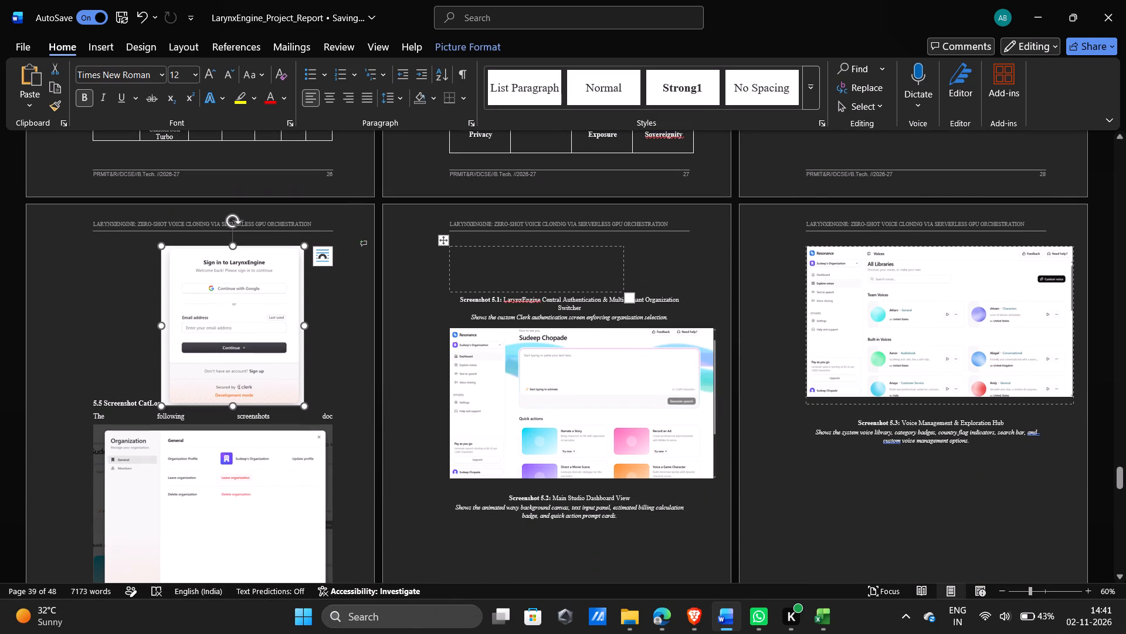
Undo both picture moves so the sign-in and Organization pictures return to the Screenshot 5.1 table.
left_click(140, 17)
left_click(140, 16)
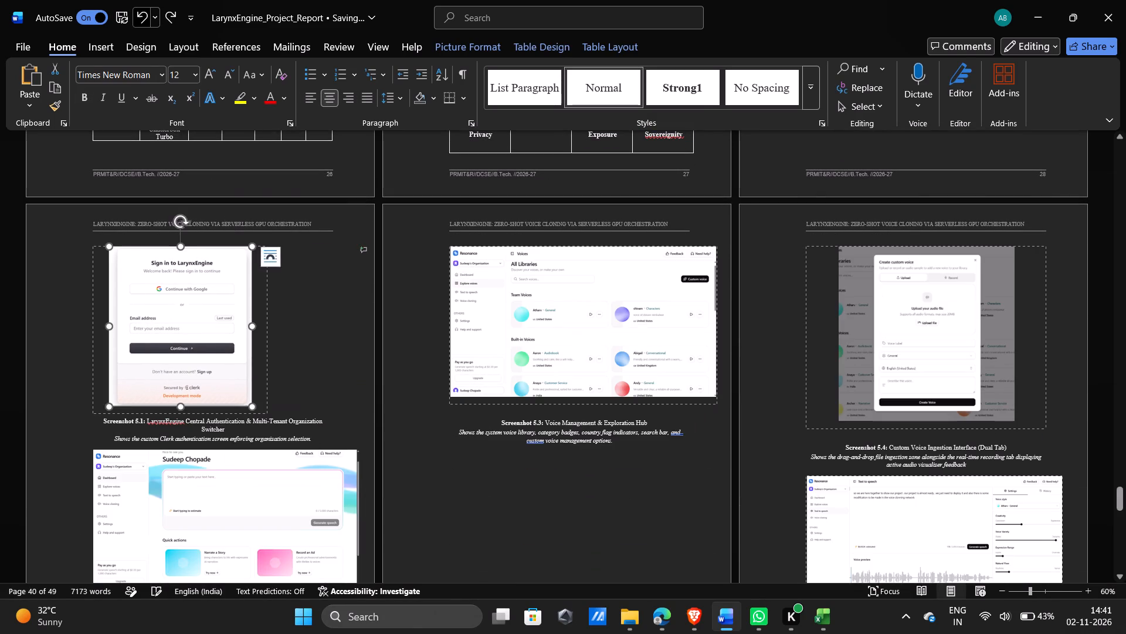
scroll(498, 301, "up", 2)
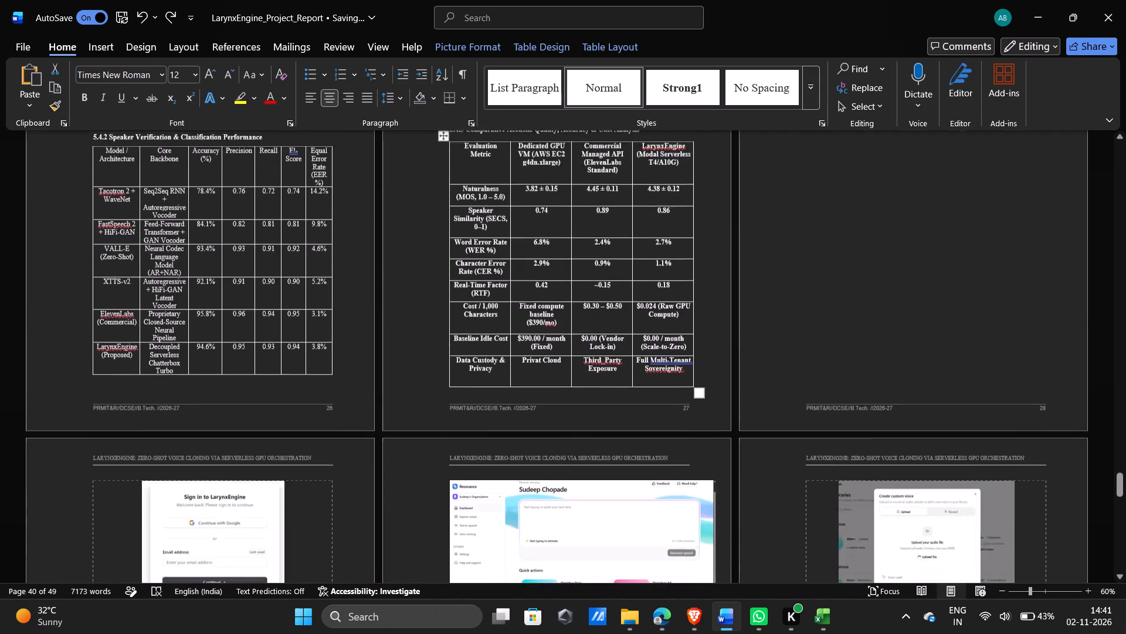
Move the sign-in picture out of the Screenshot 5.1 table to the end of the introductory sentence under heading 5.5.
scroll(498, 301, "down", 1)
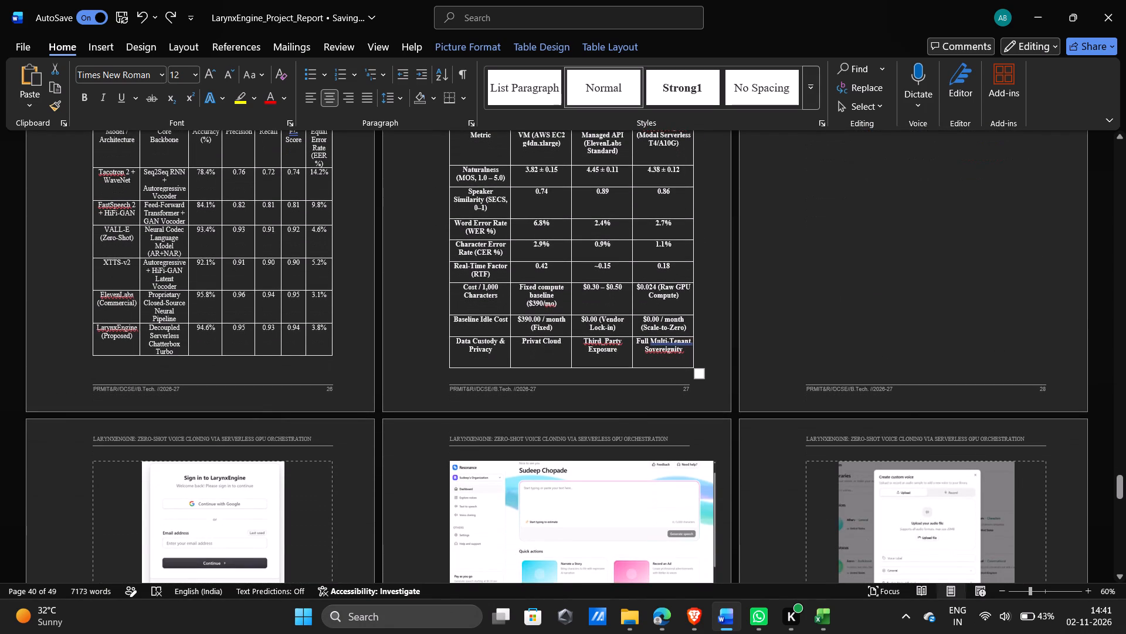
left_click(230, 512)
left_click_drag(230, 514, 952, 185)
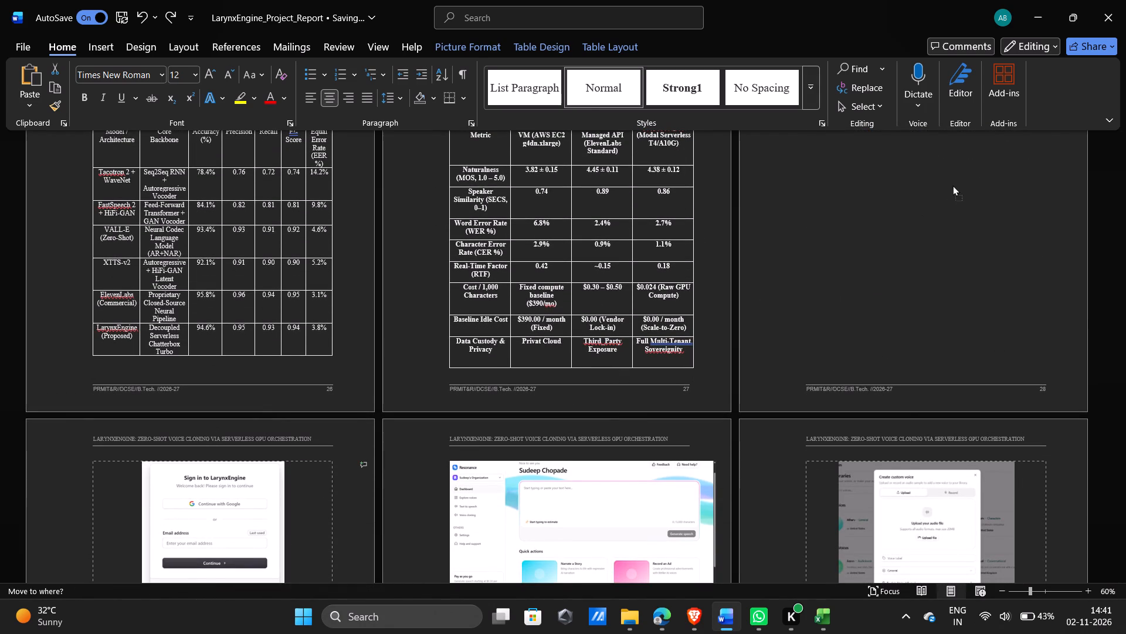
left_click_drag(952, 185, 871, 180)
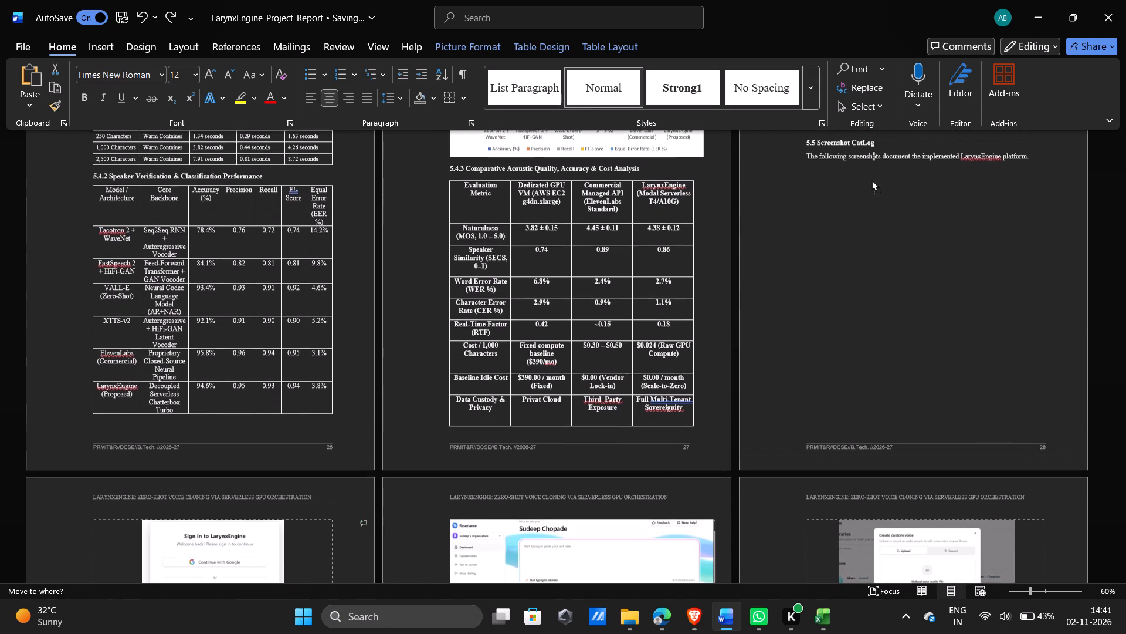
left_click_drag(871, 180, 1033, 195)
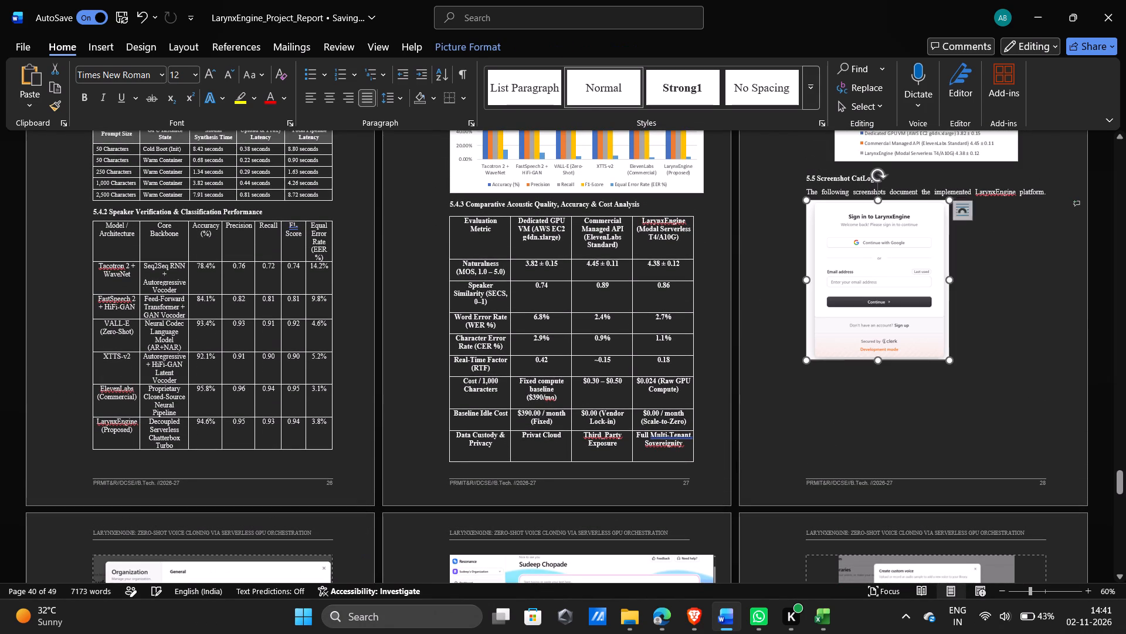
Shrink the Organization picture to about four-fifths size and move it from the Screenshot 5.1 table to directly below the sign-in picture.
scroll(715, 282, "down", 1)
left_click_drag(221, 433, 221, 433)
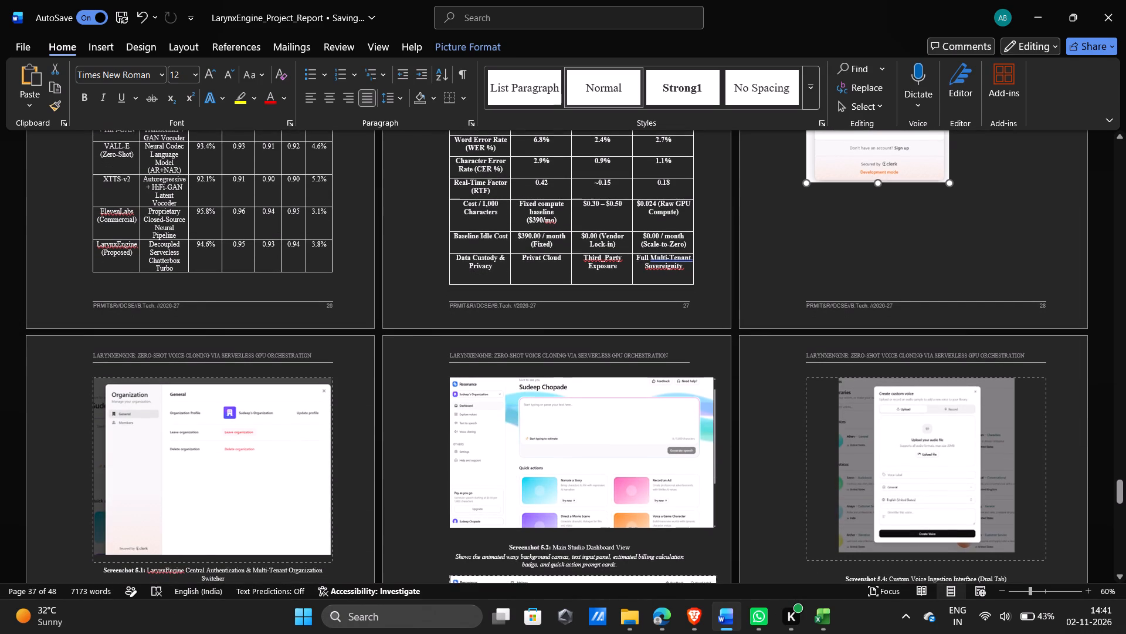
left_click_drag(221, 433, 273, 447)
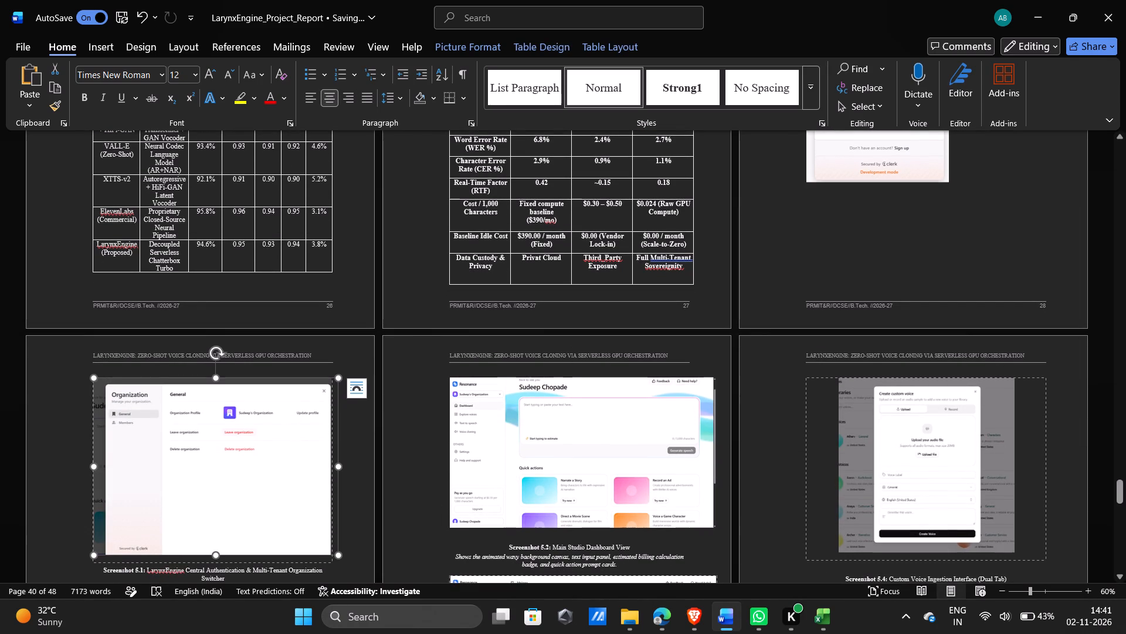
left_click_drag(338, 556, 292, 510)
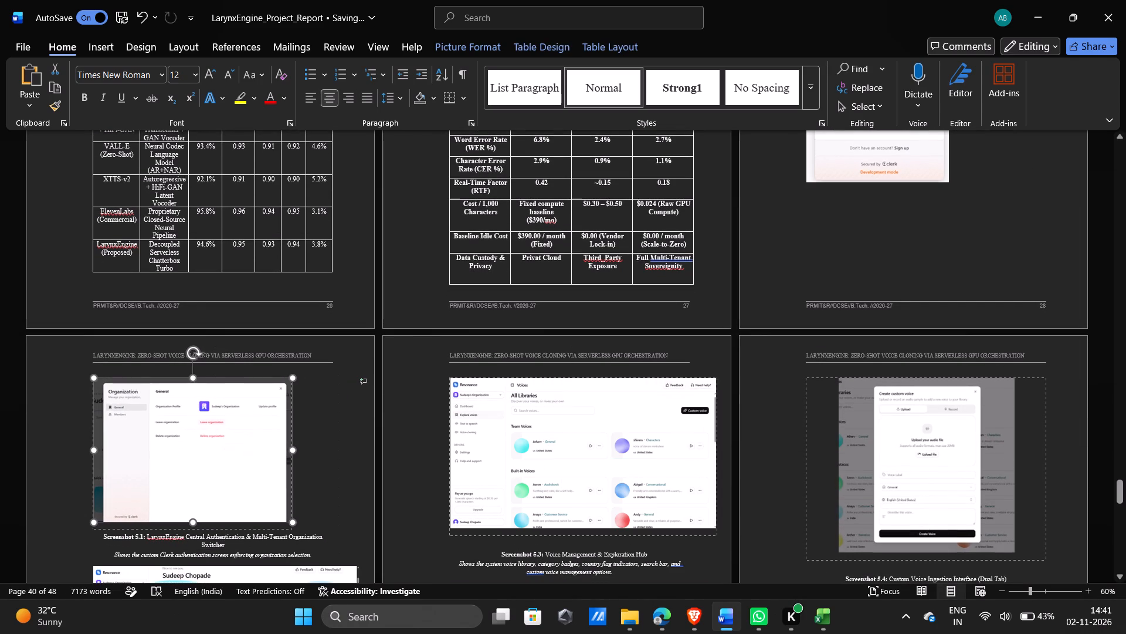
left_click_drag(292, 510, 291, 509)
left_click_drag(185, 438, 756, 228)
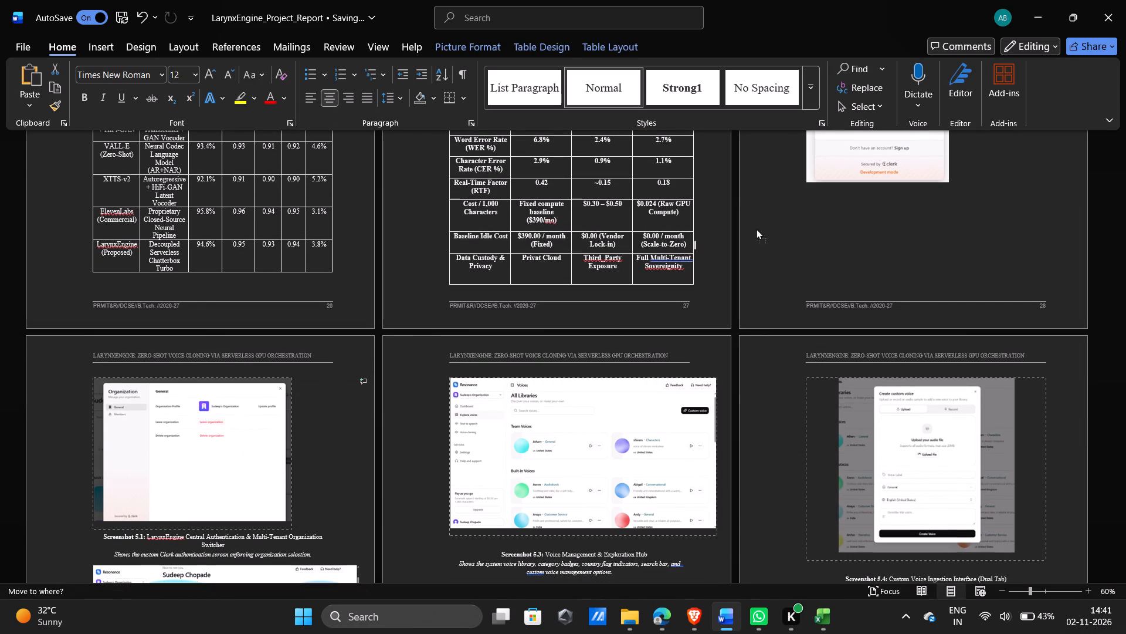
left_click_drag(756, 228, 918, 191)
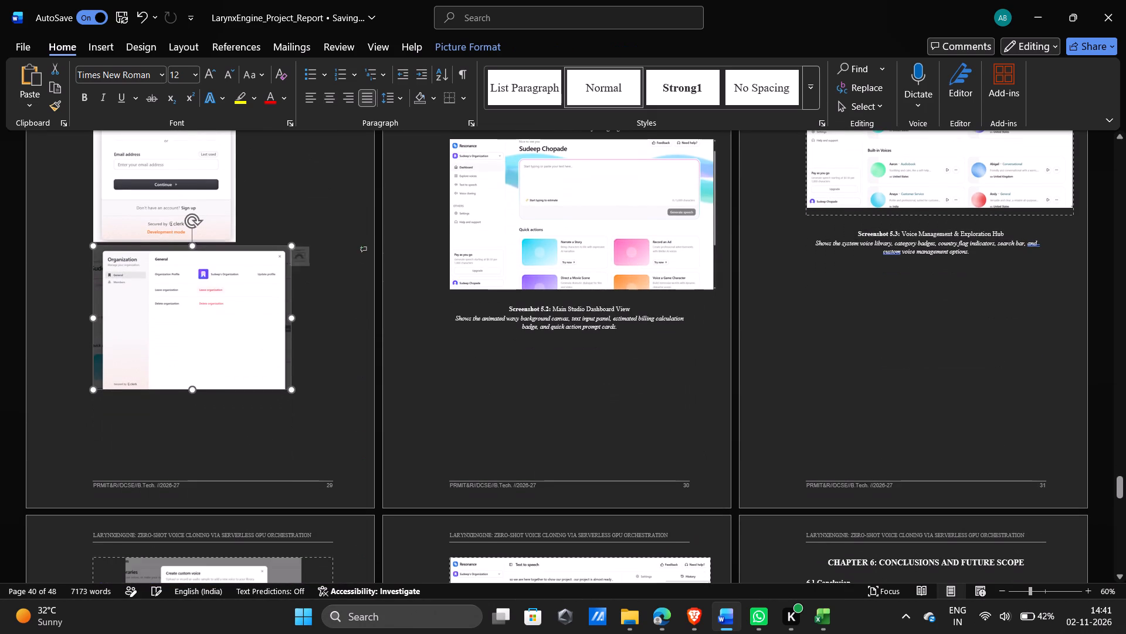
Enlarge the comparison chart that follows the 5.4.3 table to roughly the full text width, making it about twice as tall.
scroll(252, 395, "up", 3)
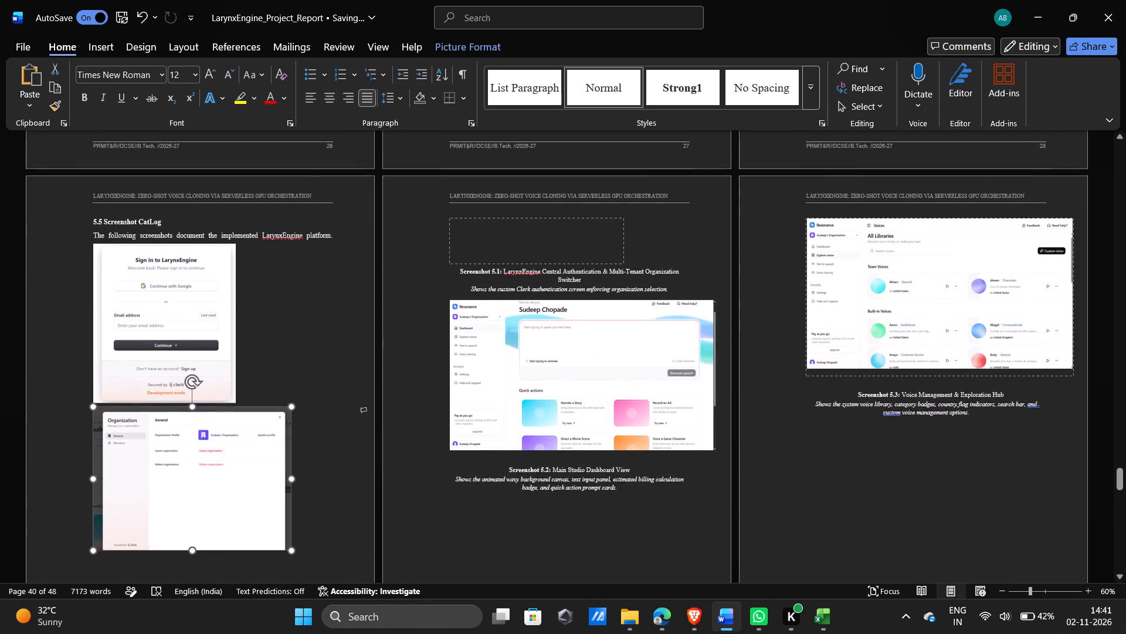
scroll(243, 393, "up", 5)
scroll(243, 393, "down", 1)
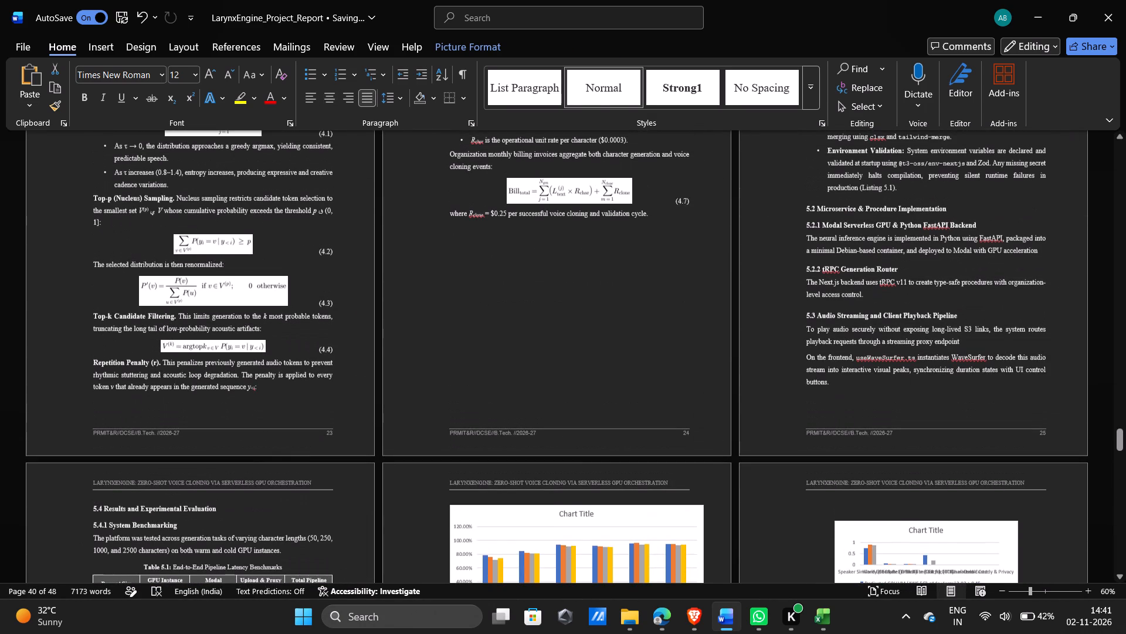
scroll(243, 393, "down", 3)
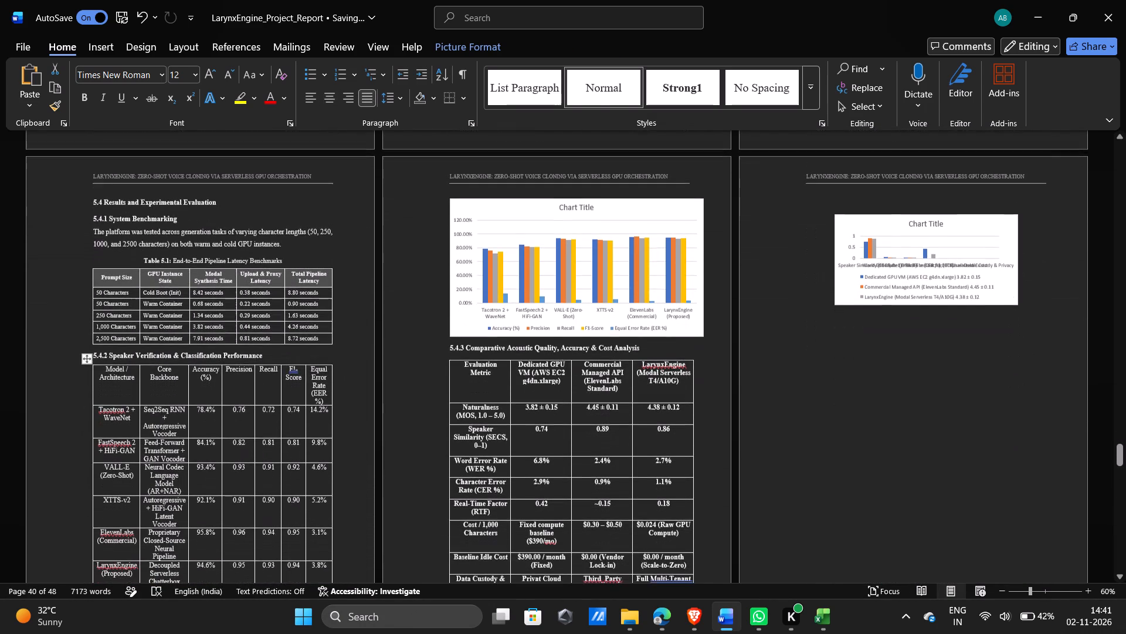
left_click(956, 251)
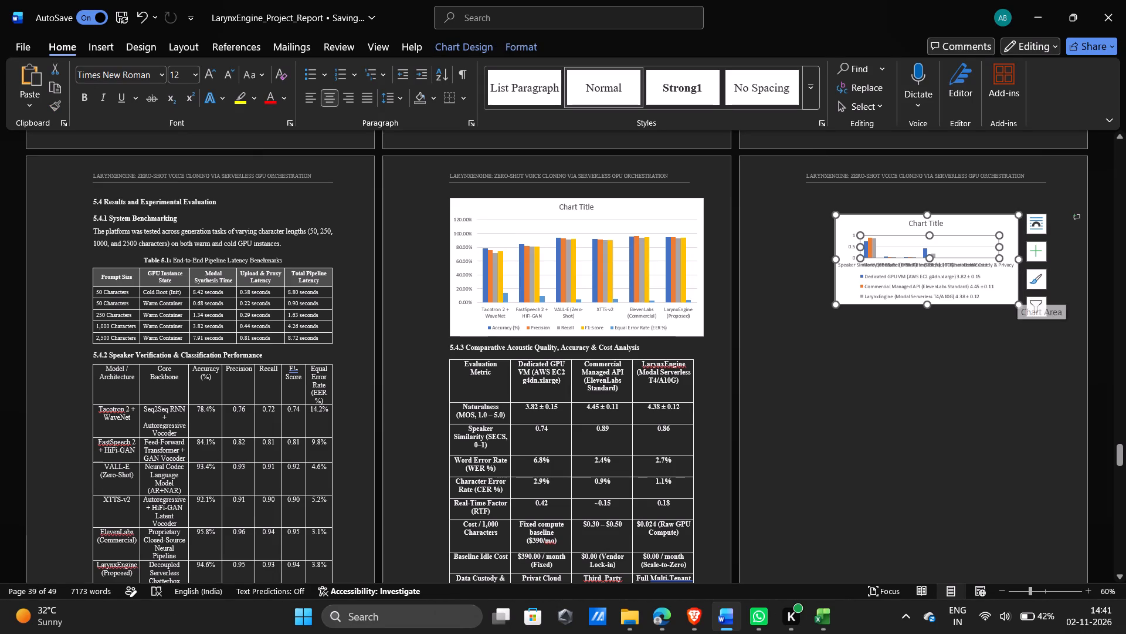
left_click_drag(1018, 301, 1091, 394)
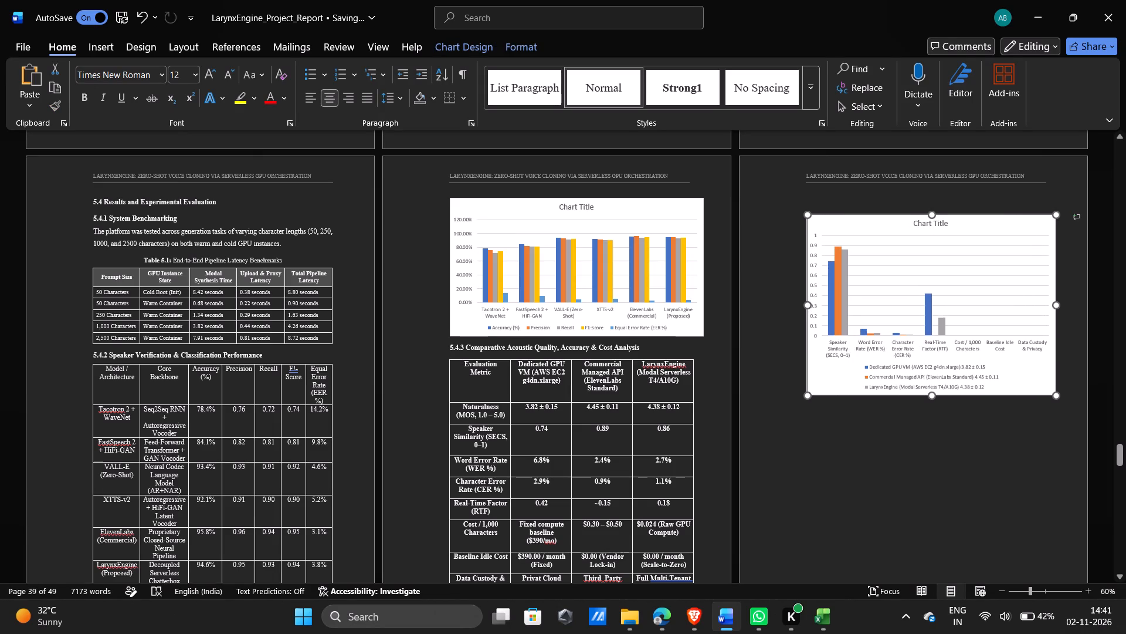
left_click_drag(1091, 394, 1074, 396)
Centre the paragraph holding the sign-in and Organization pictures under heading 5.5.
scroll(886, 419, "down", 3)
left_click(139, 316)
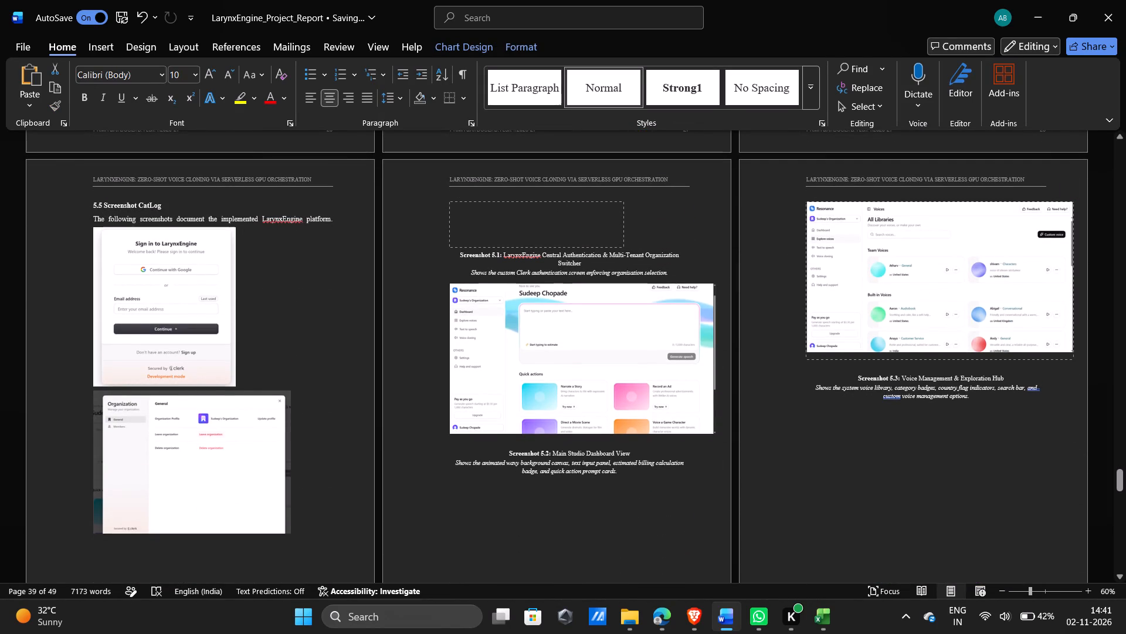
left_click(307, 96)
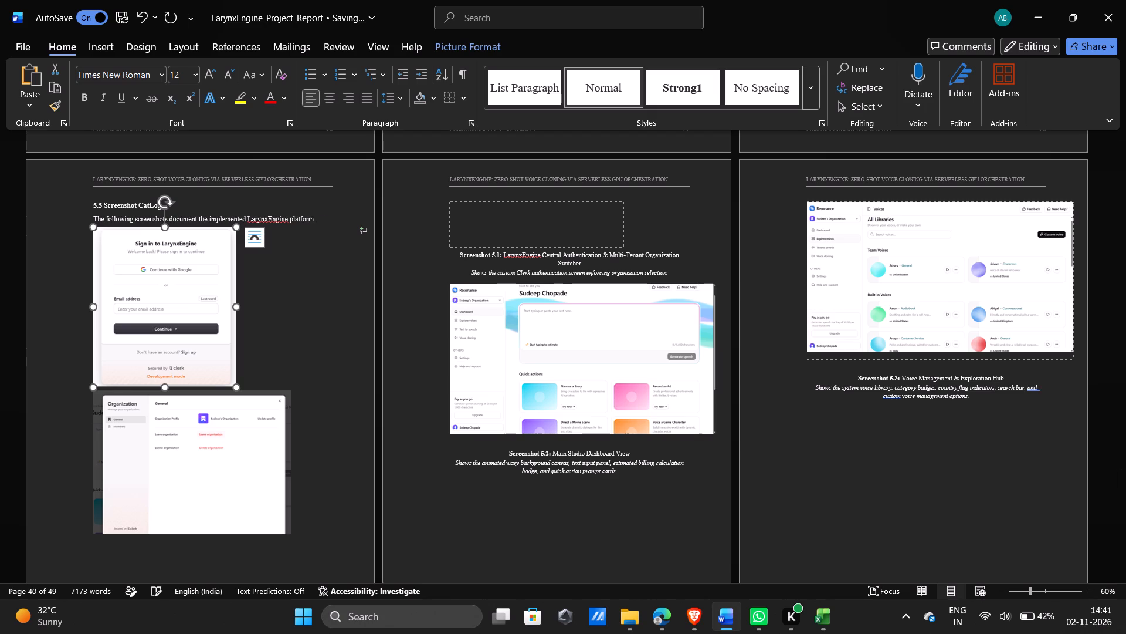
left_click(331, 96)
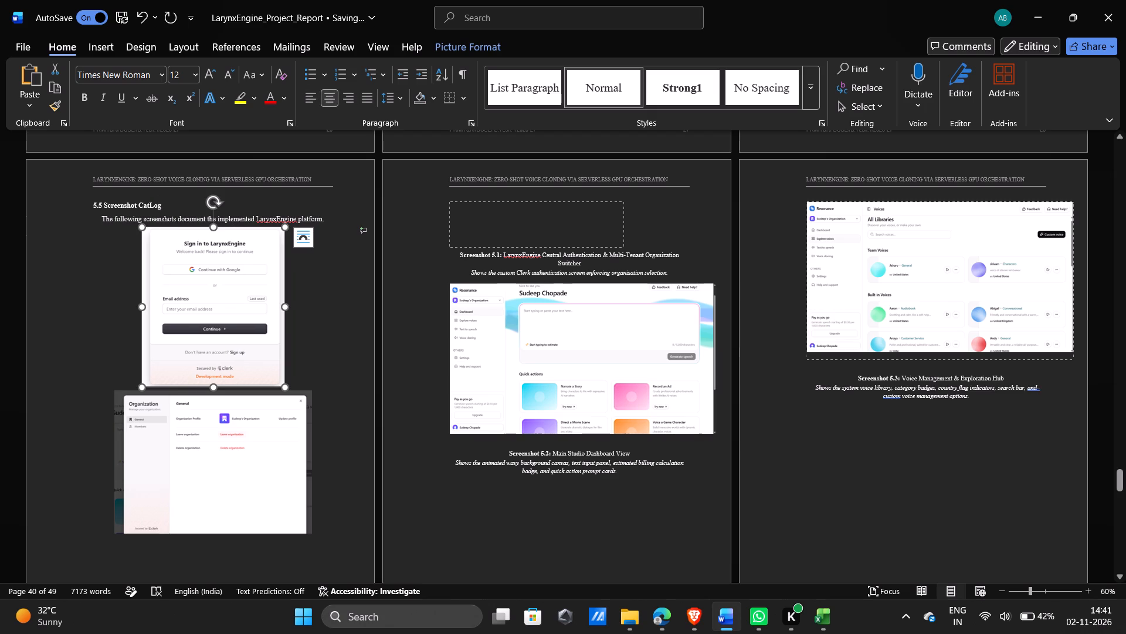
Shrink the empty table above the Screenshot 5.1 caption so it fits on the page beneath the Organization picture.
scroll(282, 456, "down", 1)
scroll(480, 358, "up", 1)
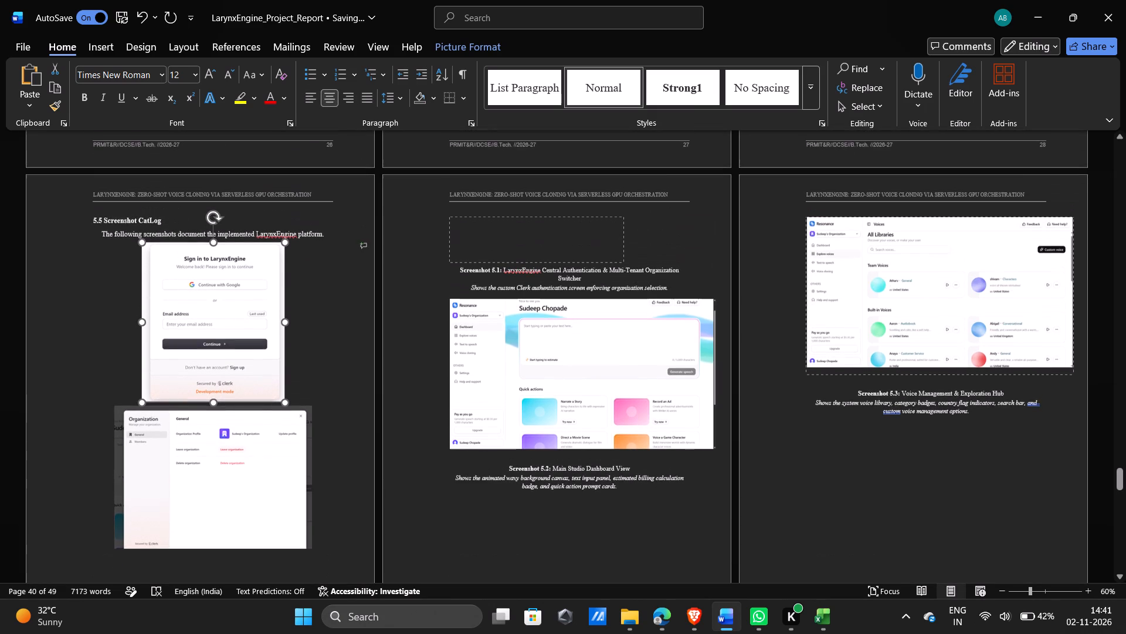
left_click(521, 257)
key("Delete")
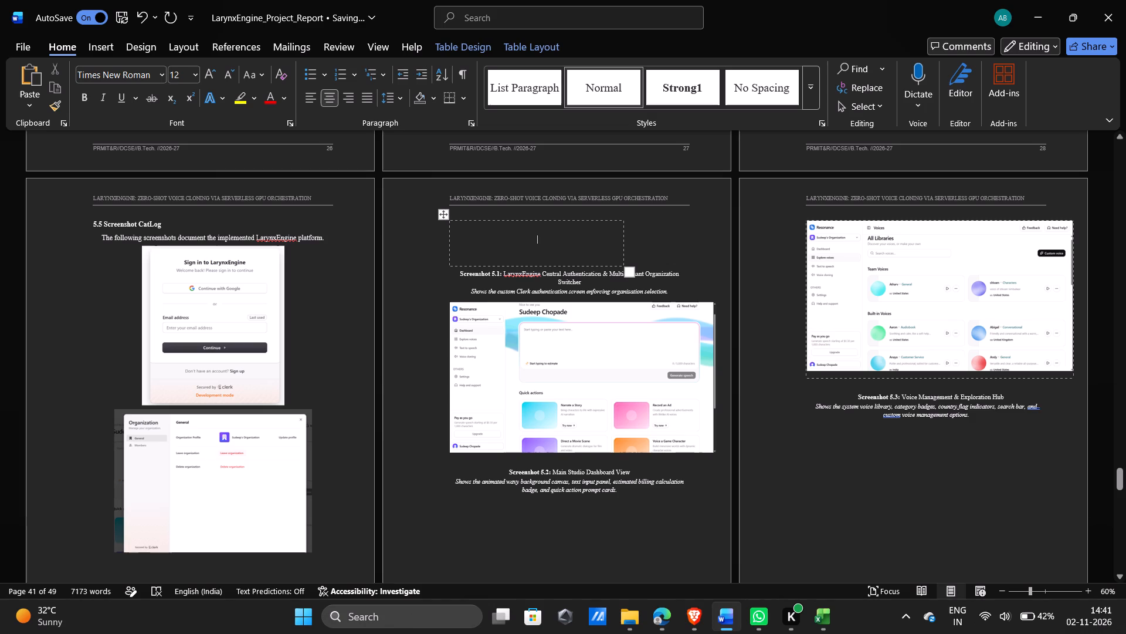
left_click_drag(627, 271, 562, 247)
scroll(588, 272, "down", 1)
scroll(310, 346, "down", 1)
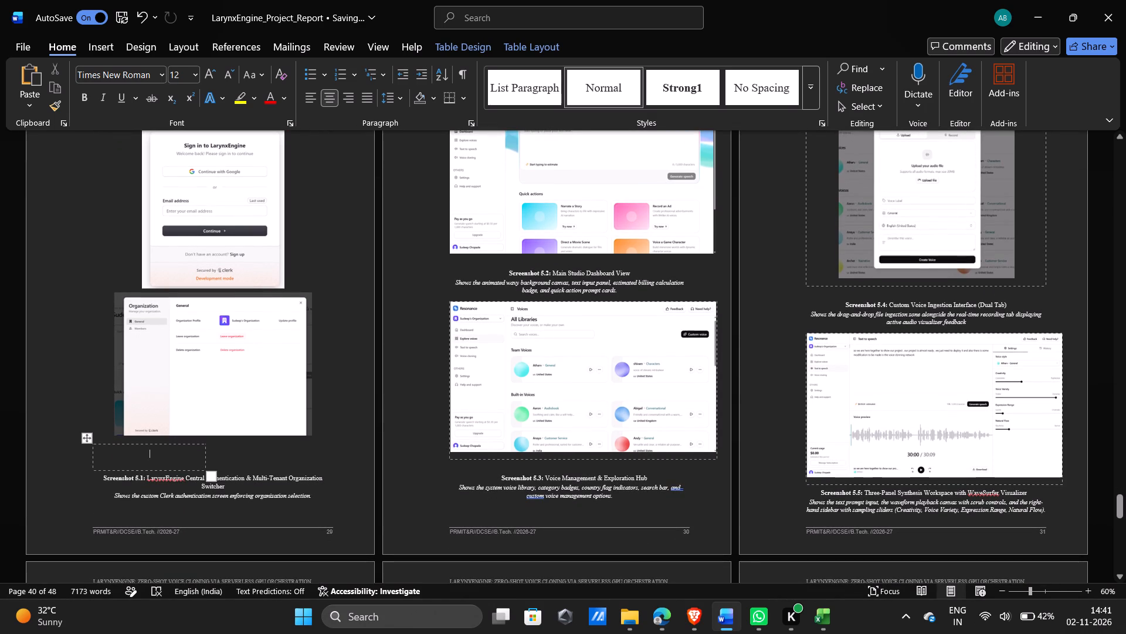
Delete the empty table between the Organization picture and the Screenshot 5.1 caption.
left_click(121, 460)
left_click_drag(126, 459, 134, 224)
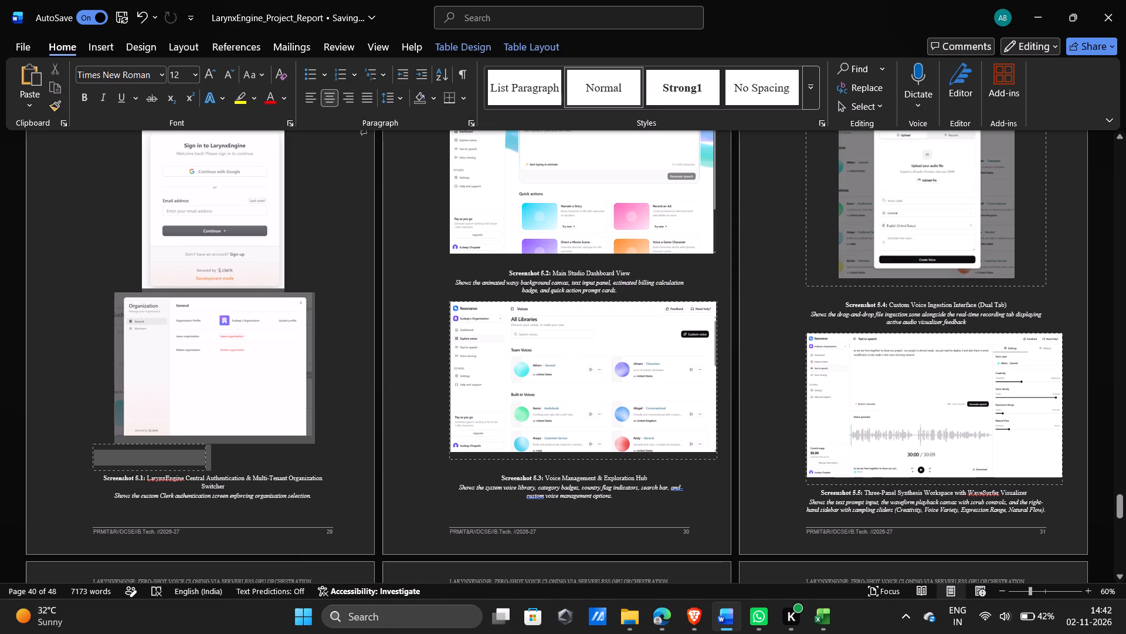
left_click_drag(134, 224, 134, 225)
left_click(99, 236)
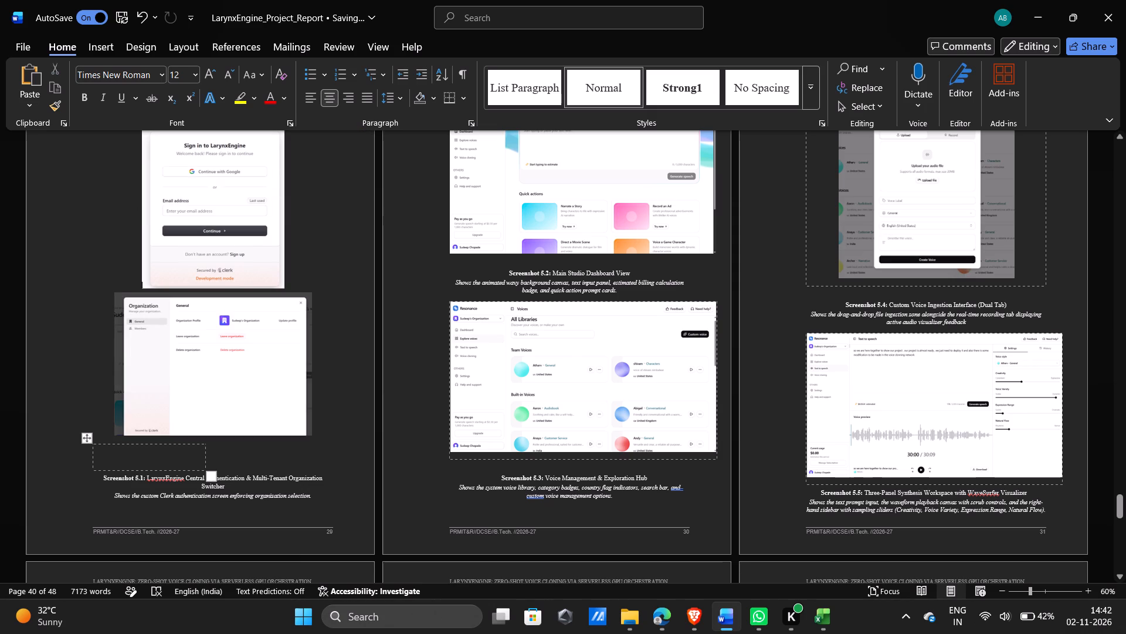
left_click(152, 455)
key("Delete")
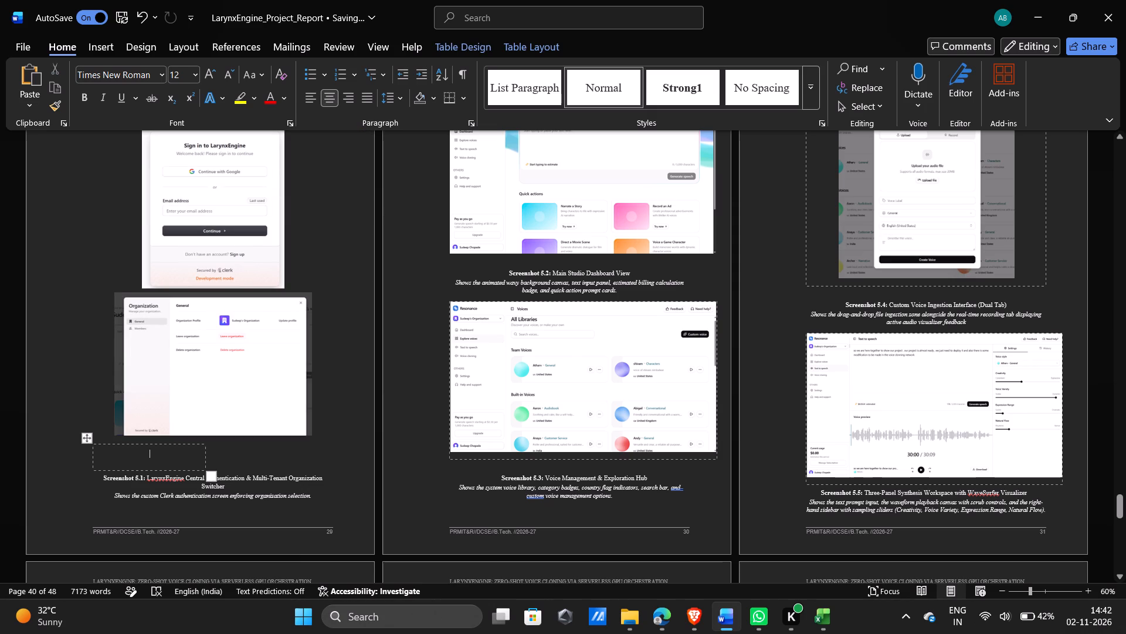
left_click(87, 439)
right_click(87, 439)
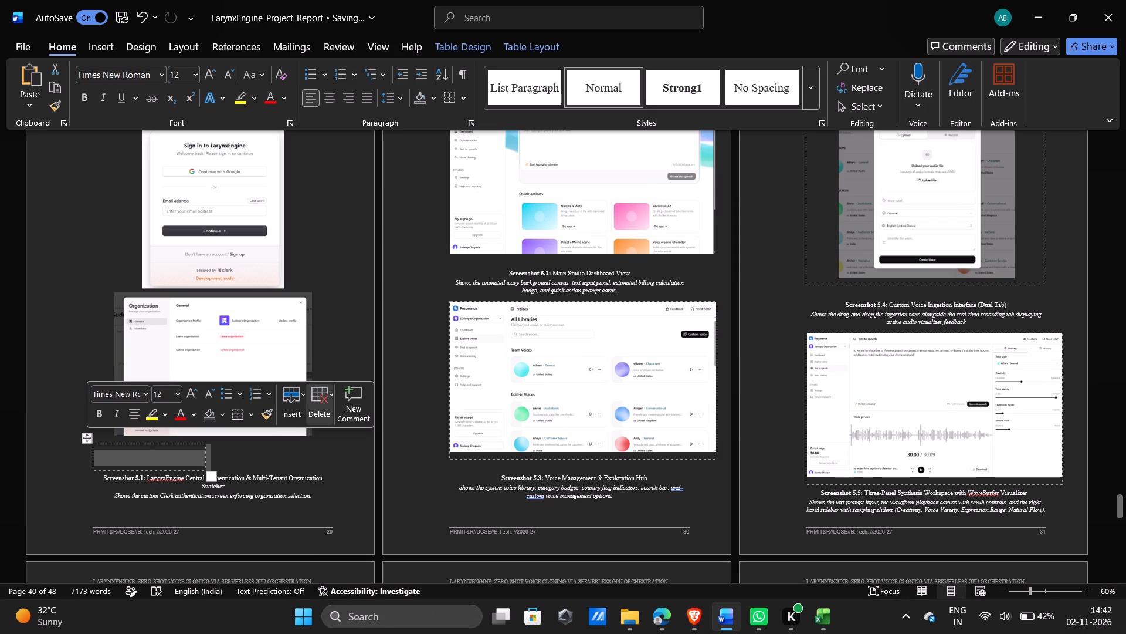
left_click(327, 401)
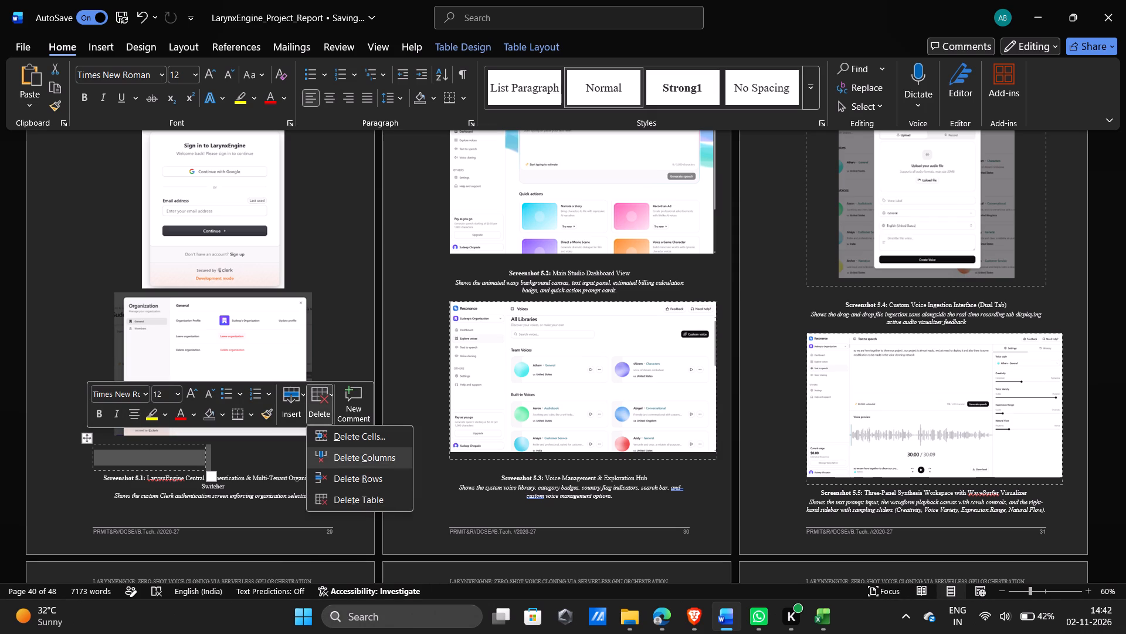
left_click(365, 506)
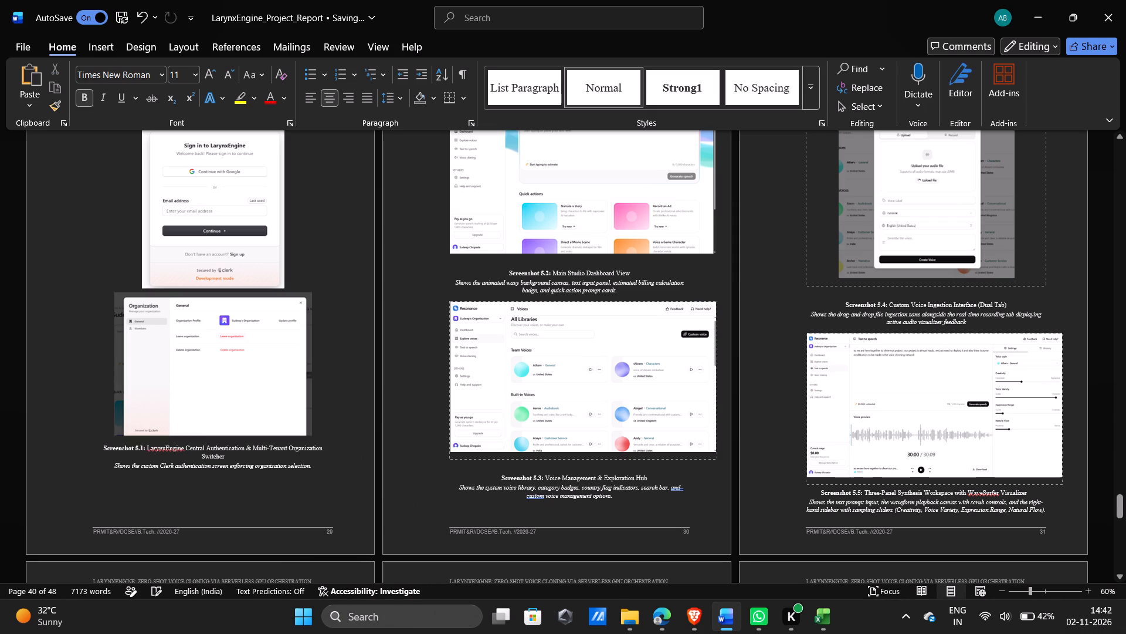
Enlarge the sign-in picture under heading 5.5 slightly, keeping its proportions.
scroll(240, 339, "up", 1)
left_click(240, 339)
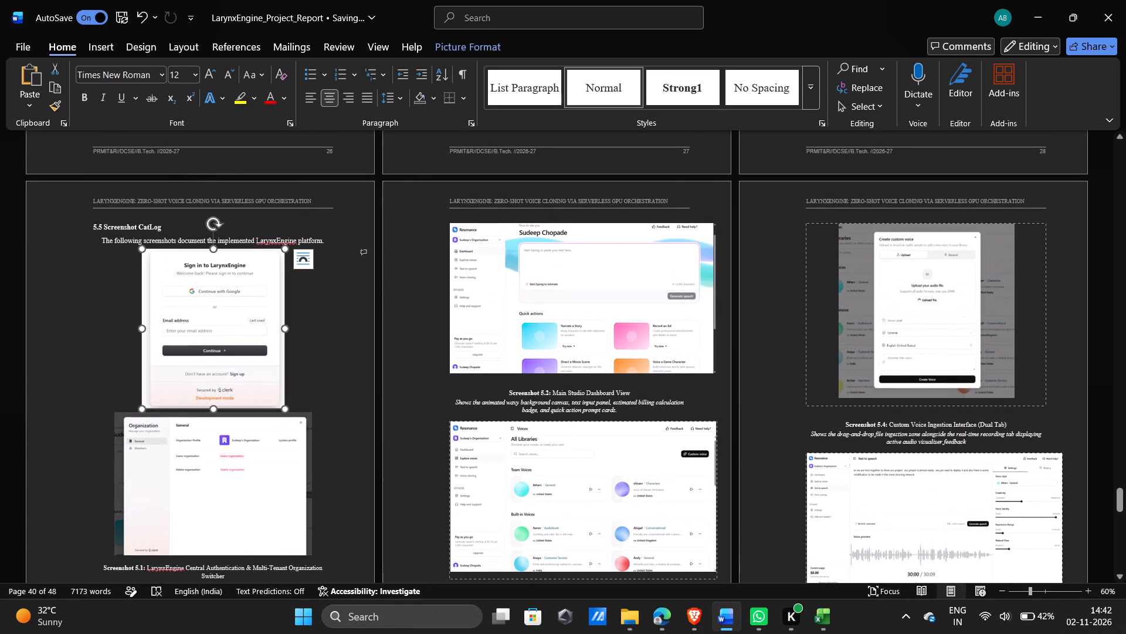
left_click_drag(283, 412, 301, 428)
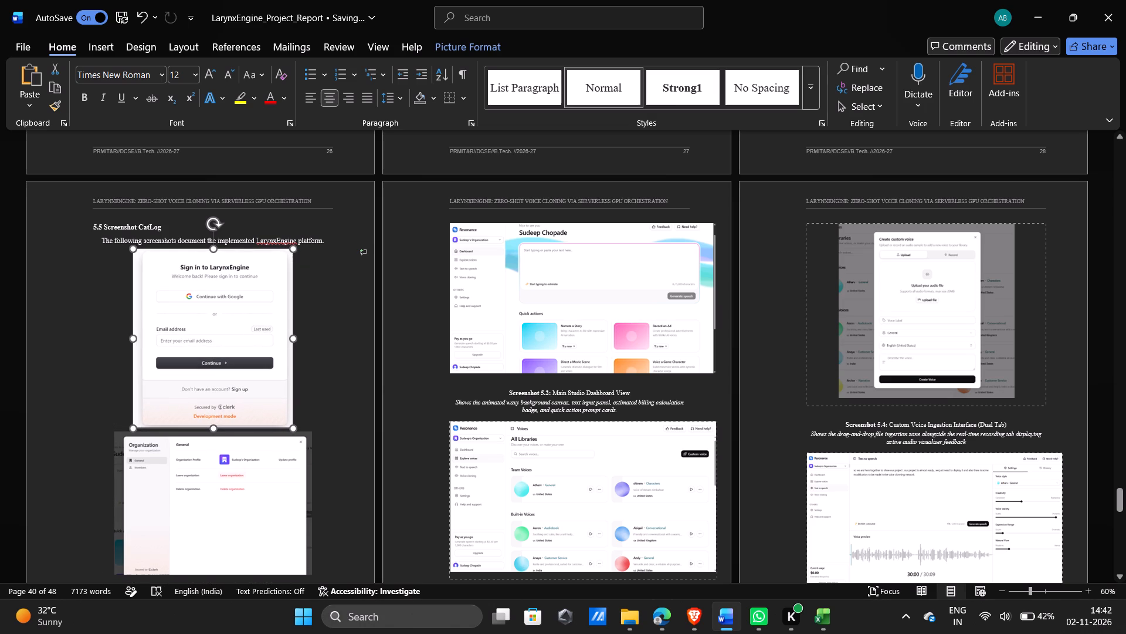
Enlarge the Organization picture proportionally to nearly the full text width, keeping the Screenshot 5.1 caption on the same page.
scroll(225, 386, "down", 1)
left_click(217, 421)
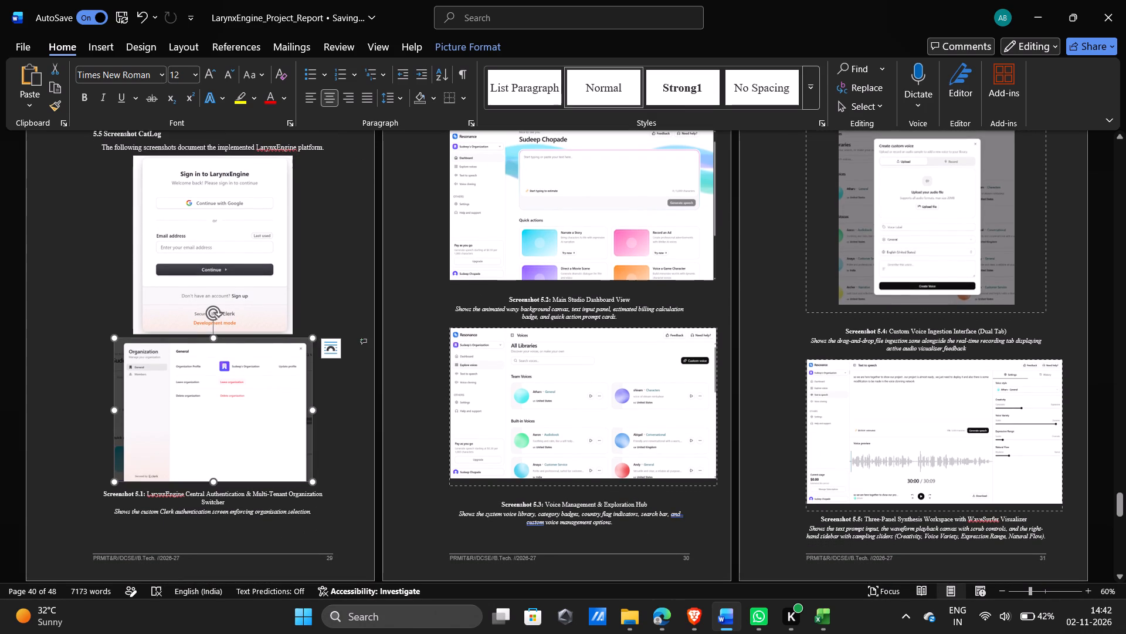
left_click_drag(310, 478, 334, 496)
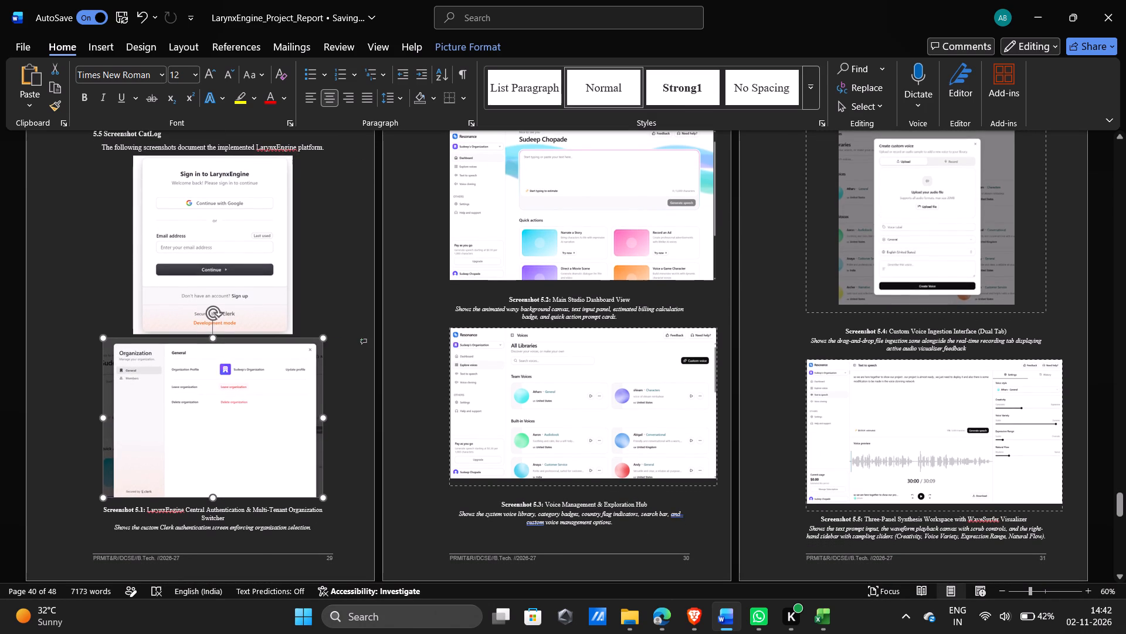
left_click_drag(334, 496, 328, 503)
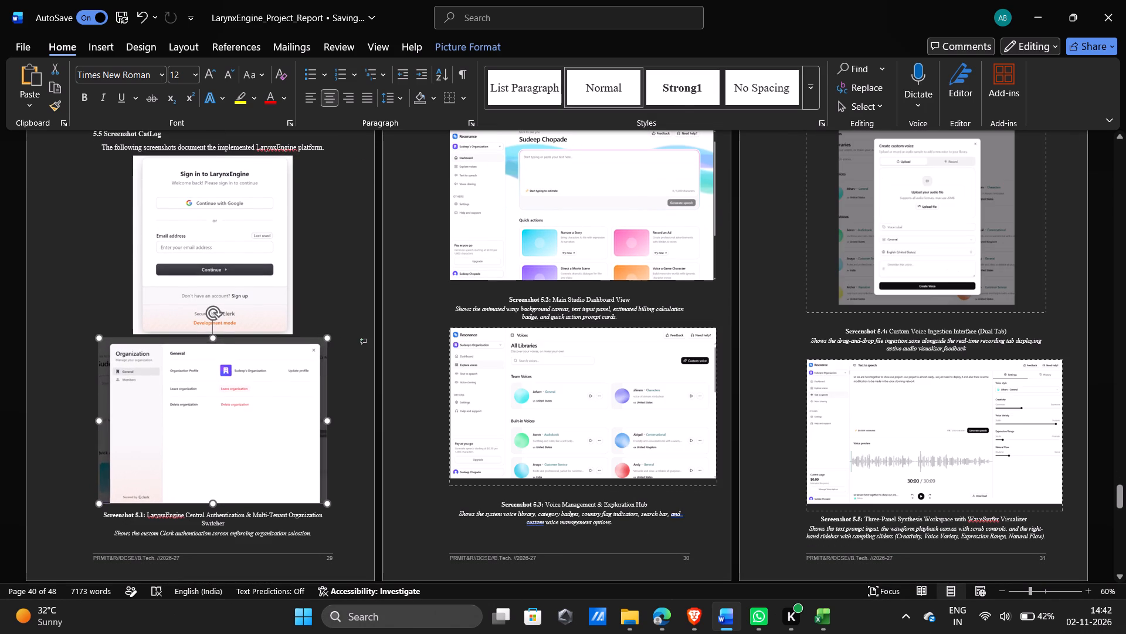
left_click_drag(328, 503, 328, 503)
Reduce the sign-in picture proportionally to a little over half the text width.
left_click(222, 258)
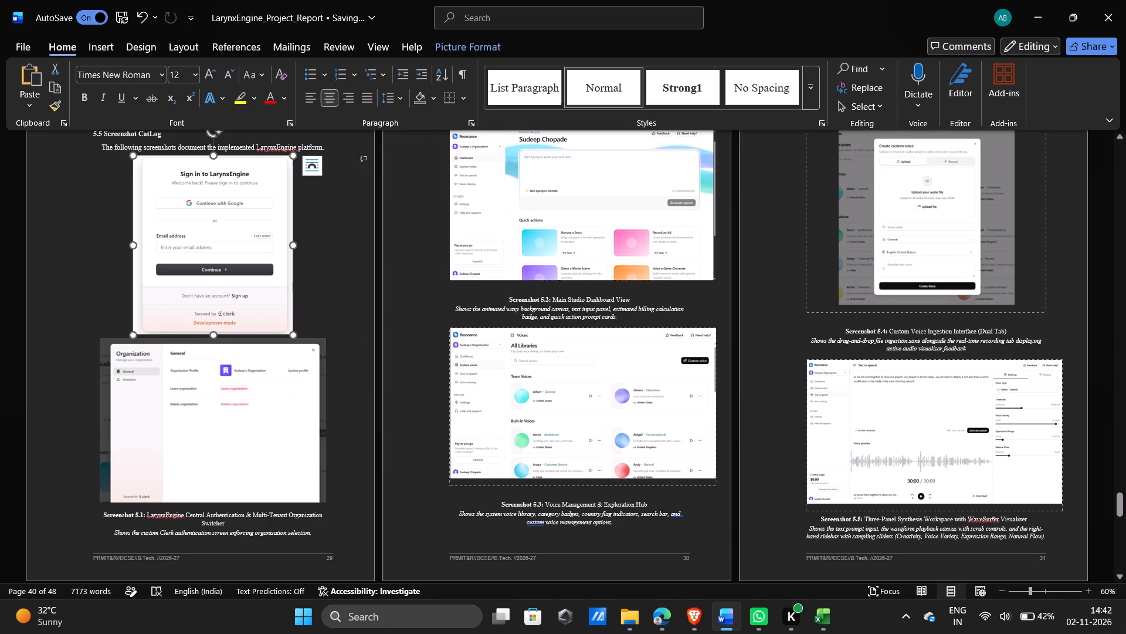
left_click_drag(294, 333, 267, 316)
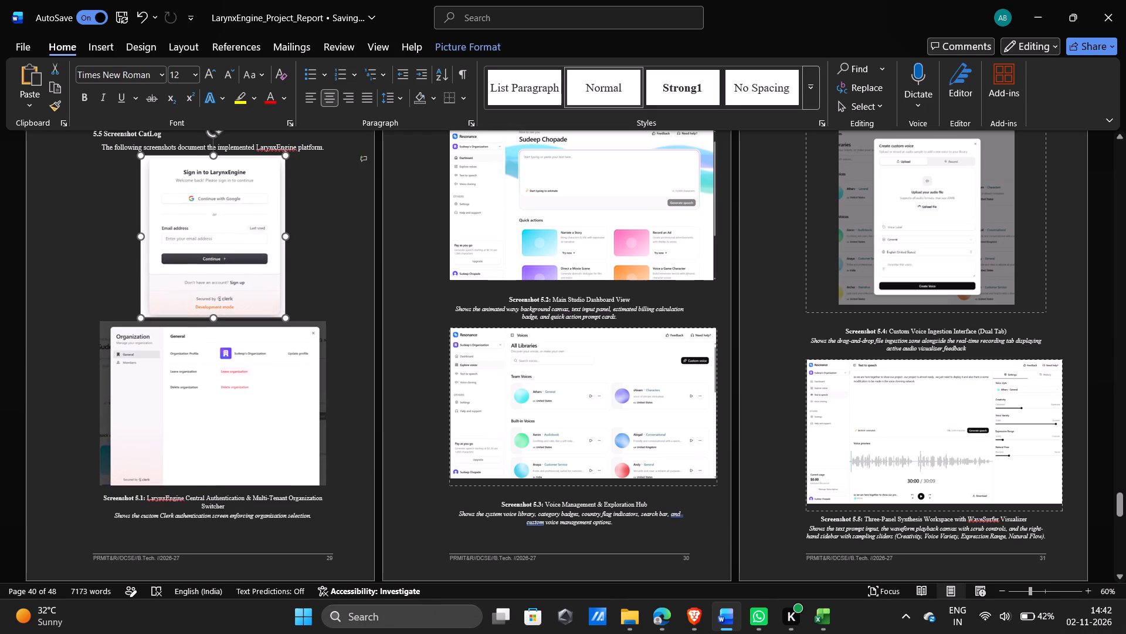
left_click_drag(267, 316, 268, 314)
Enlarge the Organization picture proportionally to slightly wider than the body text, keeping the Screenshot 5.1 caption on the same page.
left_click(282, 394)
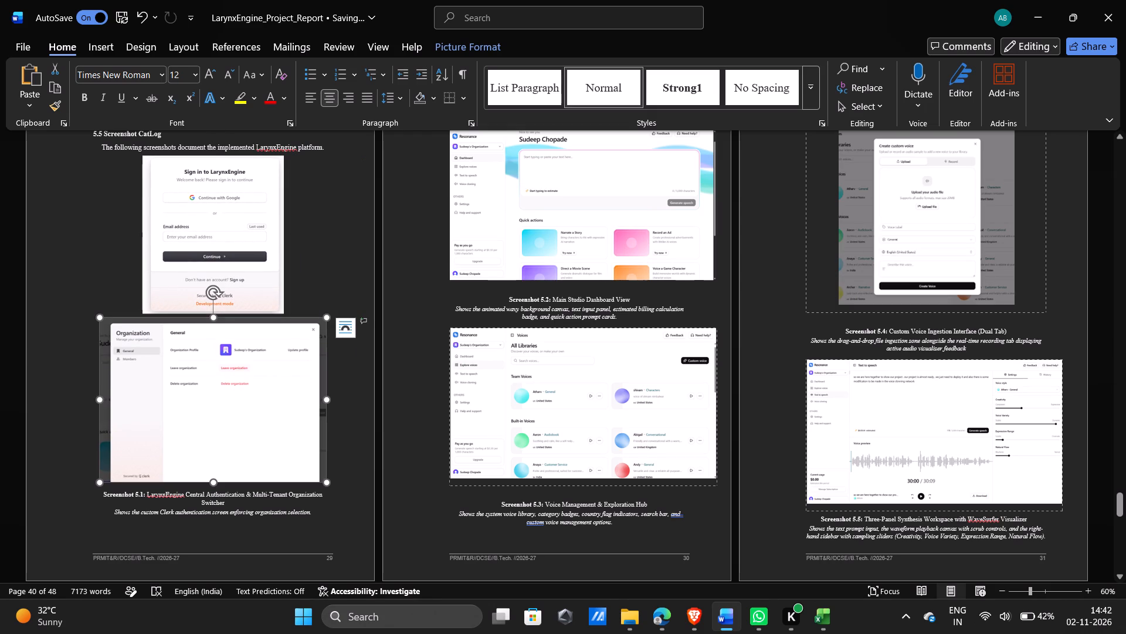
left_click_drag(328, 487, 335, 497)
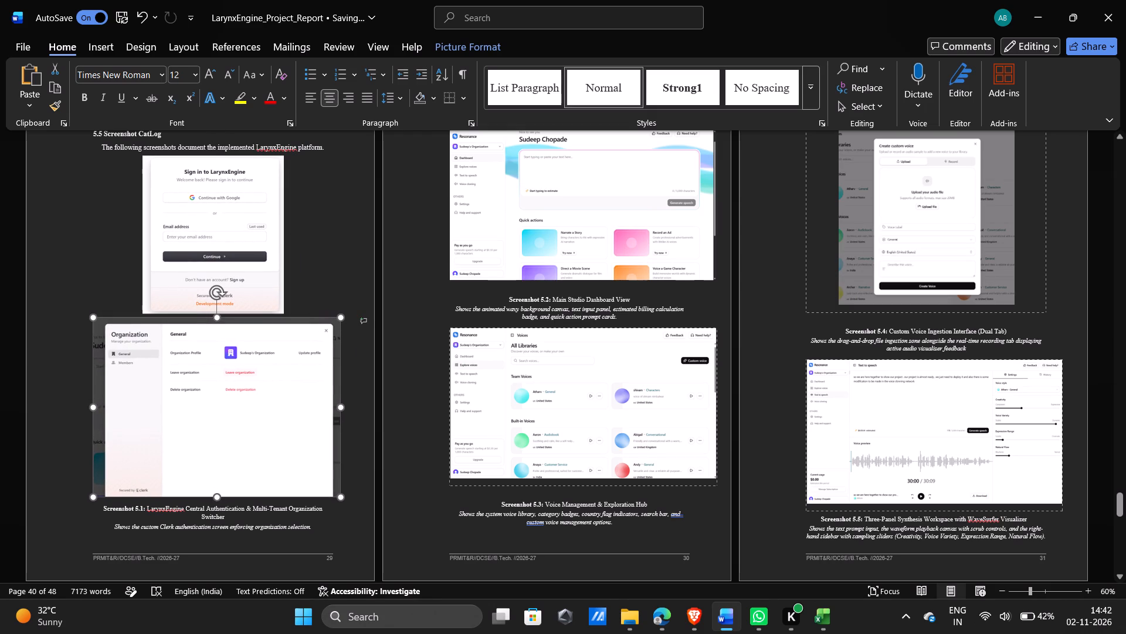
left_click_drag(335, 497, 340, 501)
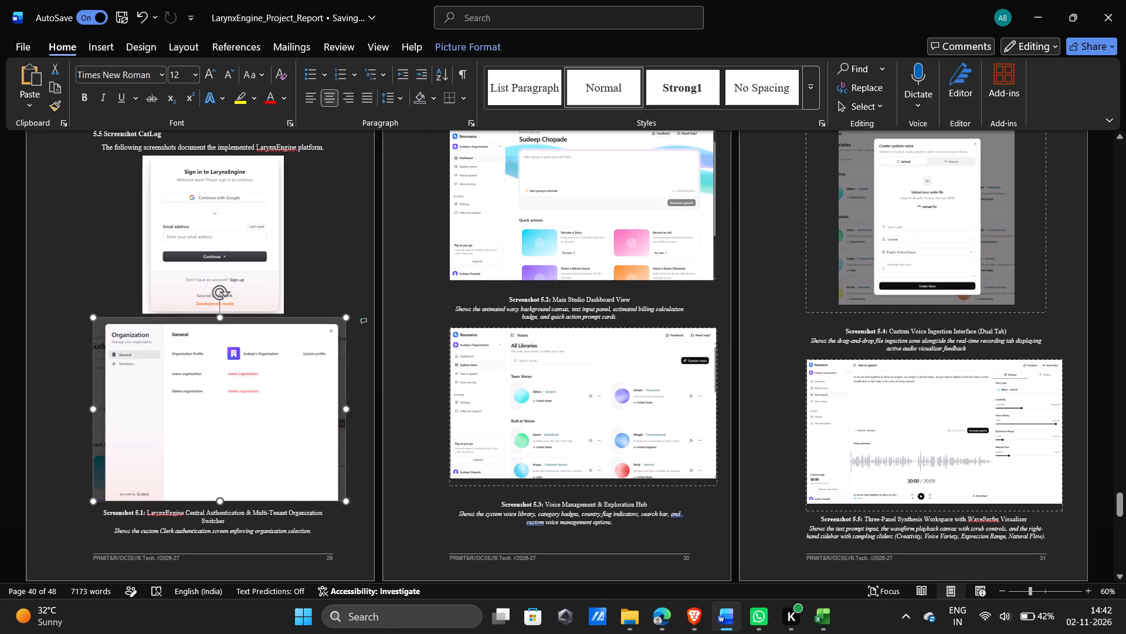
left_click_drag(340, 501, 344, 504)
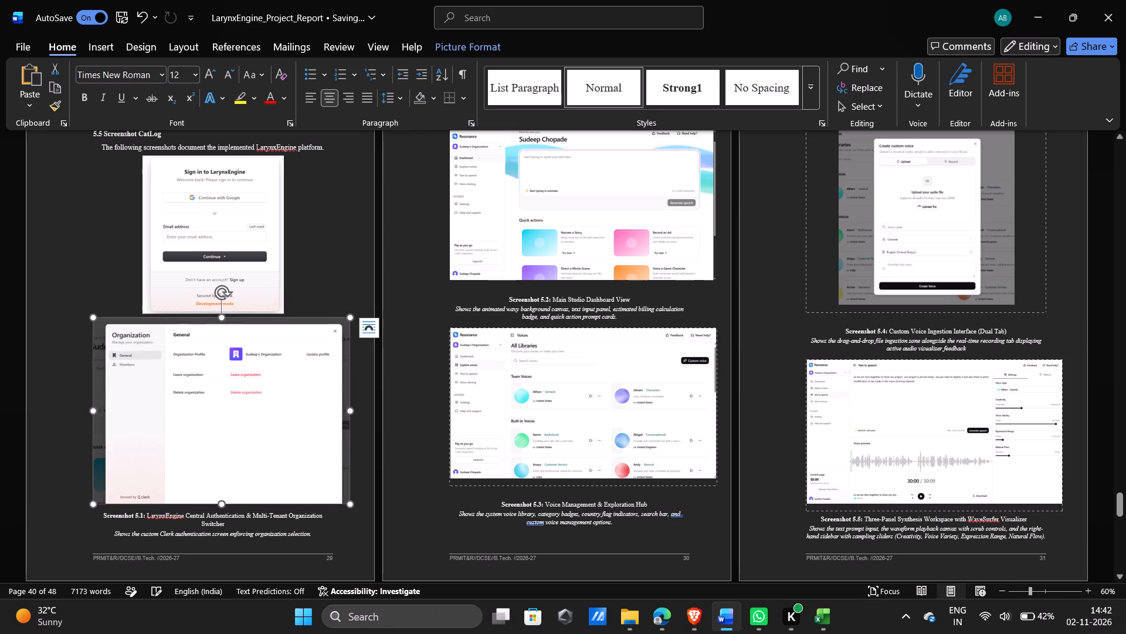
left_click(335, 244)
Review the layout of section 5.5's screenshots and captions, and the start of Chapter 6.
scroll(335, 244, "up", 2)
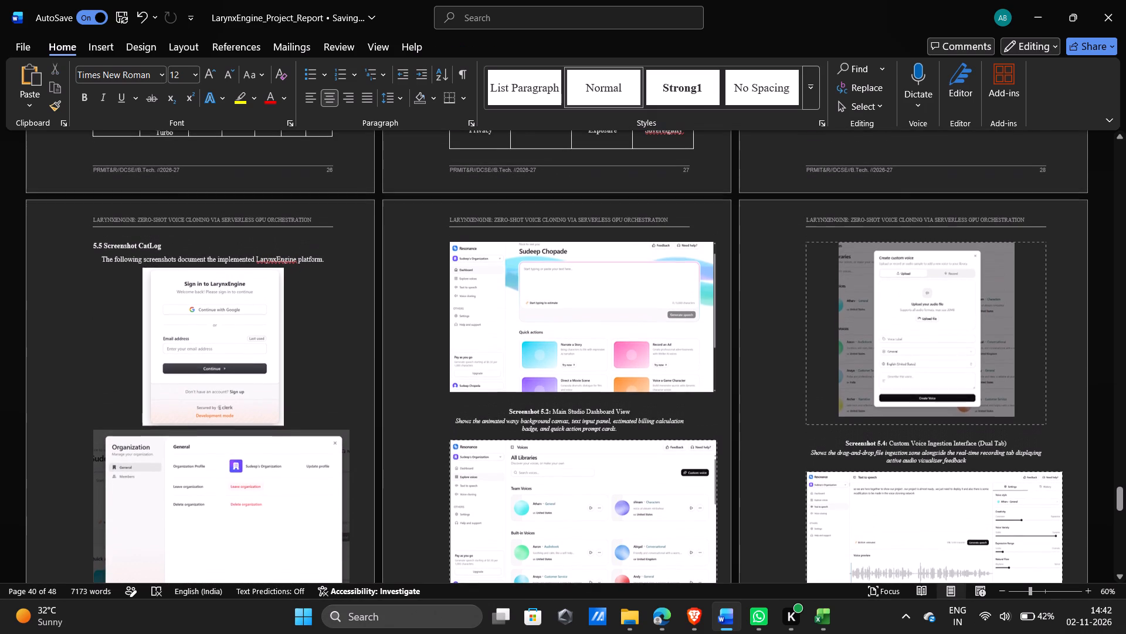
left_click(280, 254)
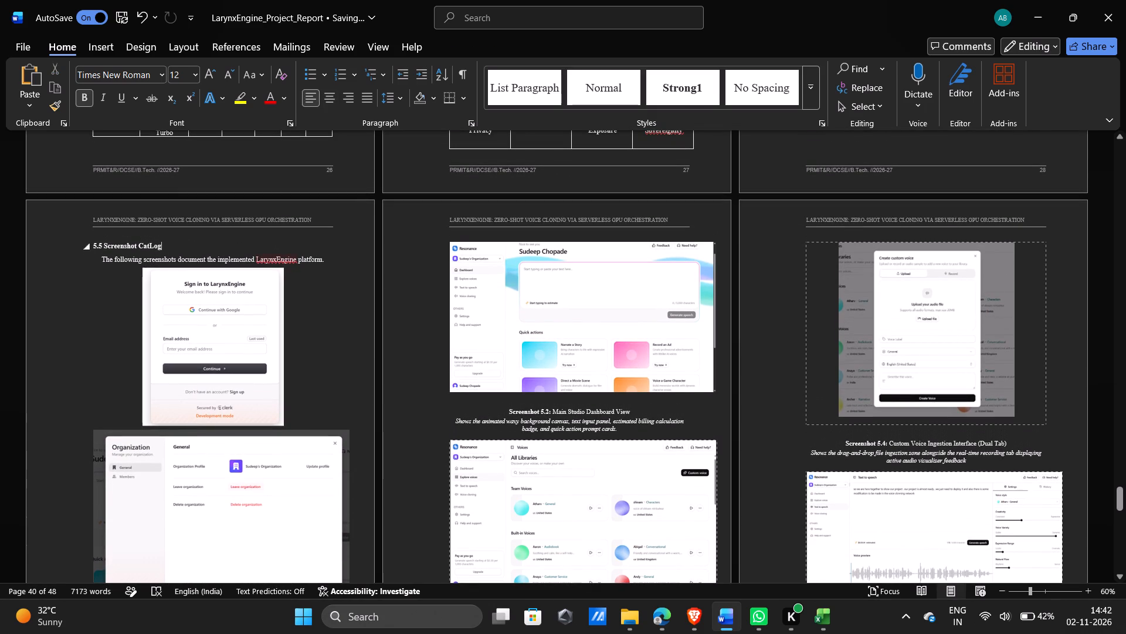
left_click(278, 255)
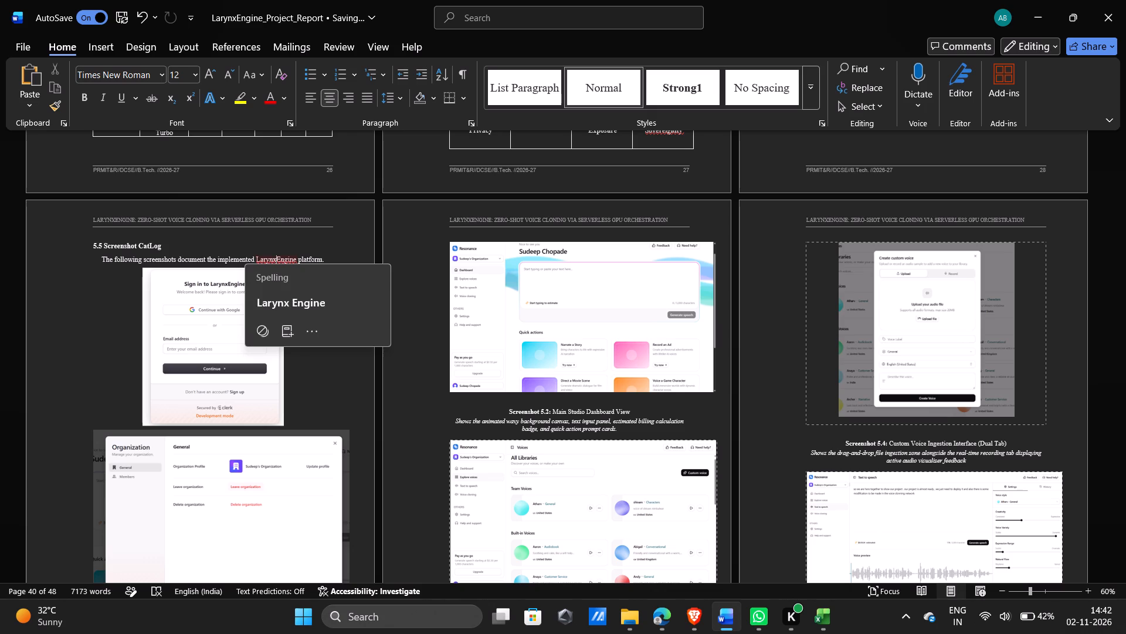
left_click(351, 215)
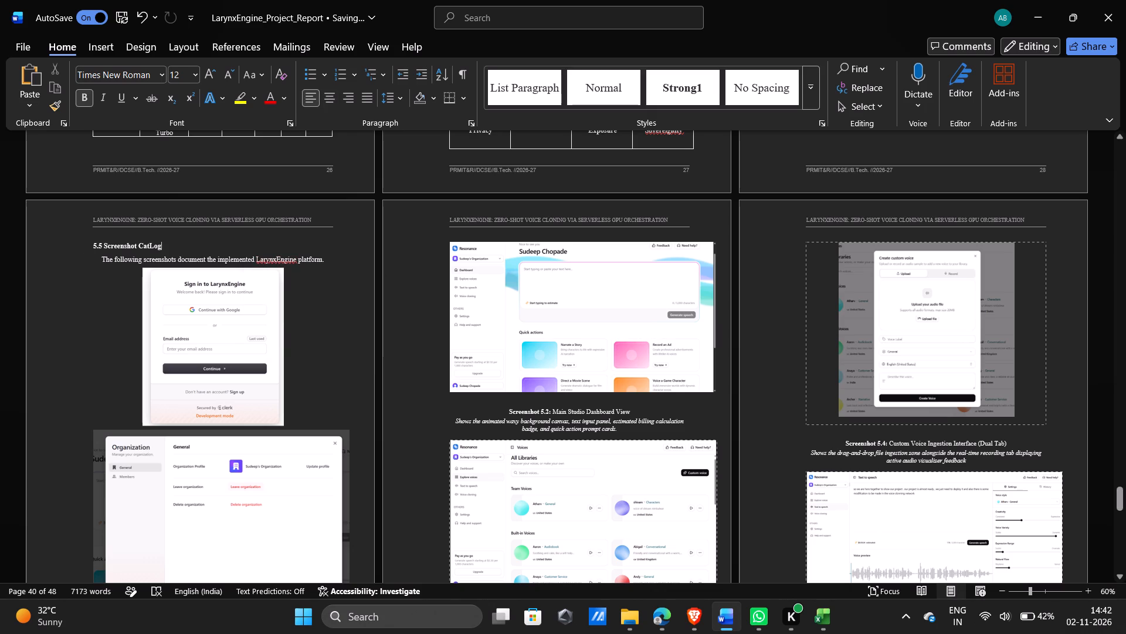
scroll(351, 215, "up", 1)
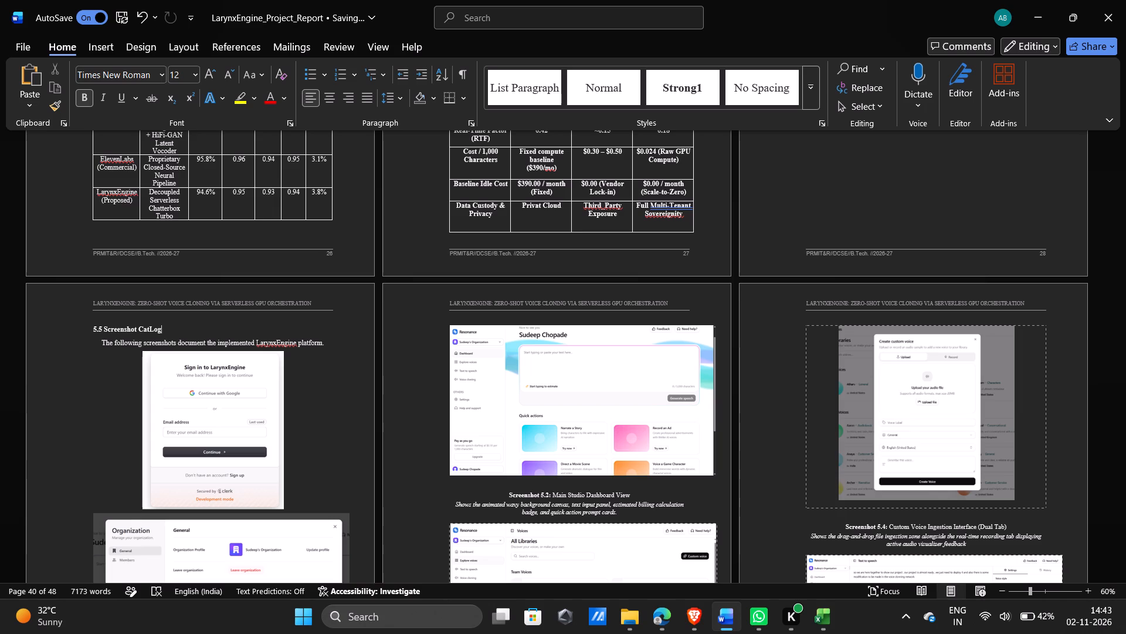
scroll(910, 484, "down", 6)
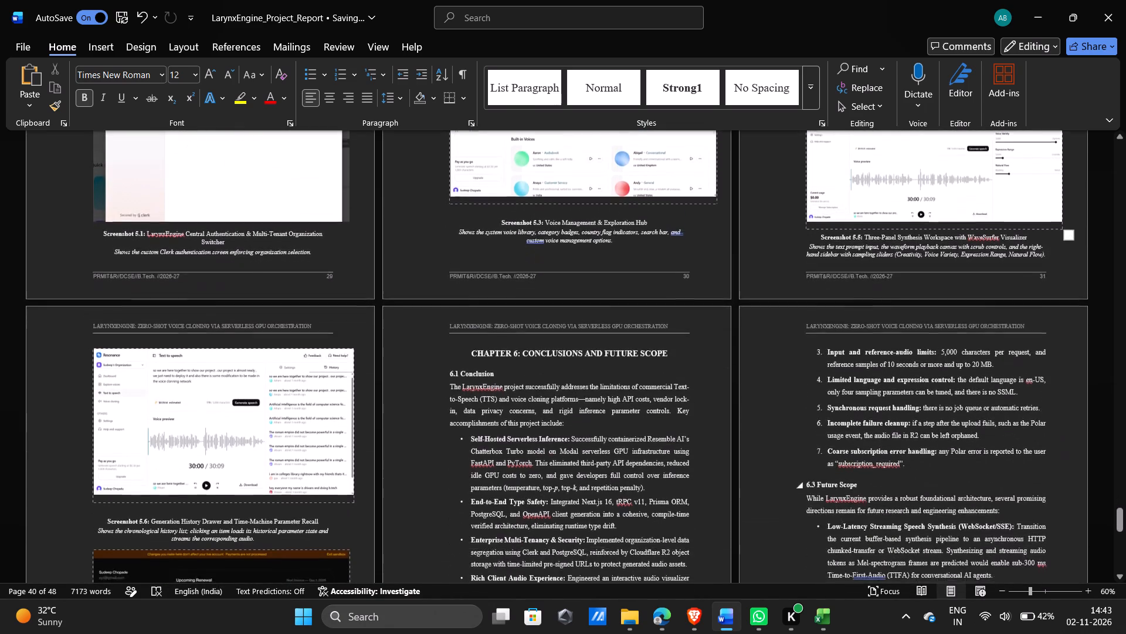
scroll(910, 484, "down", 2)
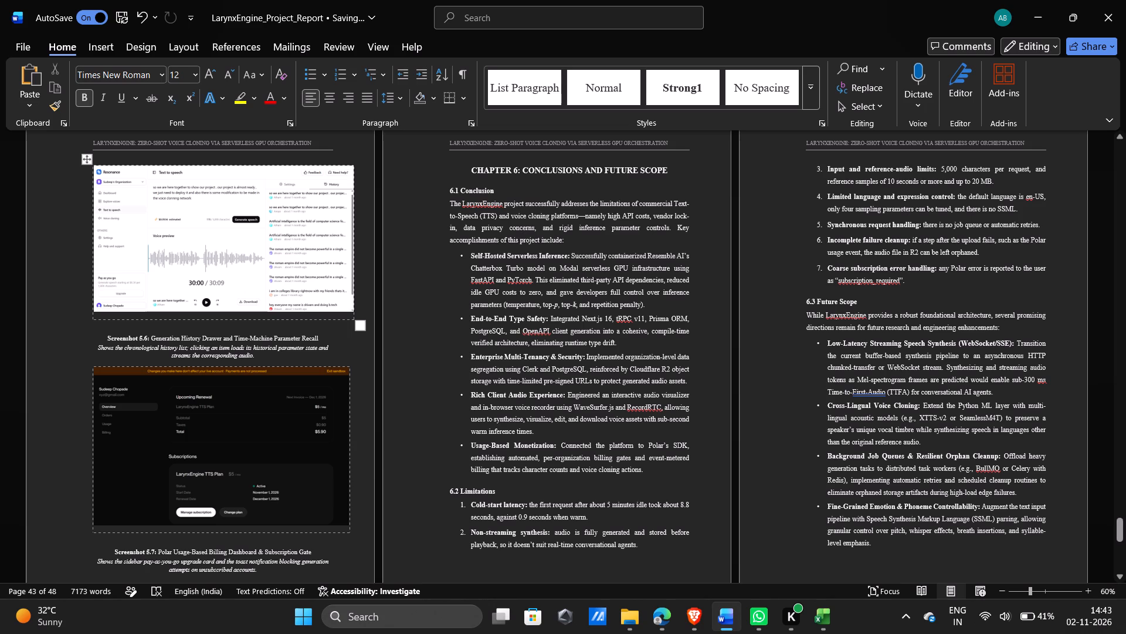
scroll(472, 317, "up", 6)
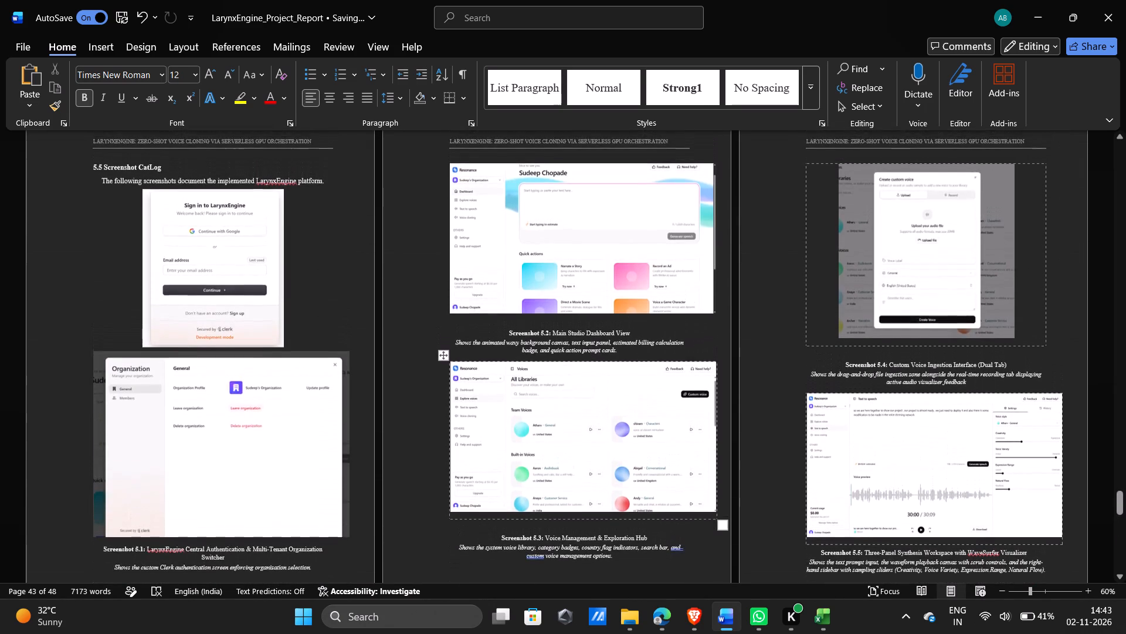
Review section 5.4's tables and charts and the neighbouring pages from section 4.5 to 5.5, including their page numbers.
scroll(472, 317, "up", 2)
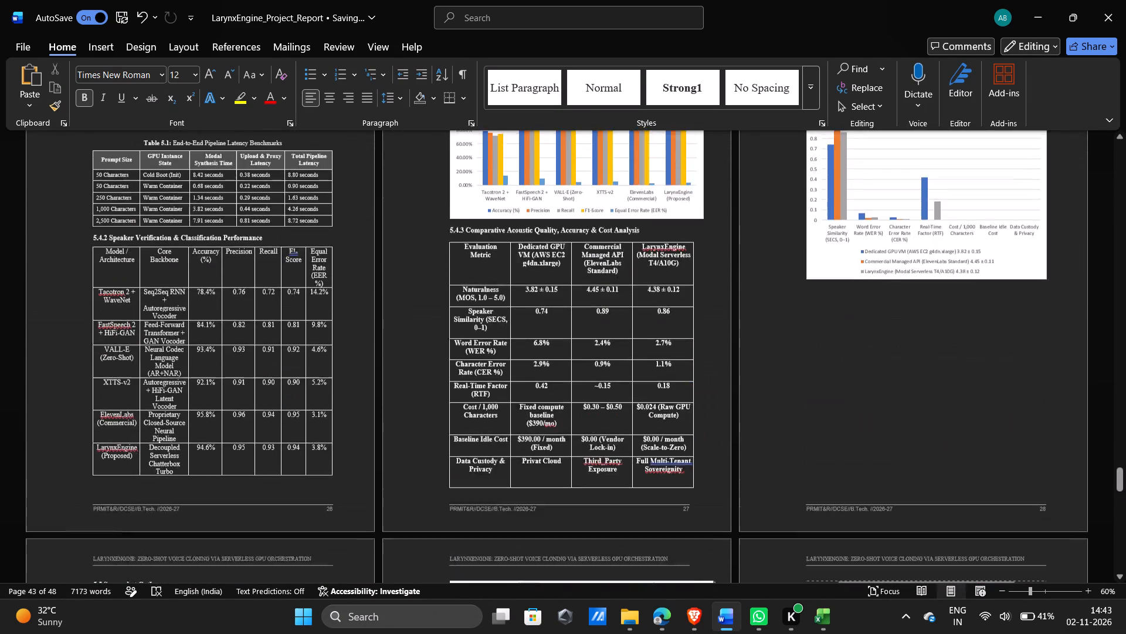
scroll(472, 317, "up", 1)
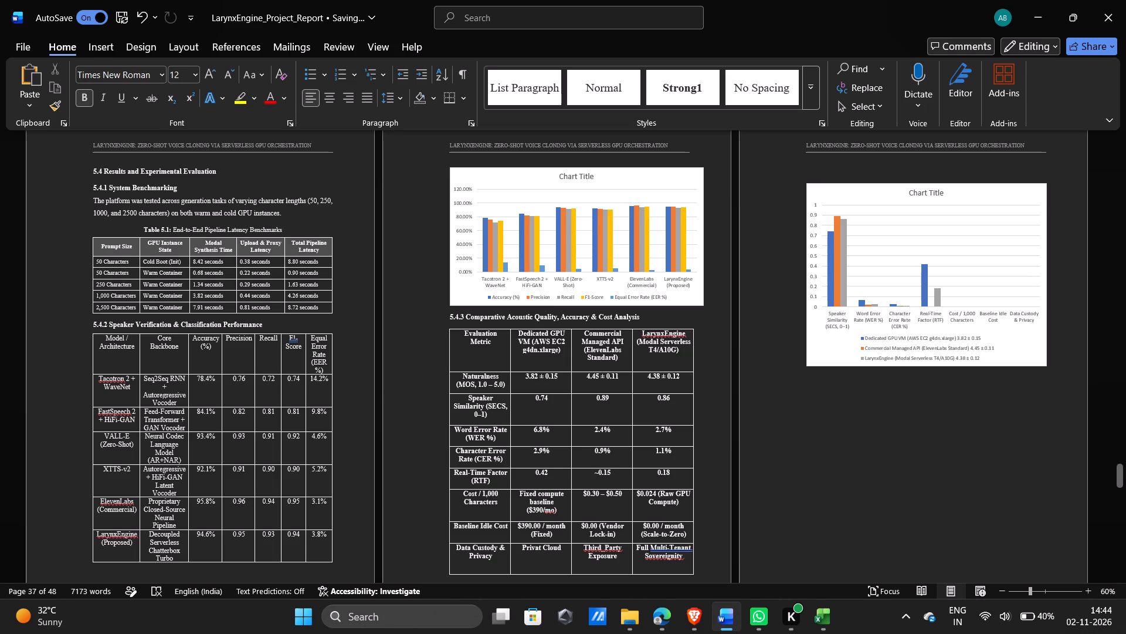
scroll(663, 122, "up", 2)
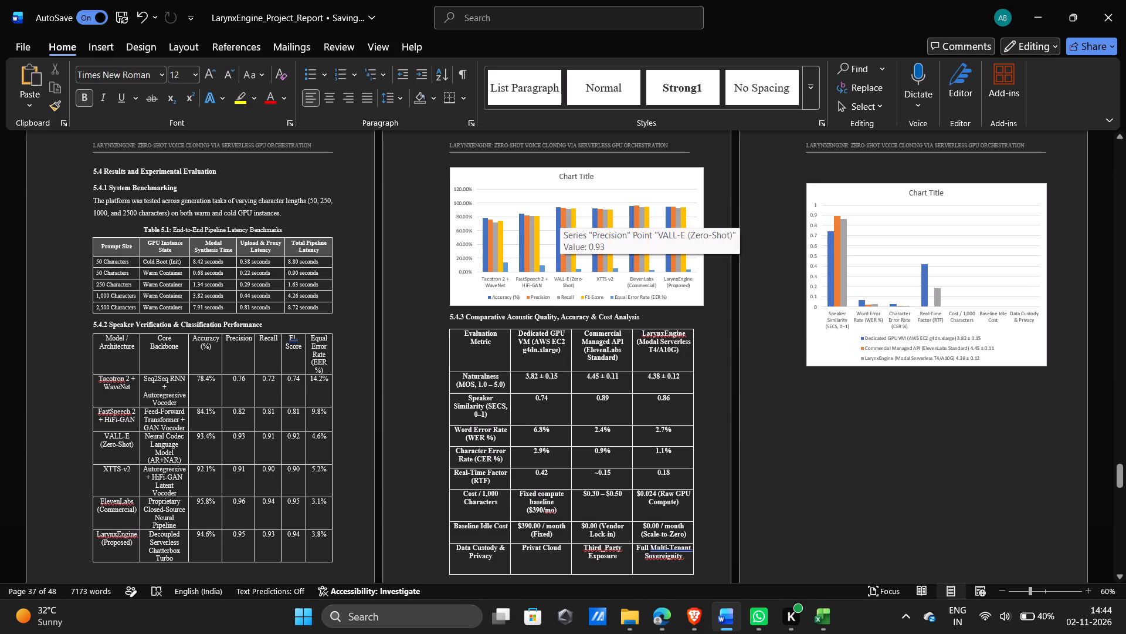
scroll(730, 199, "up", 2)
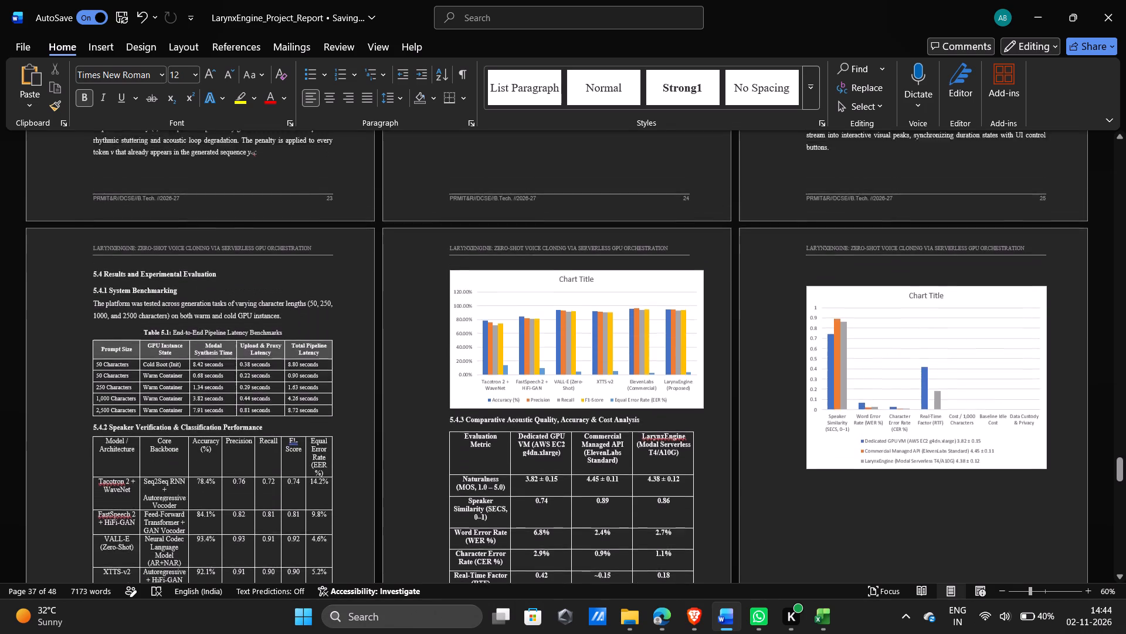
scroll(730, 199, "up", 3)
scroll(730, 199, "down", 1)
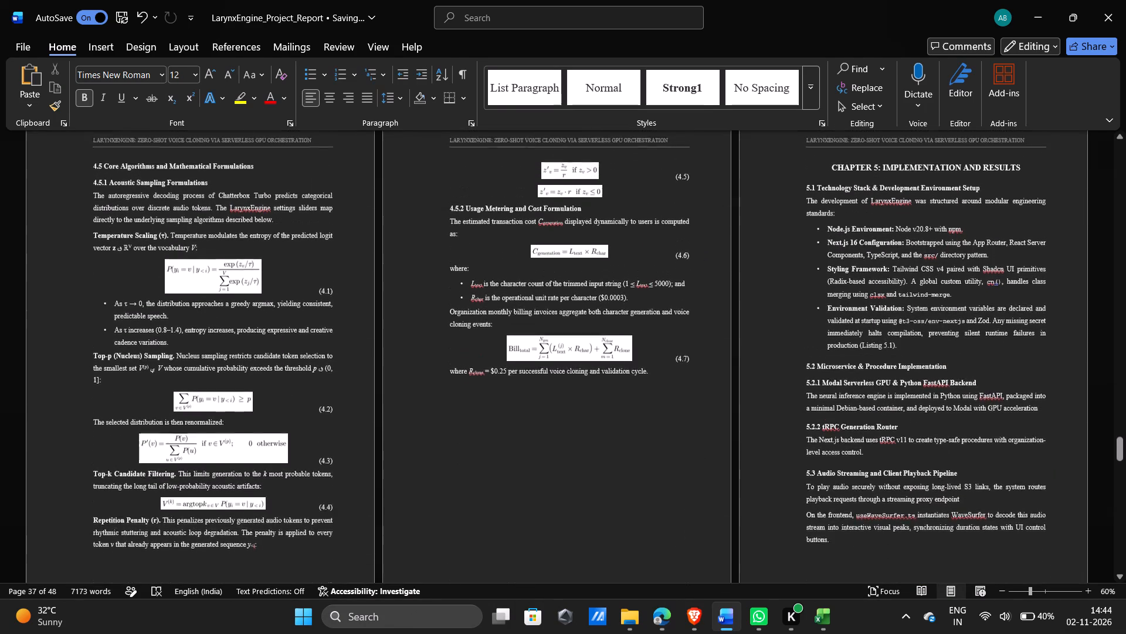
scroll(730, 199, "down", 3)
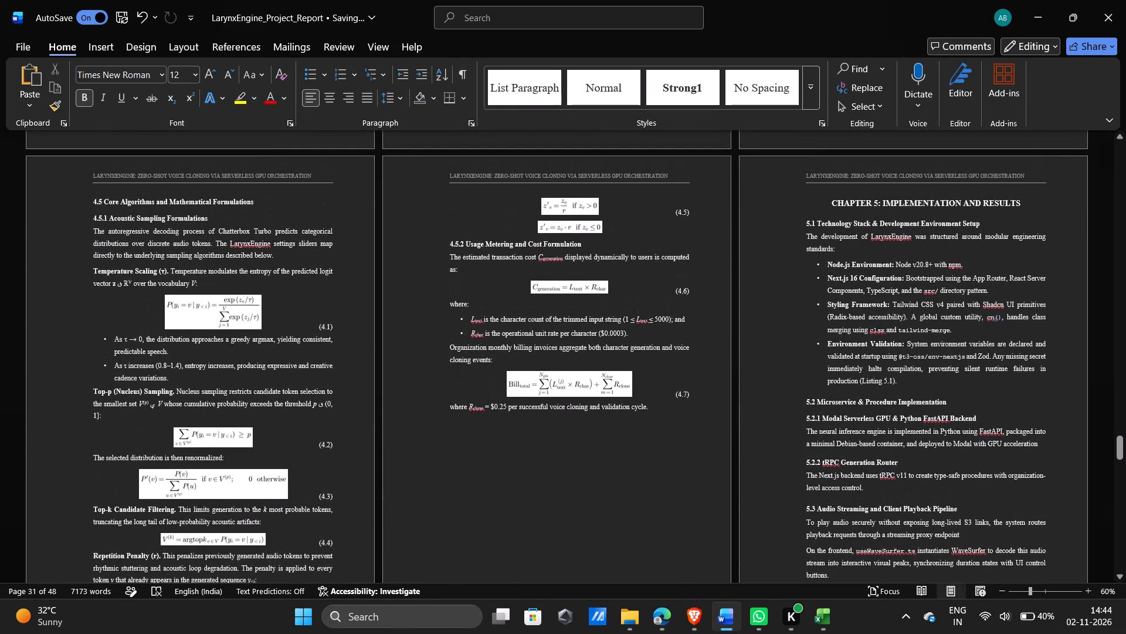
scroll(730, 199, "down", 1)
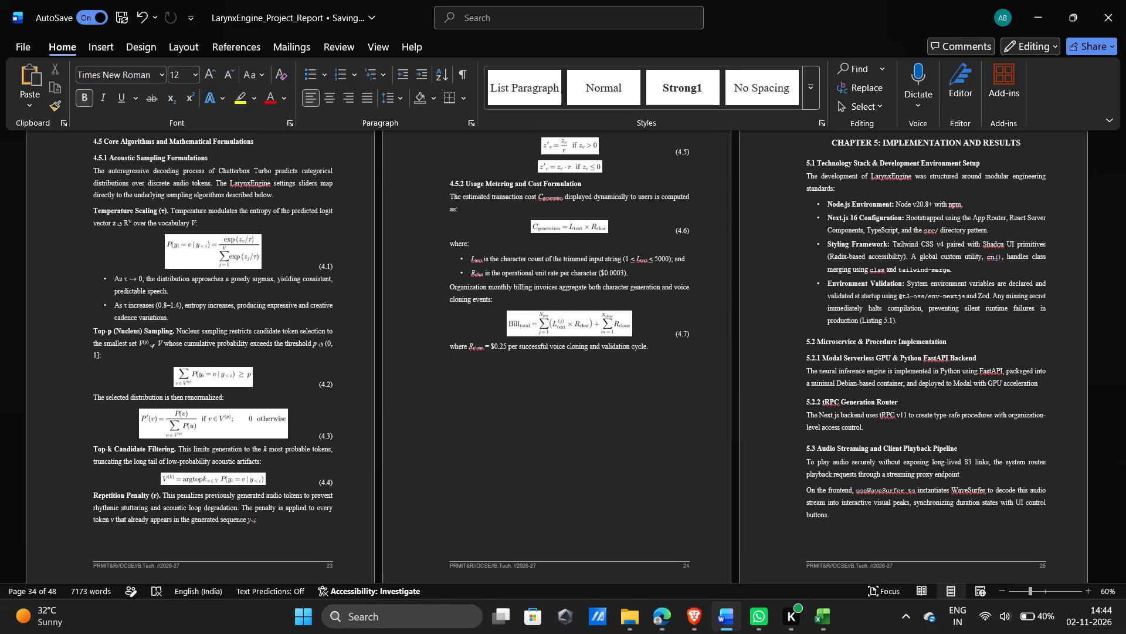
scroll(730, 199, "down", 2)
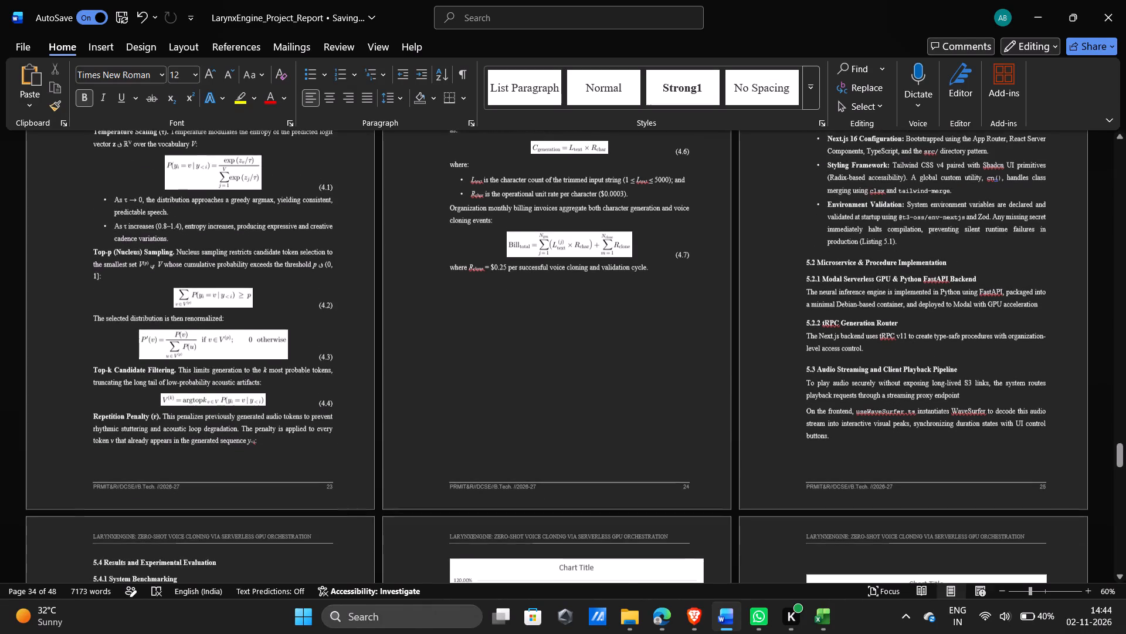
scroll(730, 199, "down", 2)
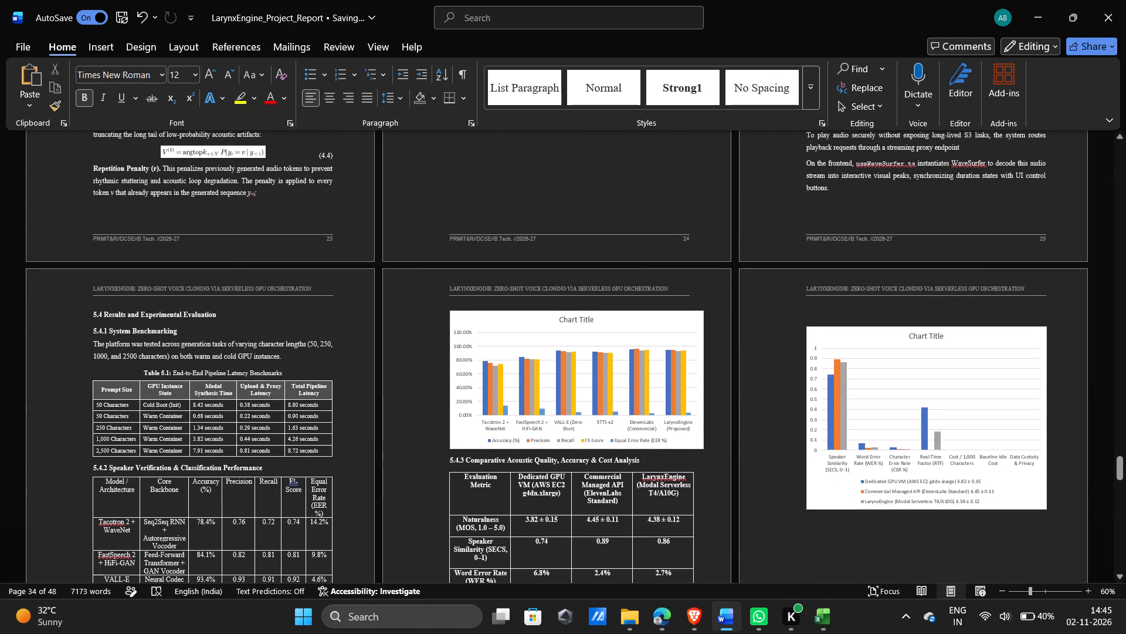
scroll(730, 199, "down", 3)
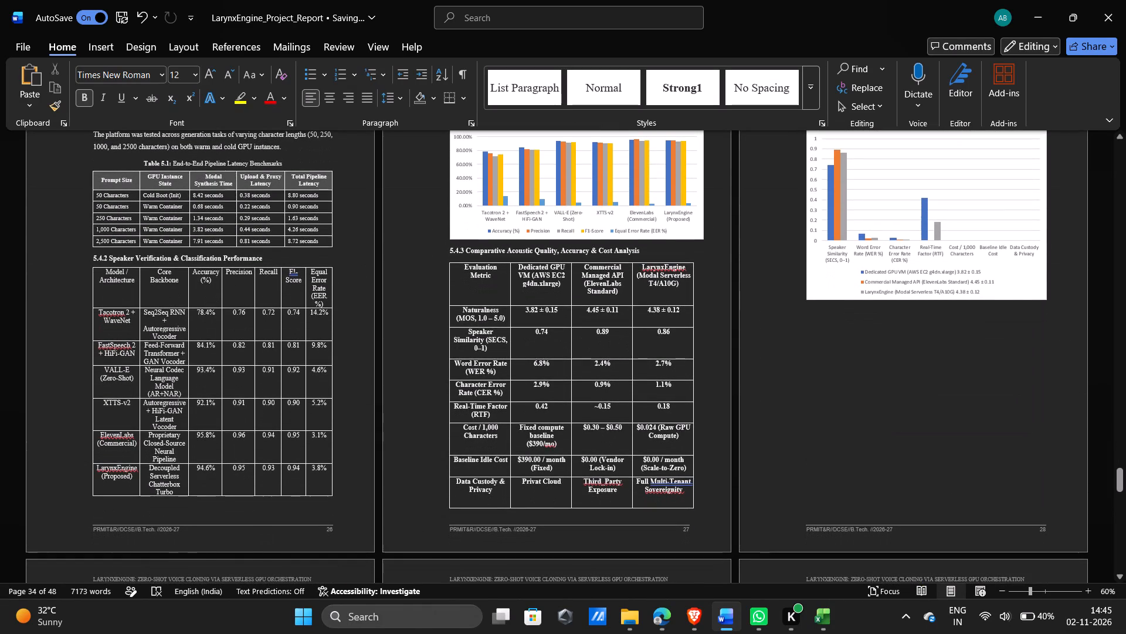
left_click(730, 199)
scroll(730, 199, "up", 1)
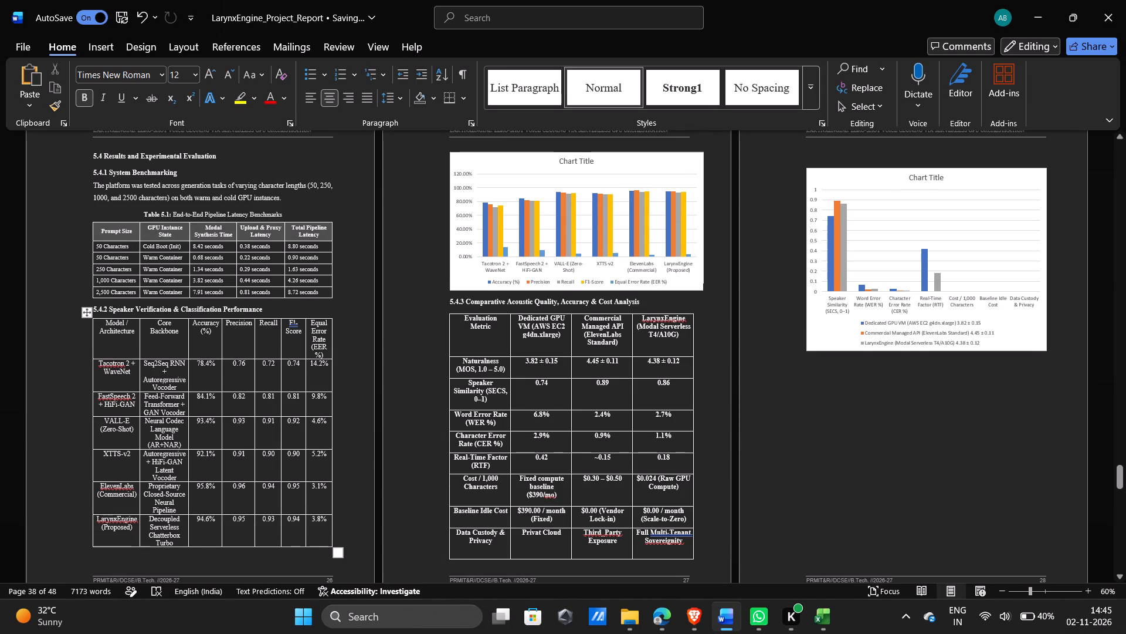
scroll(913, 292, "down", 1)
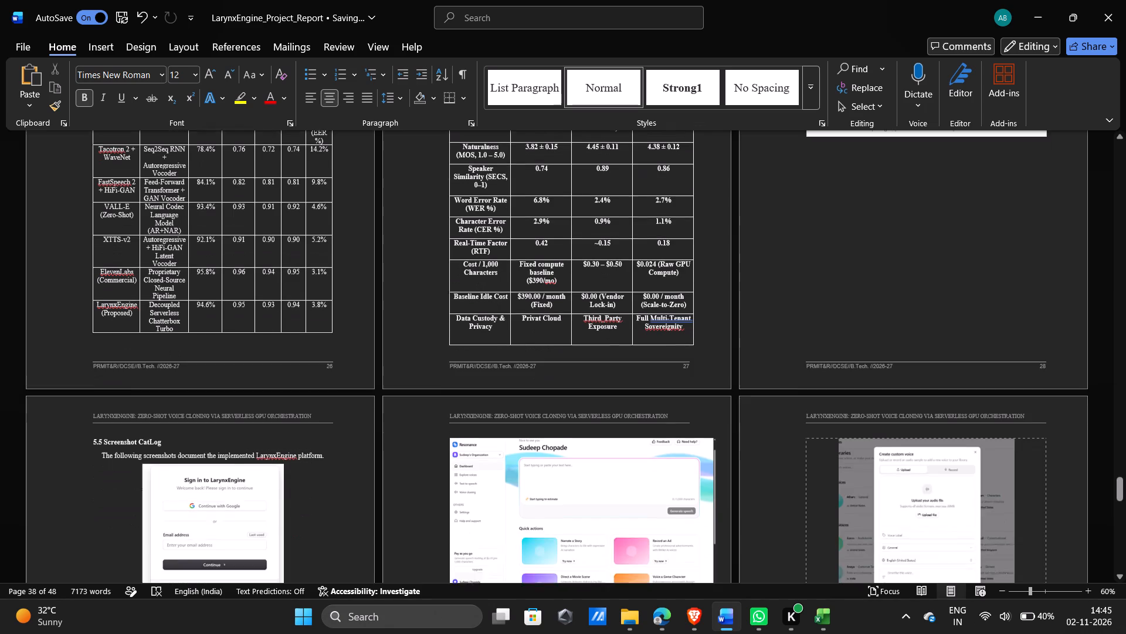
scroll(205, 551, "down", 2)
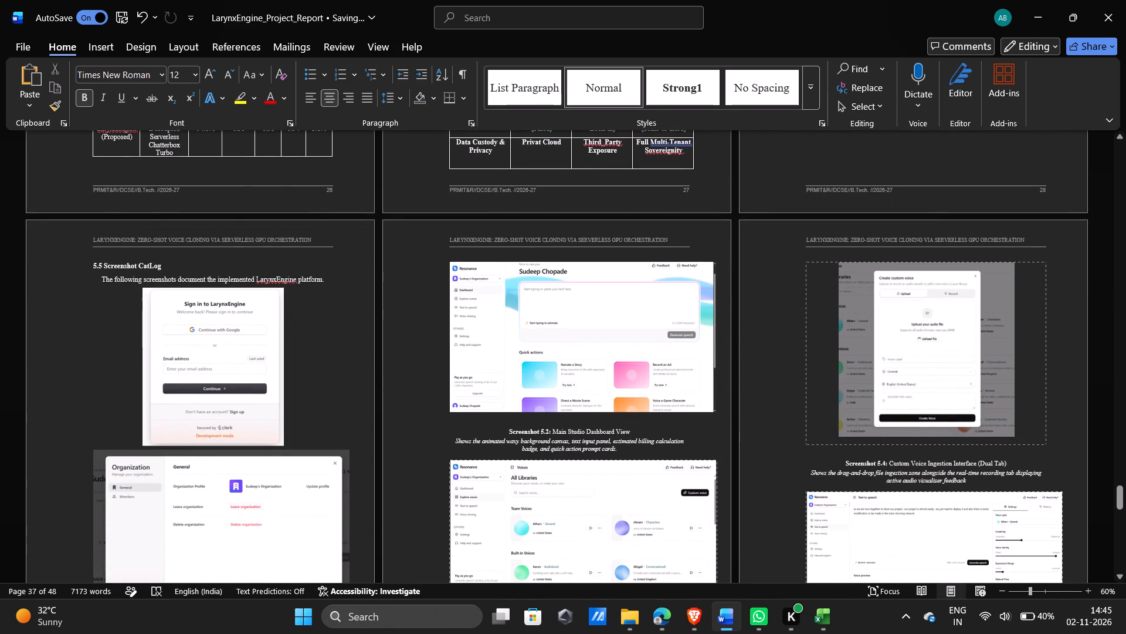
scroll(778, 393, "up", 7)
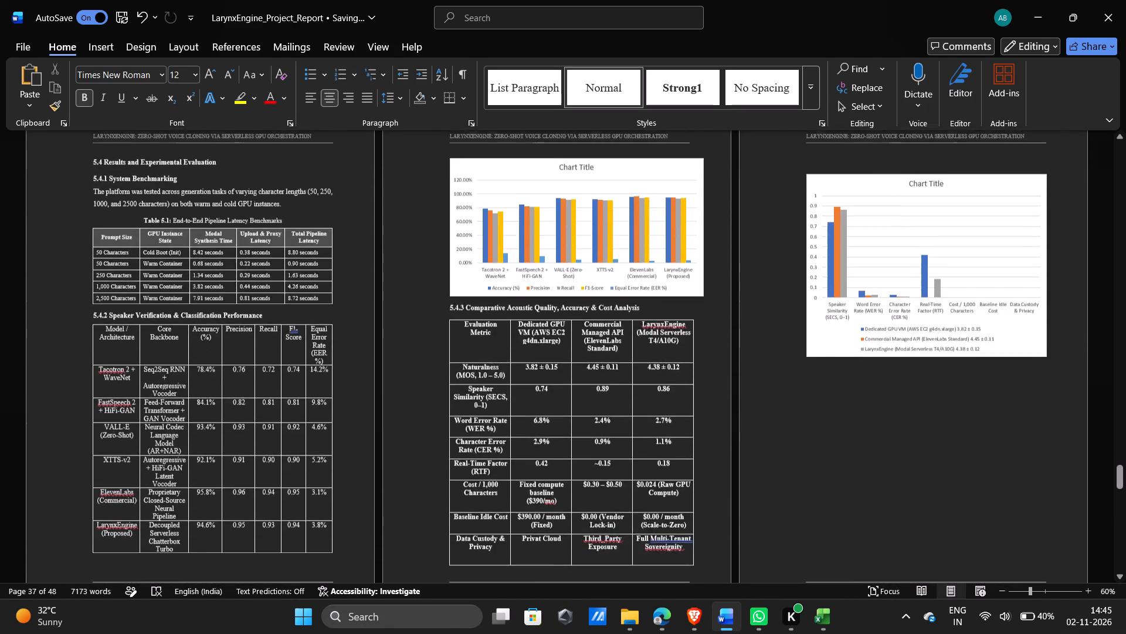
scroll(778, 393, "right", 1)
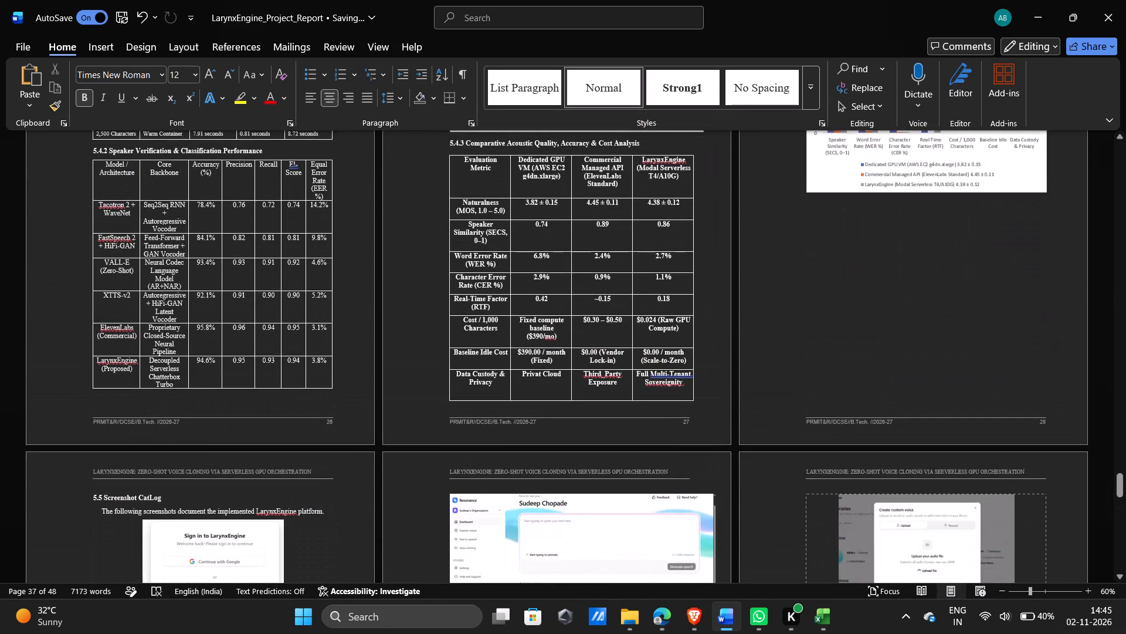
scroll(778, 393, "down", 2)
Set the page number of the 5.5 Screenshot CatLog entry in the table of contents to 29.
scroll(778, 393, "up", 17)
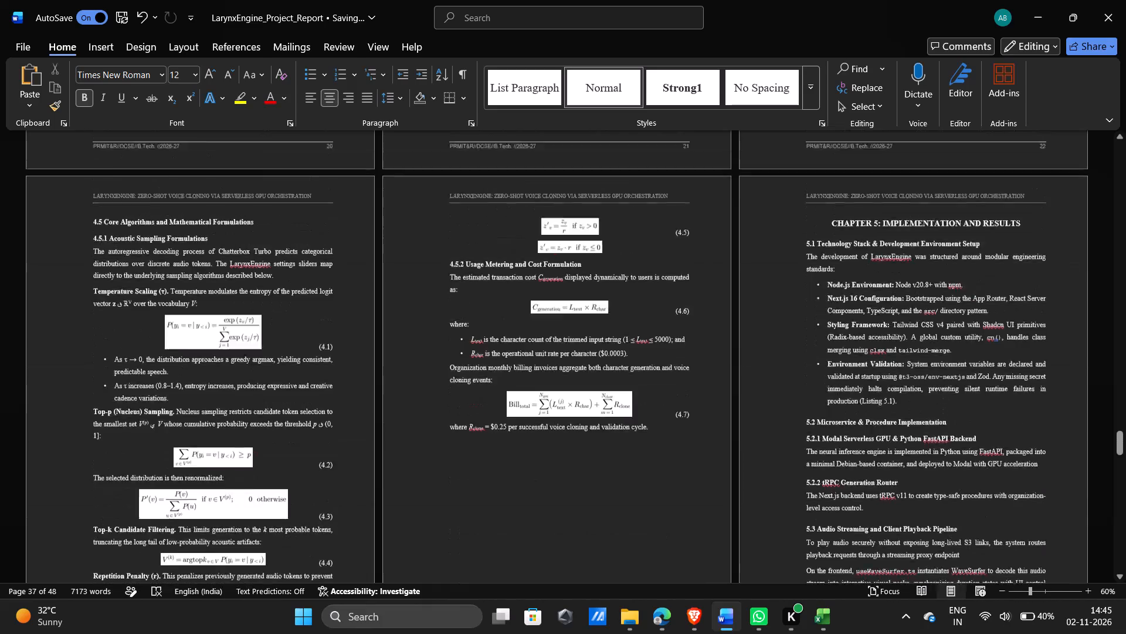
scroll(778, 393, "up", 20)
scroll(778, 393, "up", 20)
scroll(778, 393, "up", 1)
scroll(778, 393, "down", 1)
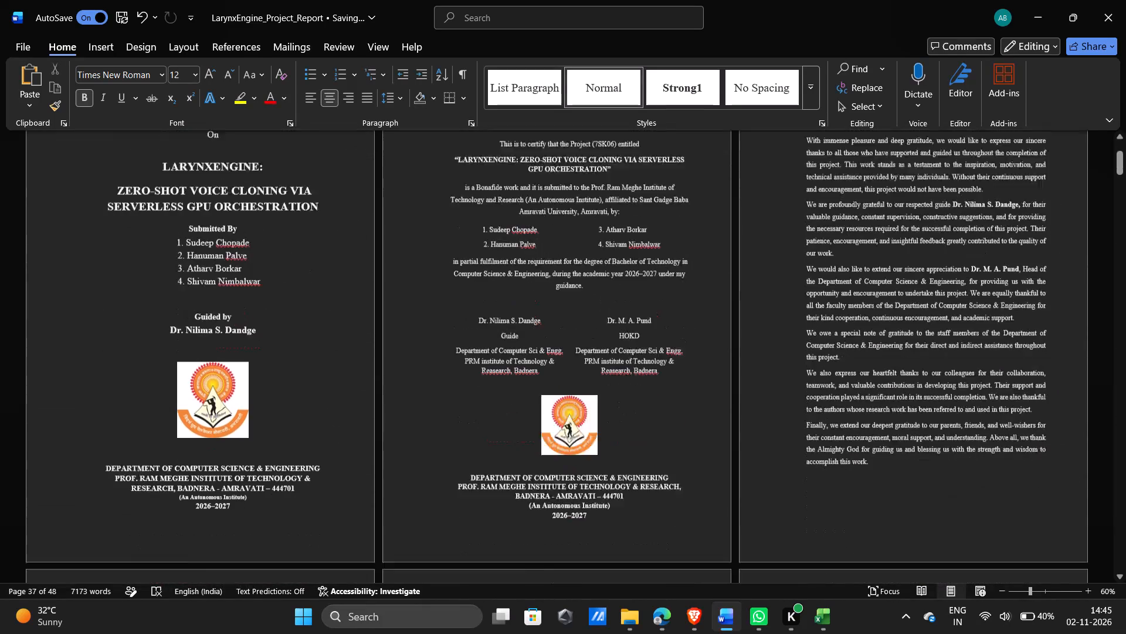
scroll(778, 393, "down", 3)
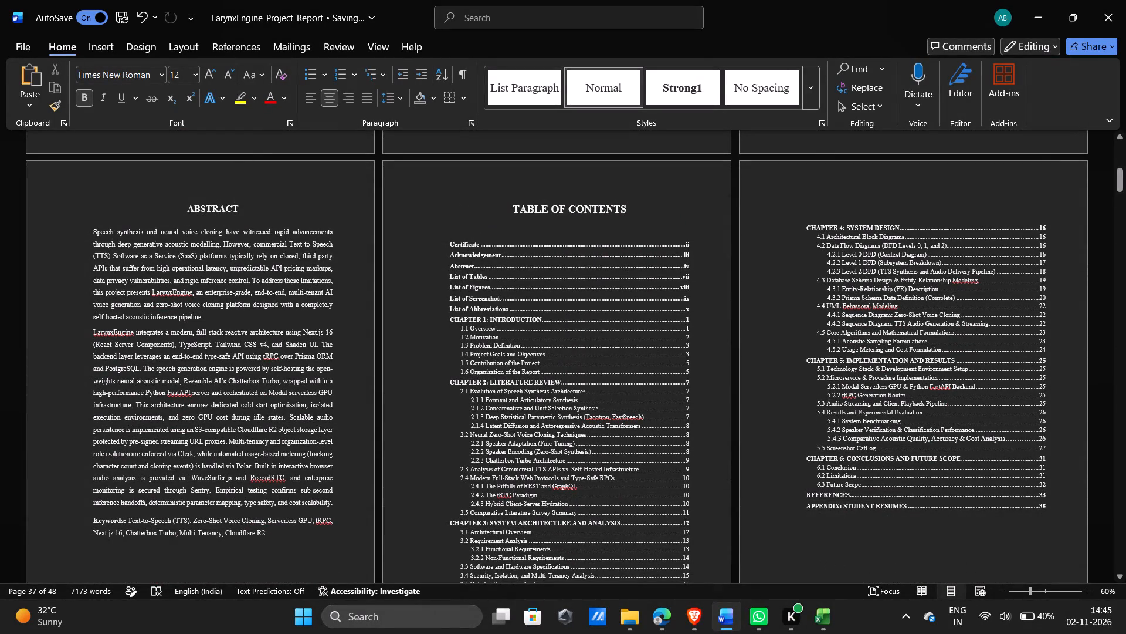
scroll(856, 419, "down", 1)
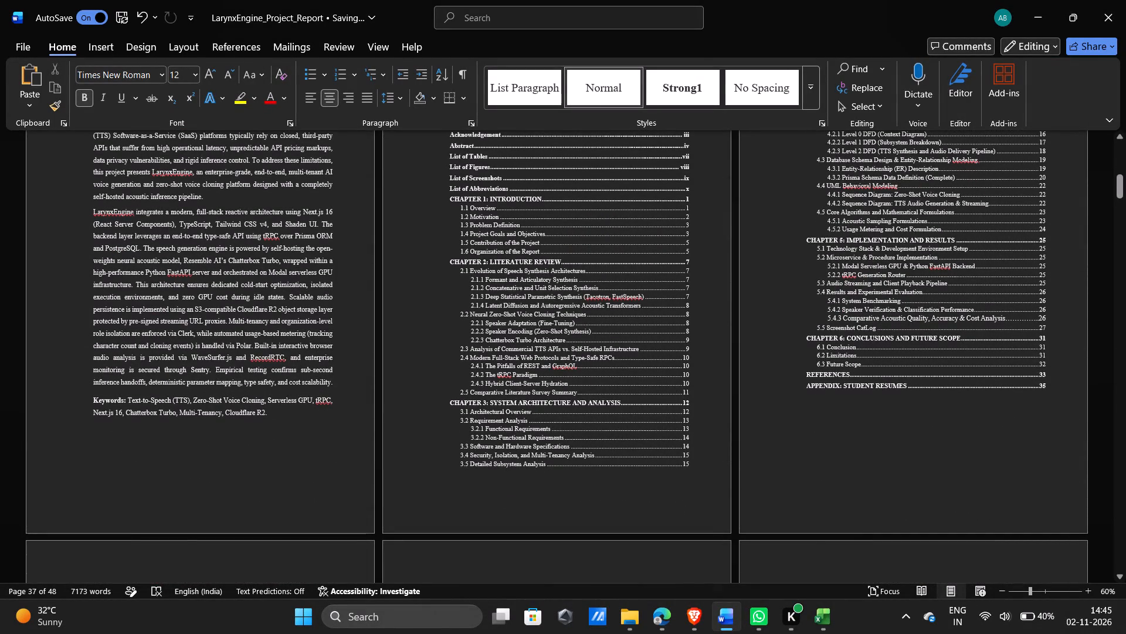
left_click(1049, 327)
key("BackSpace")
key("9")
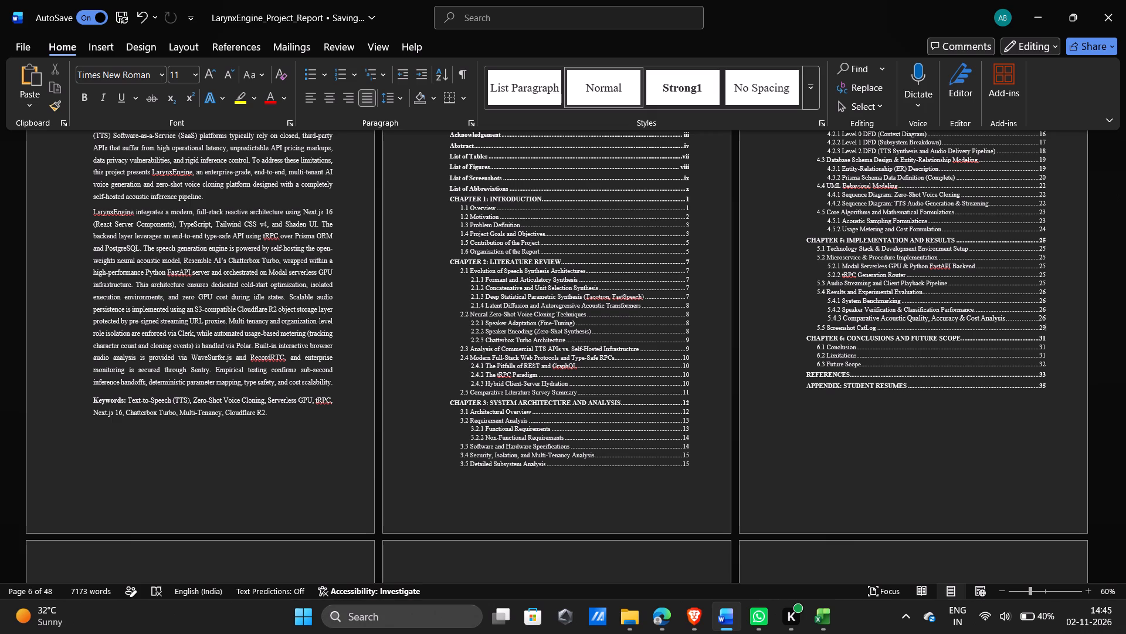
Check which pages the 5.4.1, 5.4.2 and 5.4.3 headings fall on, for comparison with the table of contents.
scroll(1049, 327, "down", 20)
scroll(1049, 327, "down", 20)
scroll(1049, 327, "down", 4)
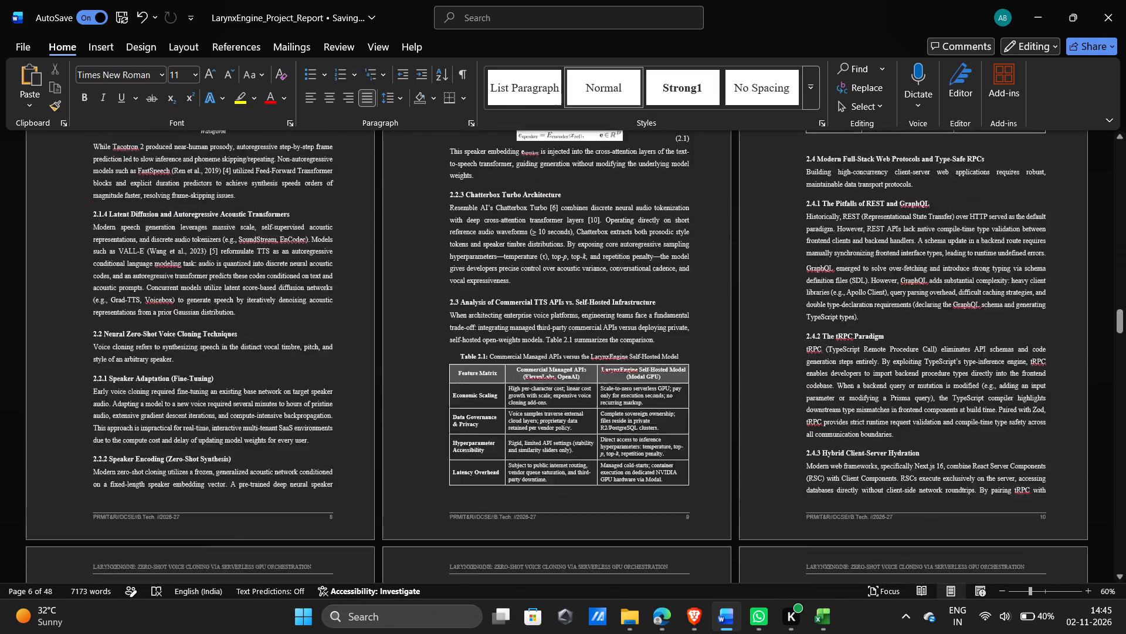
scroll(1049, 327, "down", 20)
scroll(1049, 327, "down", 17)
scroll(1049, 327, "up", 4)
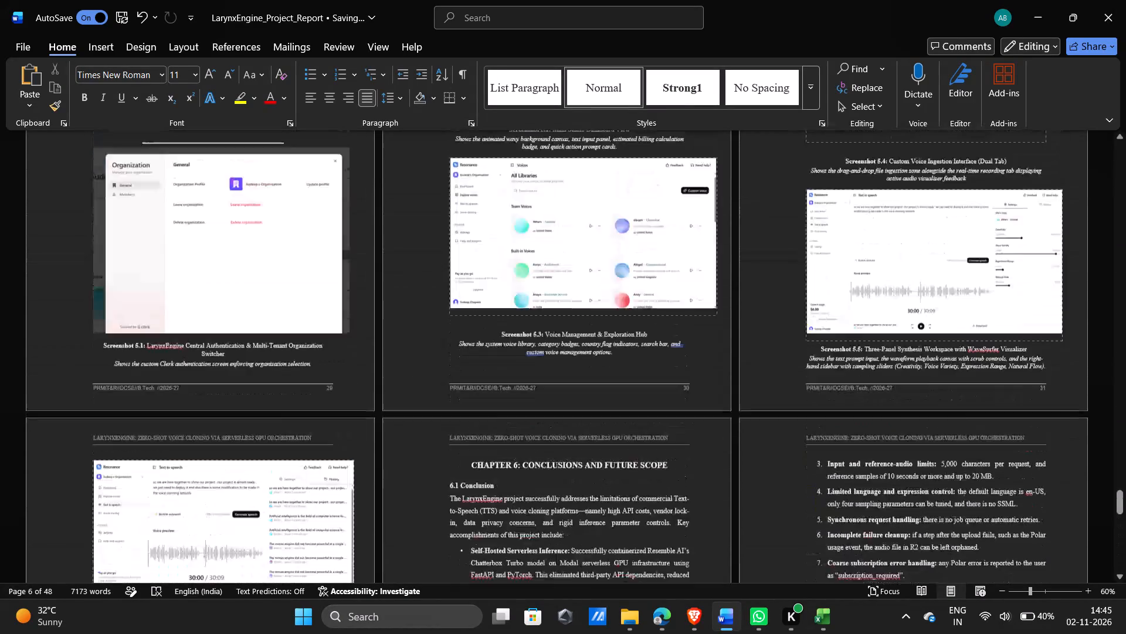
scroll(1049, 327, "up", 2)
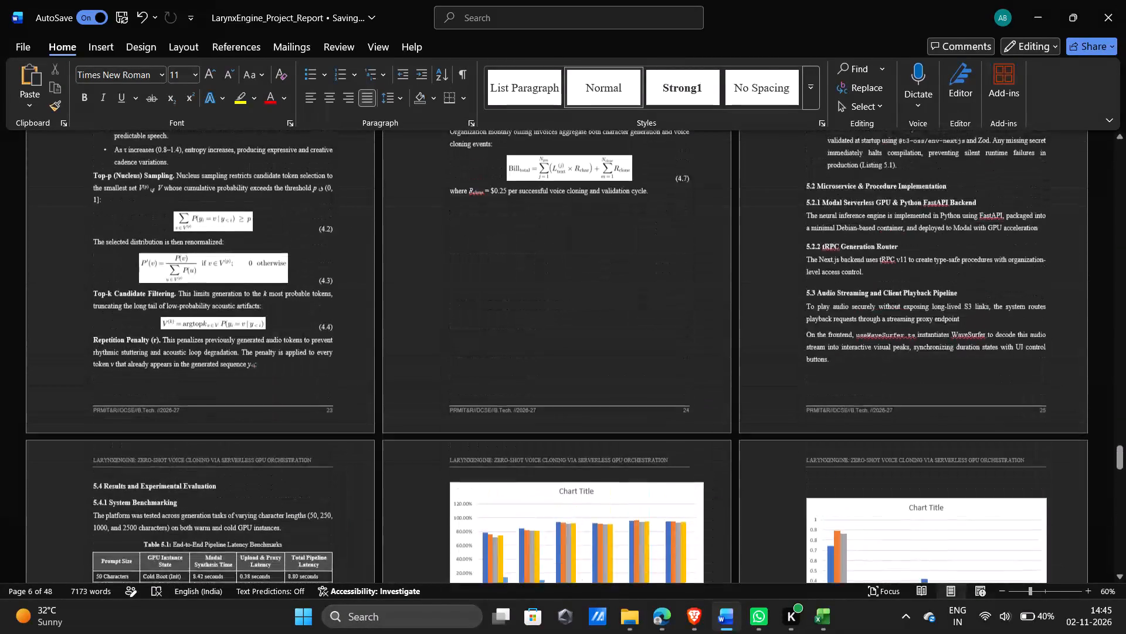
scroll(1049, 327, "up", 2)
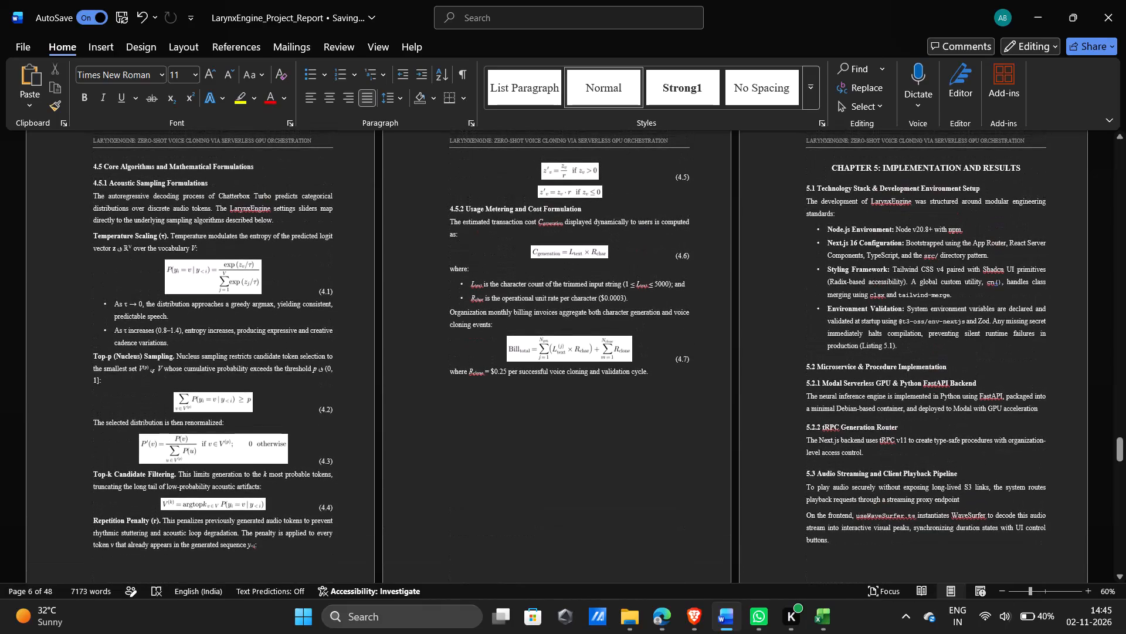
scroll(1049, 327, "down", 4)
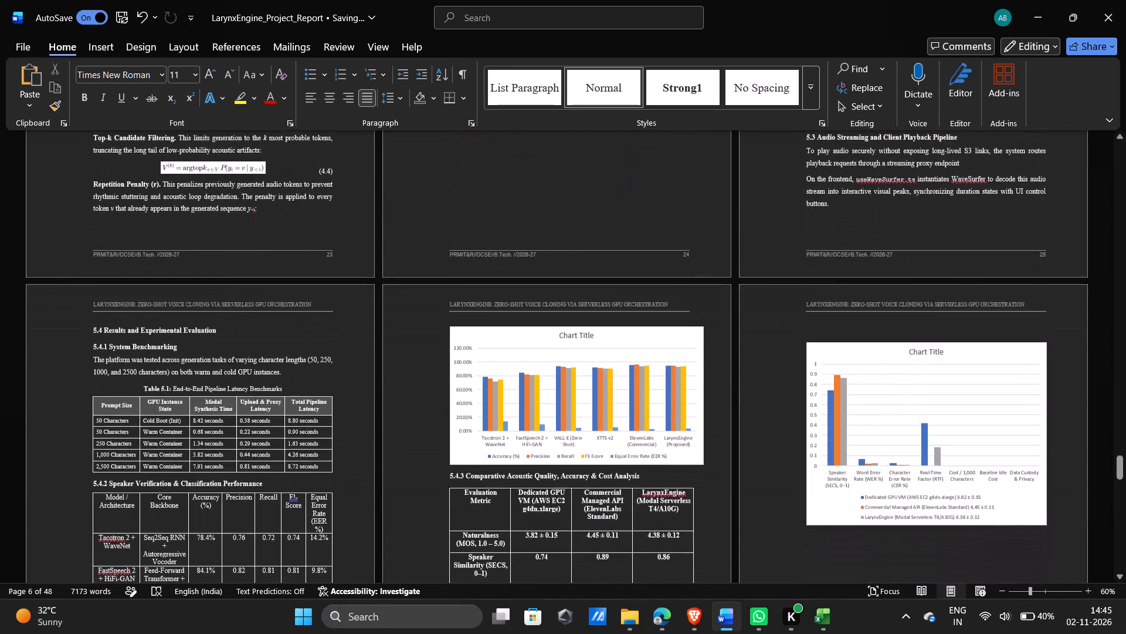
scroll(1049, 327, "down", 3)
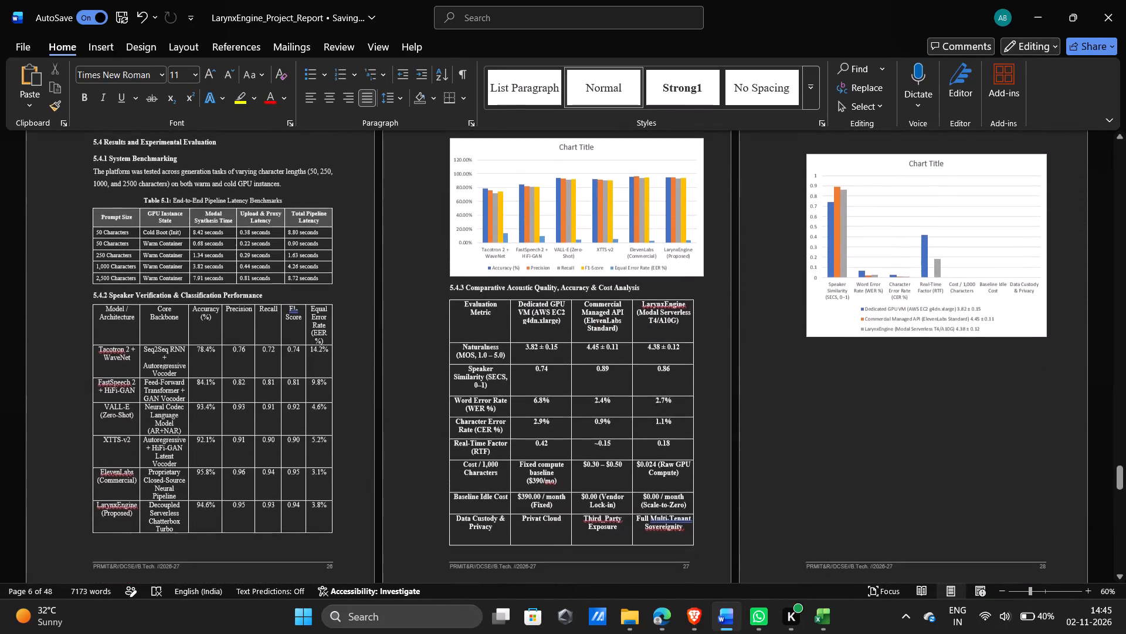
scroll(1049, 327, "down", 1)
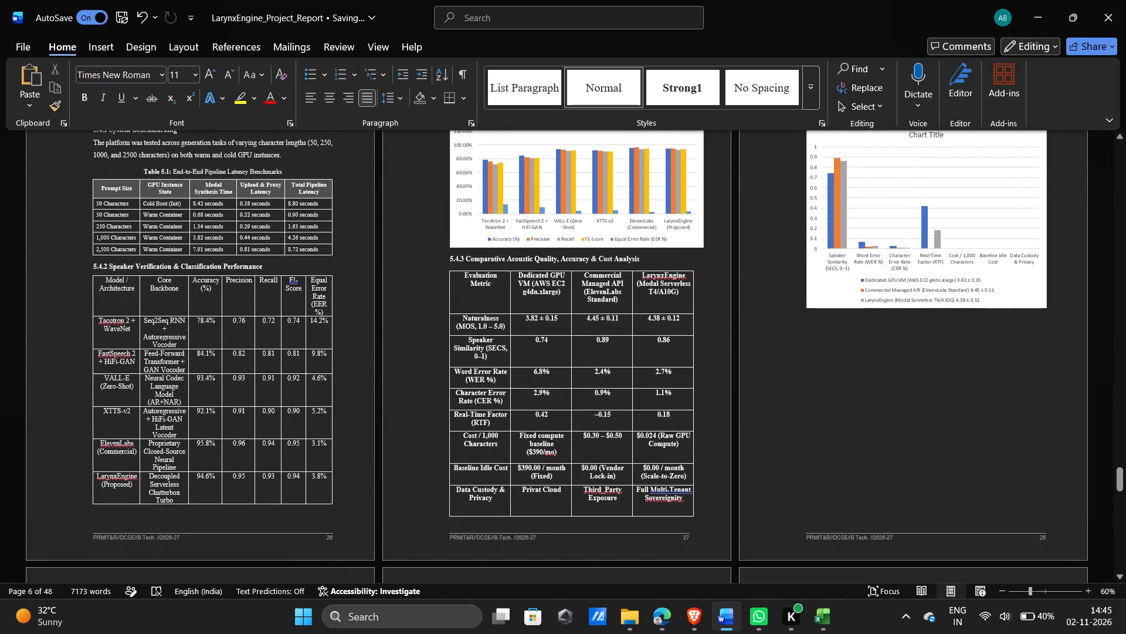
scroll(1049, 327, "up", 1)
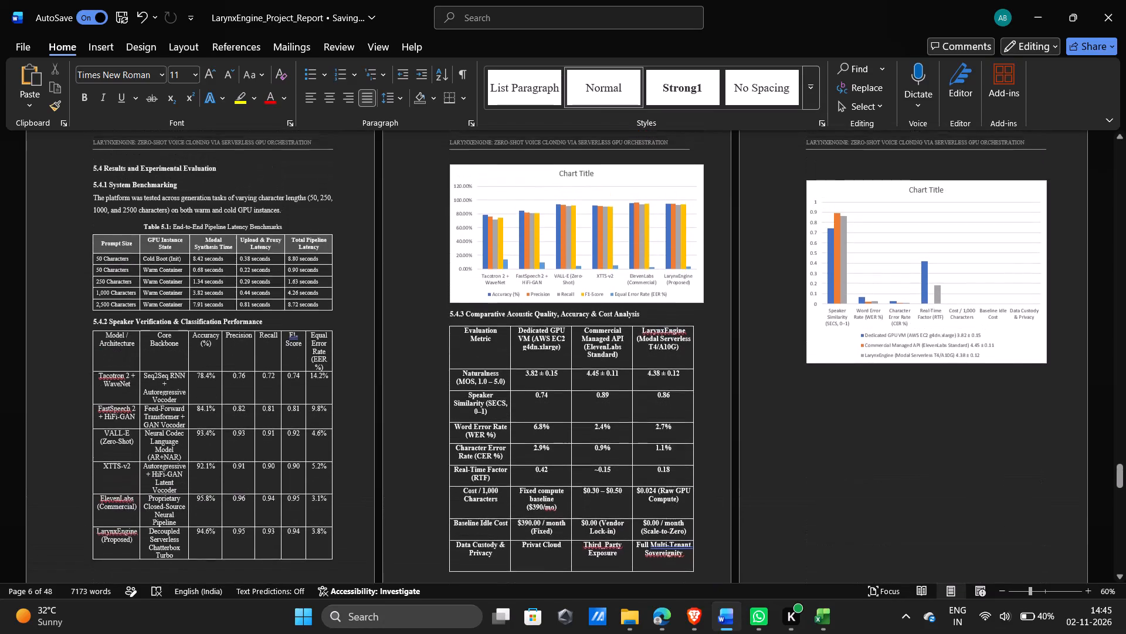
scroll(1049, 327, "up", 2)
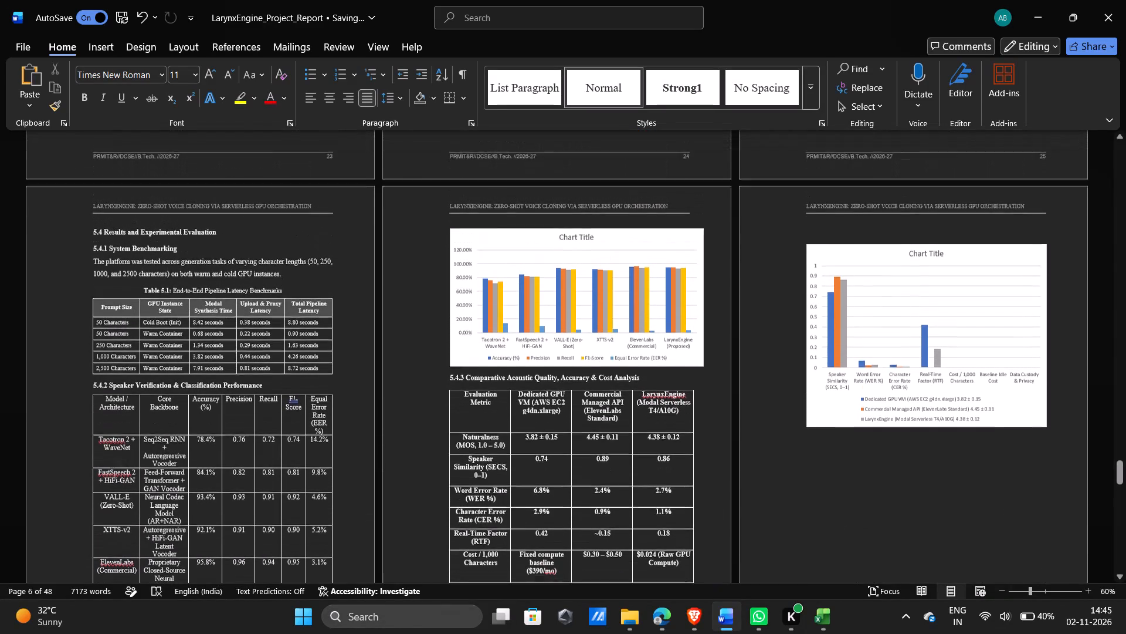
scroll(1049, 327, "up", 1)
scroll(1049, 327, "down", 1)
scroll(1049, 327, "up", 1)
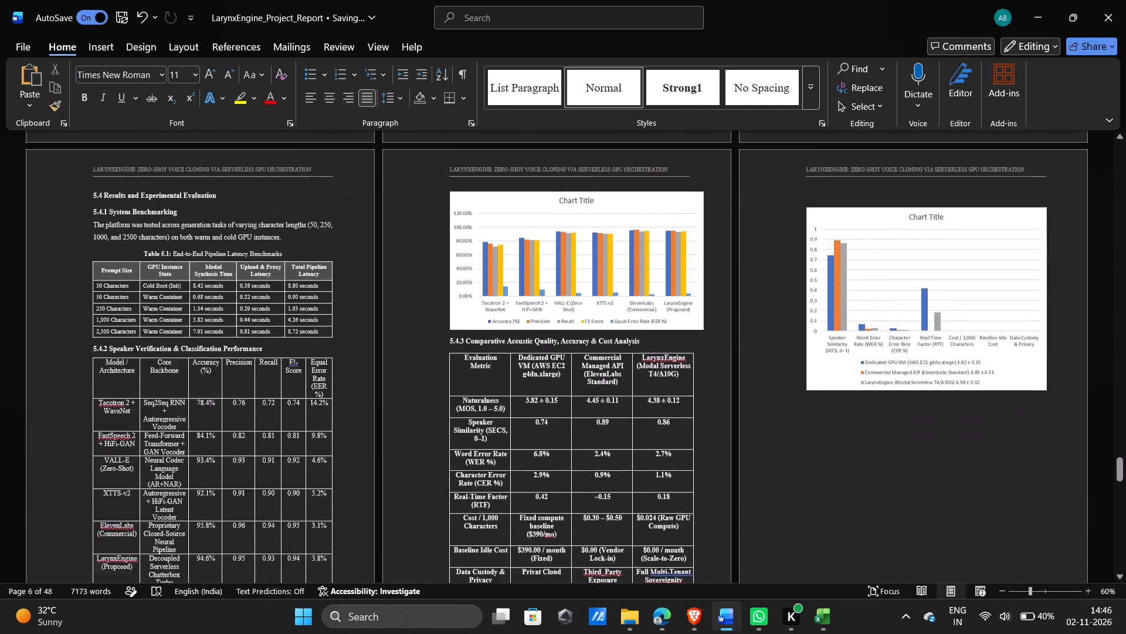
scroll(1049, 327, "up", 3)
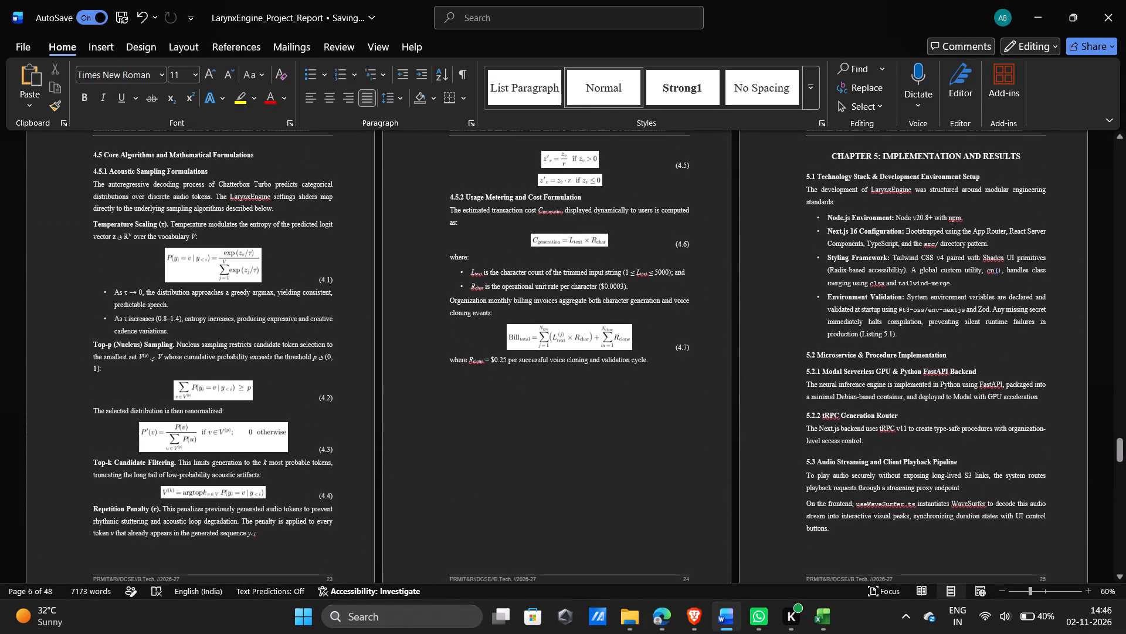
scroll(1049, 327, "up", 14)
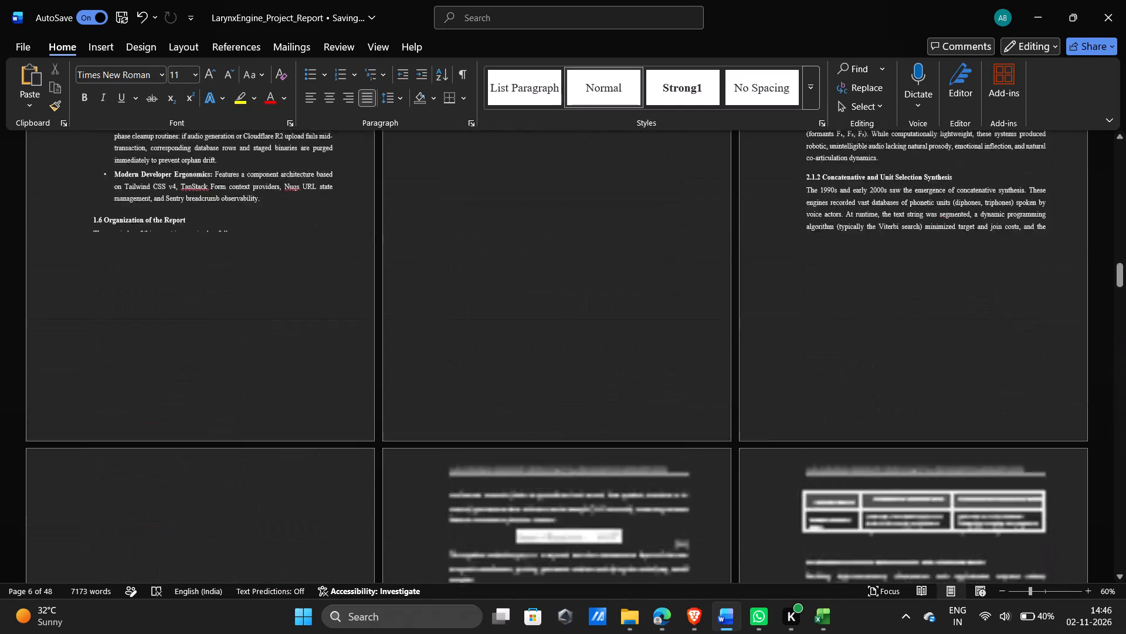
scroll(1049, 327, "up", 4)
scroll(1049, 327, "down", 4)
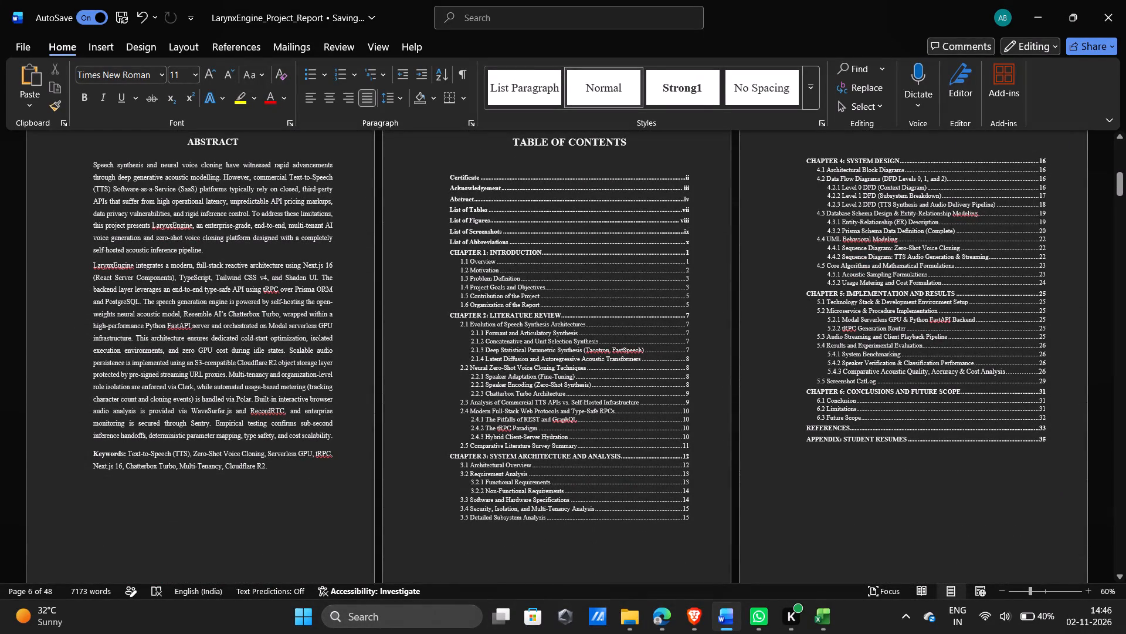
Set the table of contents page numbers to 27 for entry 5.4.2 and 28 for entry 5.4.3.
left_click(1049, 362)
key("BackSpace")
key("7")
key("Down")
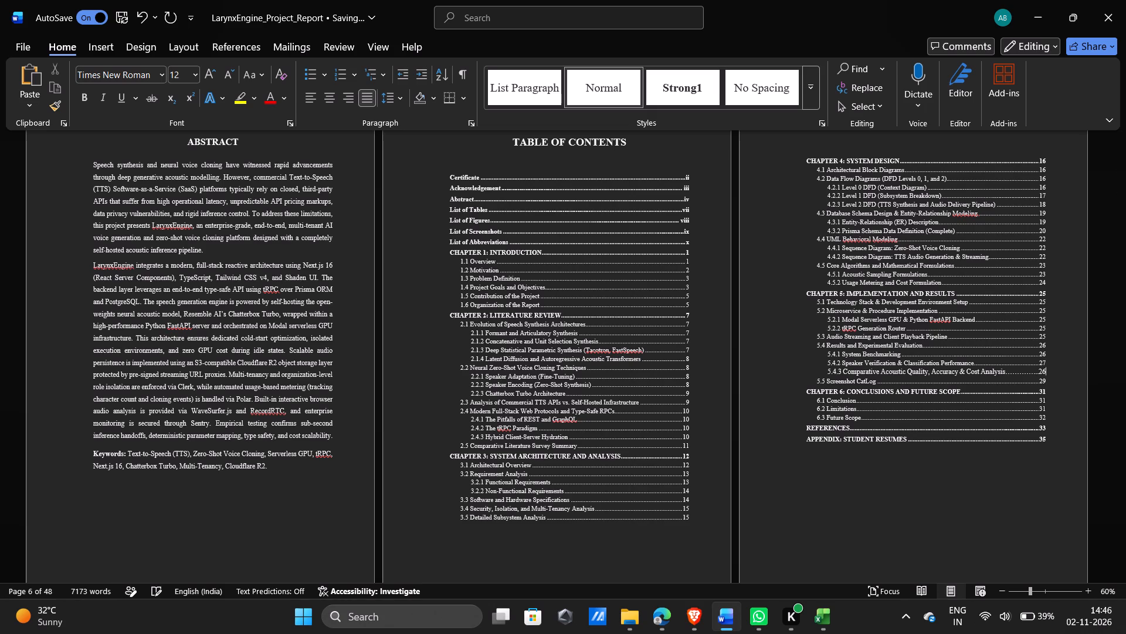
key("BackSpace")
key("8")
Compare the footer page numbers of sections 5.4.2 and 5.4.3 with their table of contents entries.
scroll(1023, 335, "down", 8)
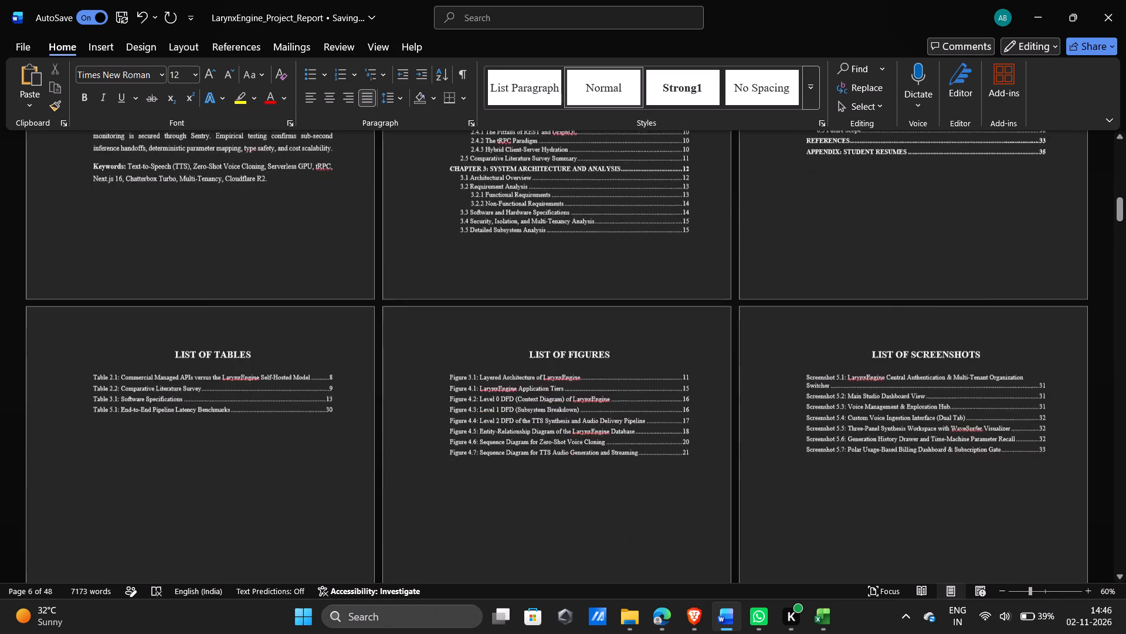
scroll(1023, 335, "down", 20)
scroll(1023, 335, "down", 3)
scroll(1023, 335, "up", 4)
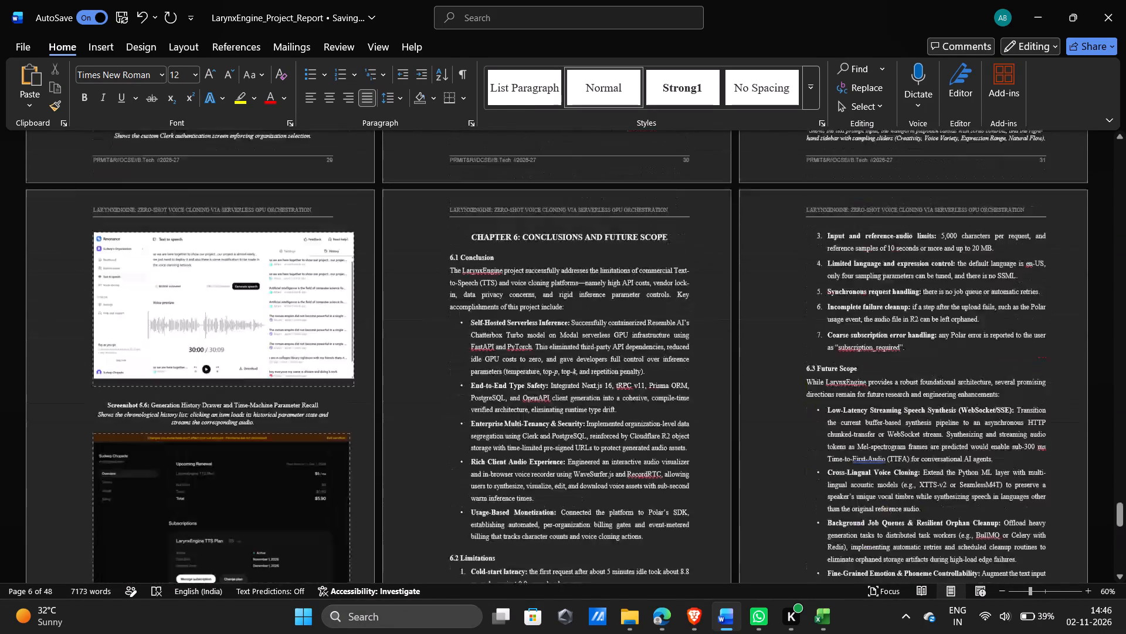
scroll(1023, 335, "up", 4)
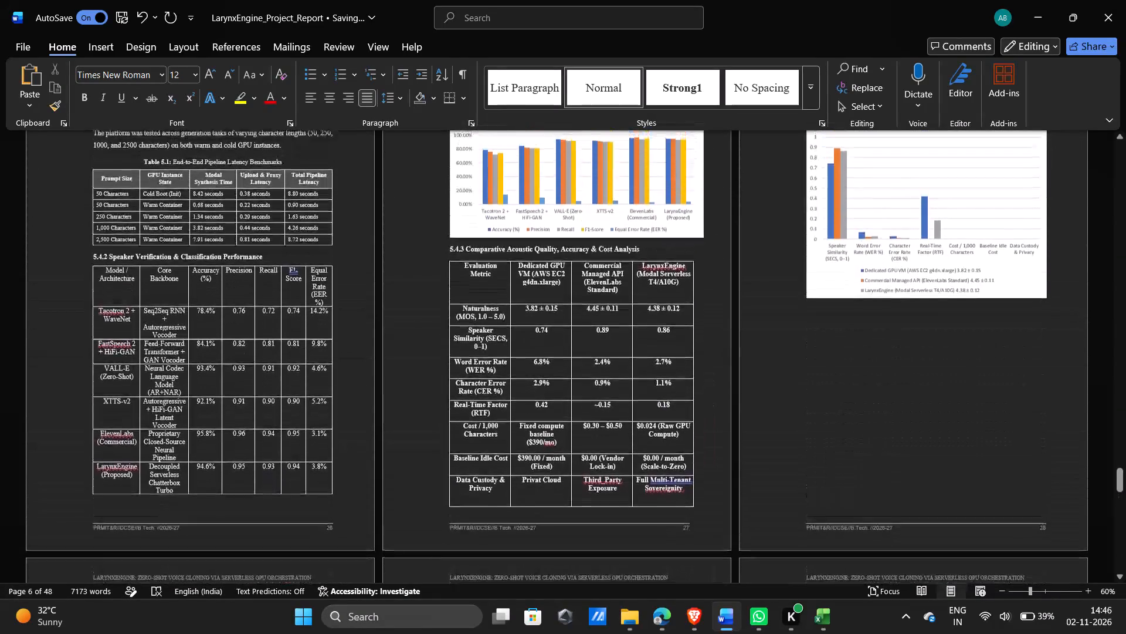
scroll(1023, 335, "up", 1)
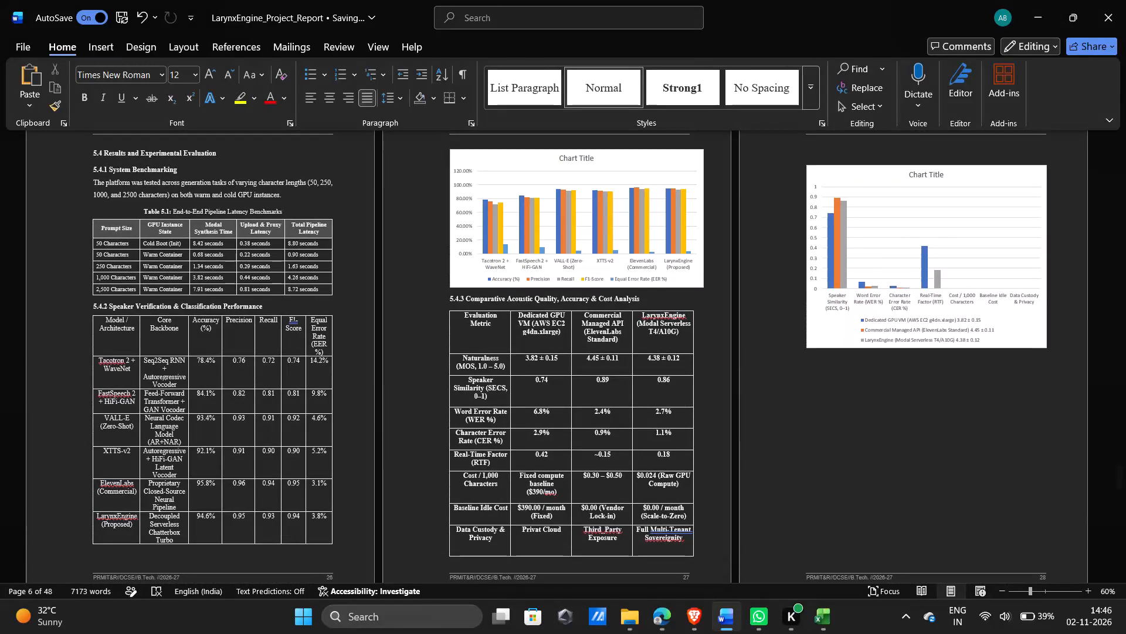
scroll(1023, 335, "down", 1)
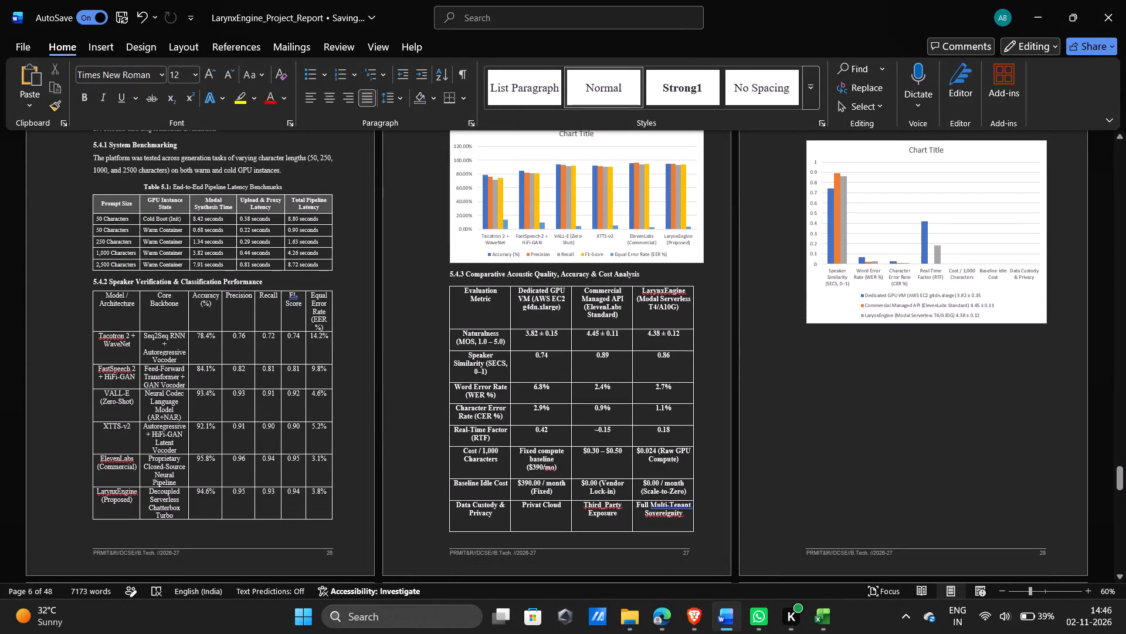
scroll(1023, 335, "up", 1)
scroll(1023, 335, "up", 20)
scroll(1023, 335, "up", 20)
scroll(1023, 335, "up", 20)
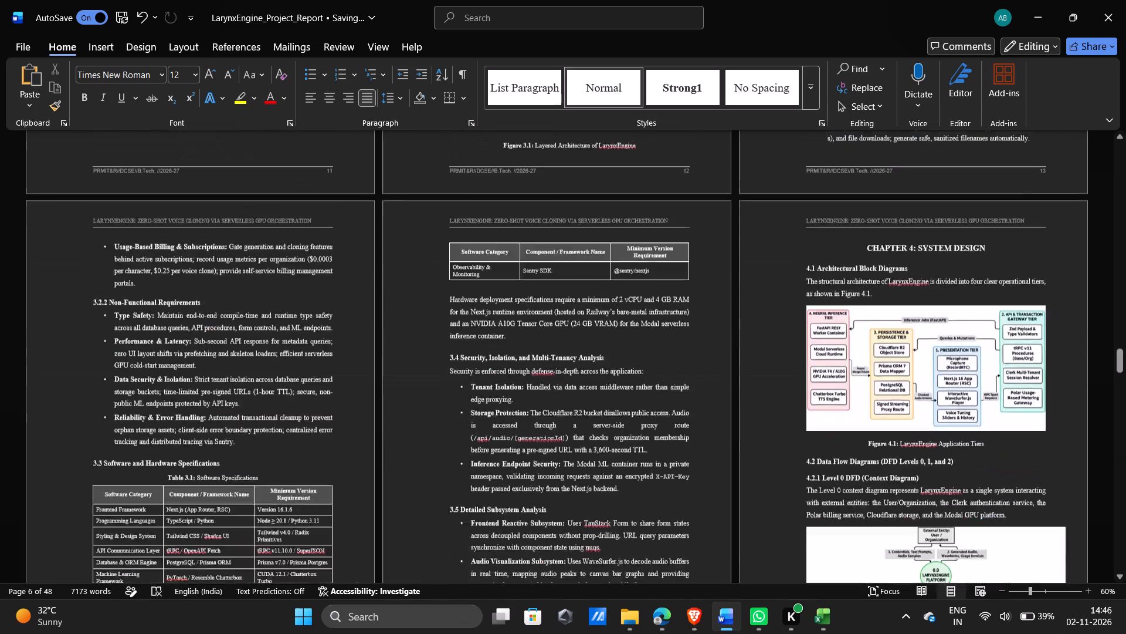
scroll(1023, 335, "up", 20)
scroll(1023, 335, "up", 20)
scroll(1023, 335, "up", 20)
scroll(1023, 335, "down", 3)
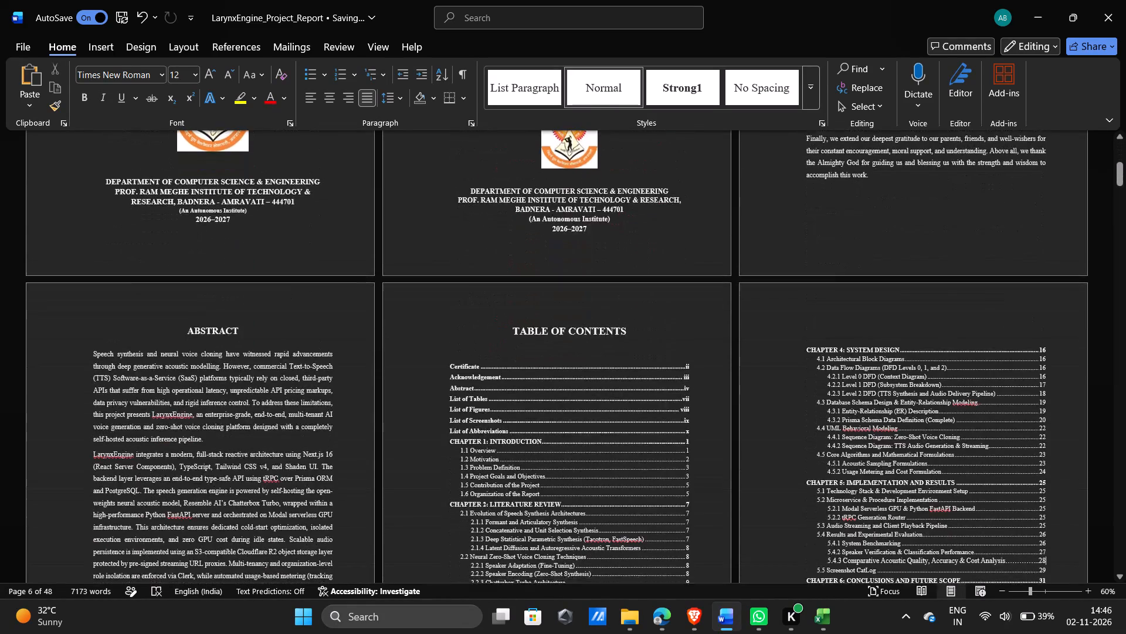
scroll(1023, 335, "down", 2)
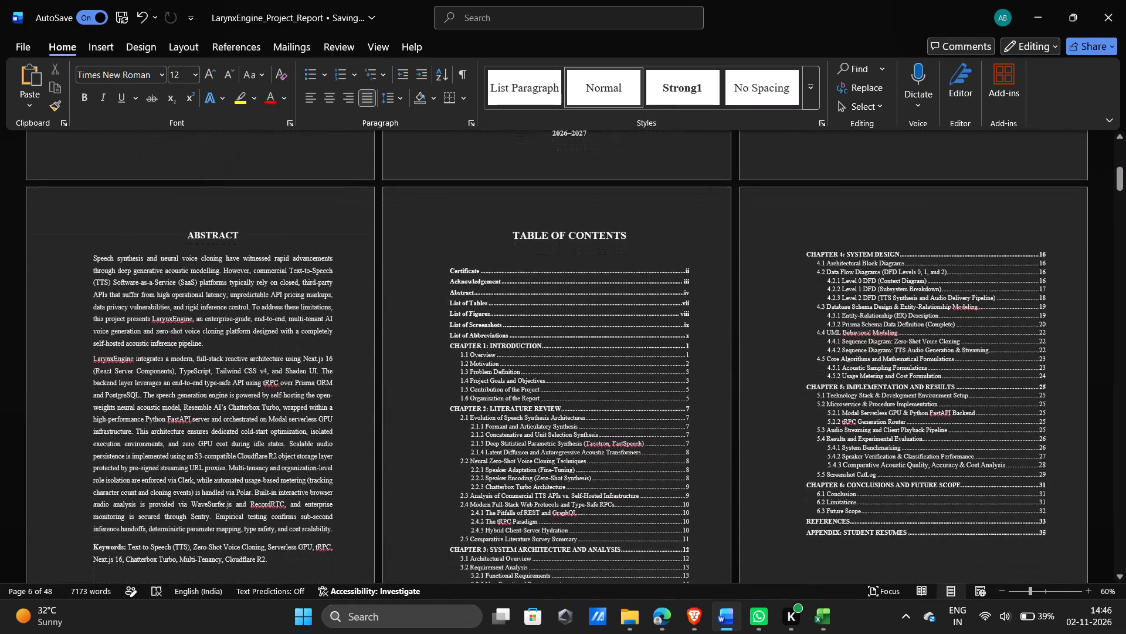
Place the cursor after the 5.4.2 entry's page number in the table of contents and recheck the section 5.4 pages.
left_click(1049, 457)
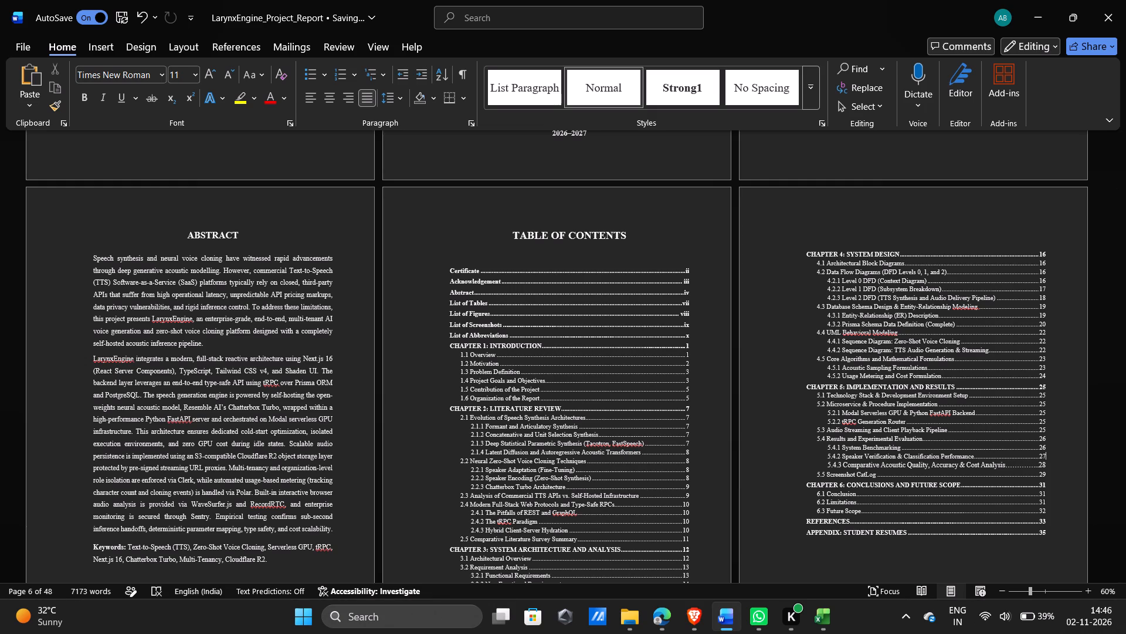
scroll(1049, 457, "down", 16)
scroll(1049, 457, "down", 13)
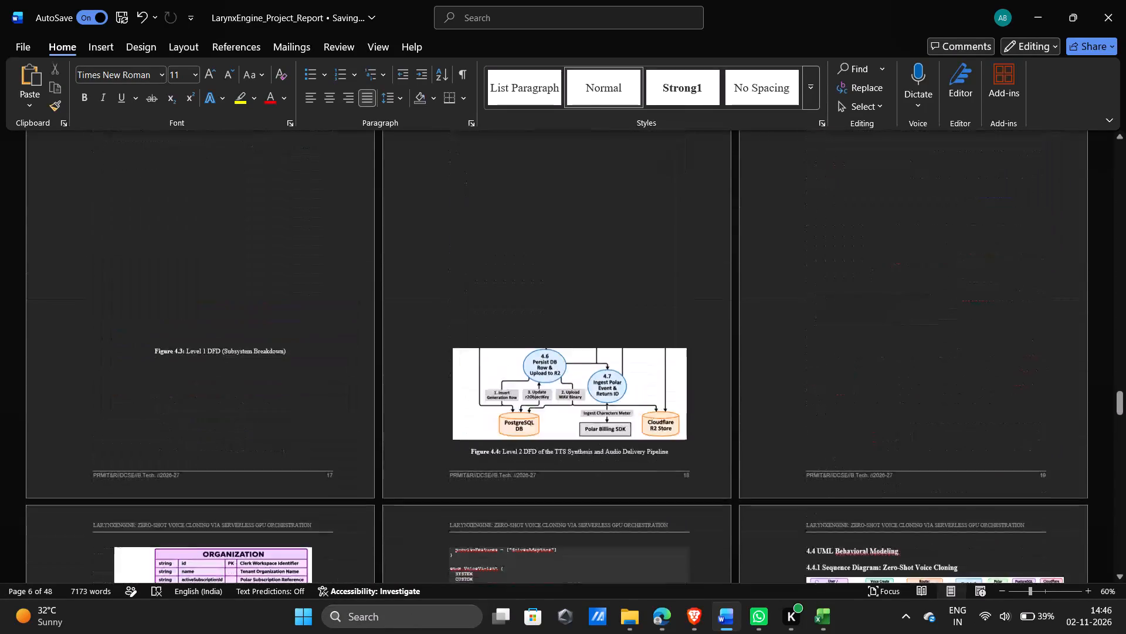
scroll(1049, 457, "down", 4)
scroll(1049, 457, "up", 2)
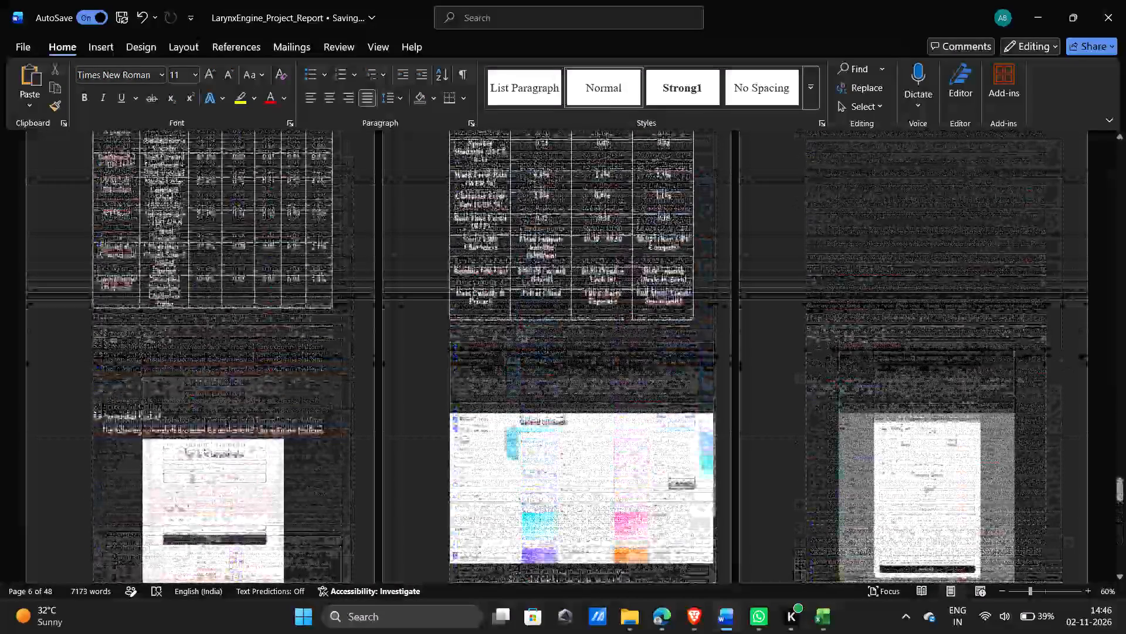
scroll(1049, 457, "up", 2)
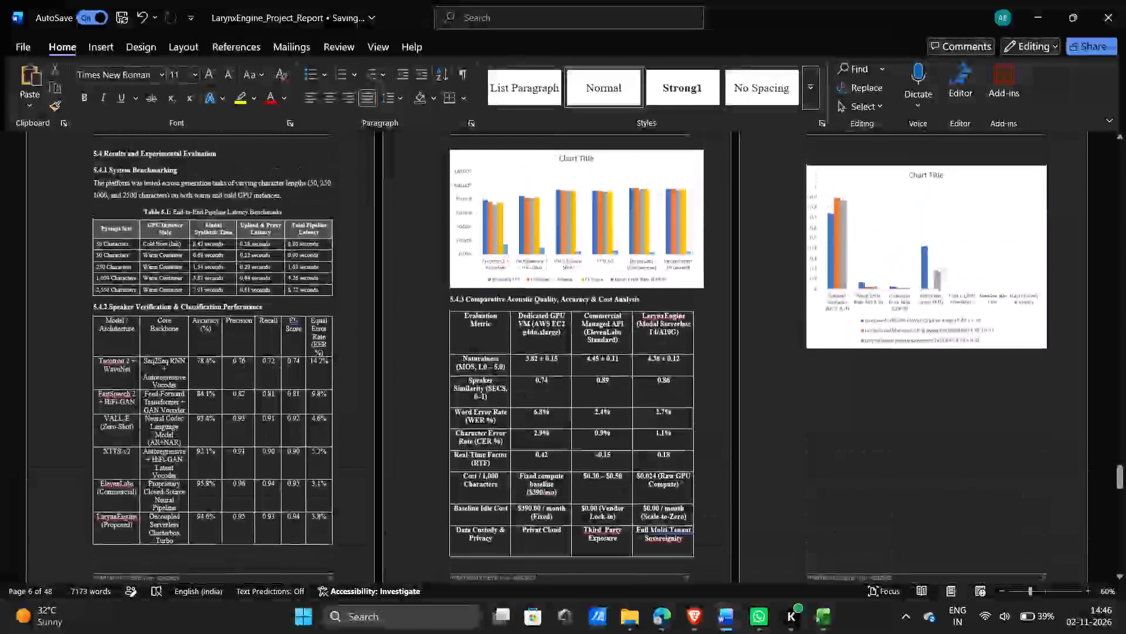
scroll(1049, 457, "down", 1)
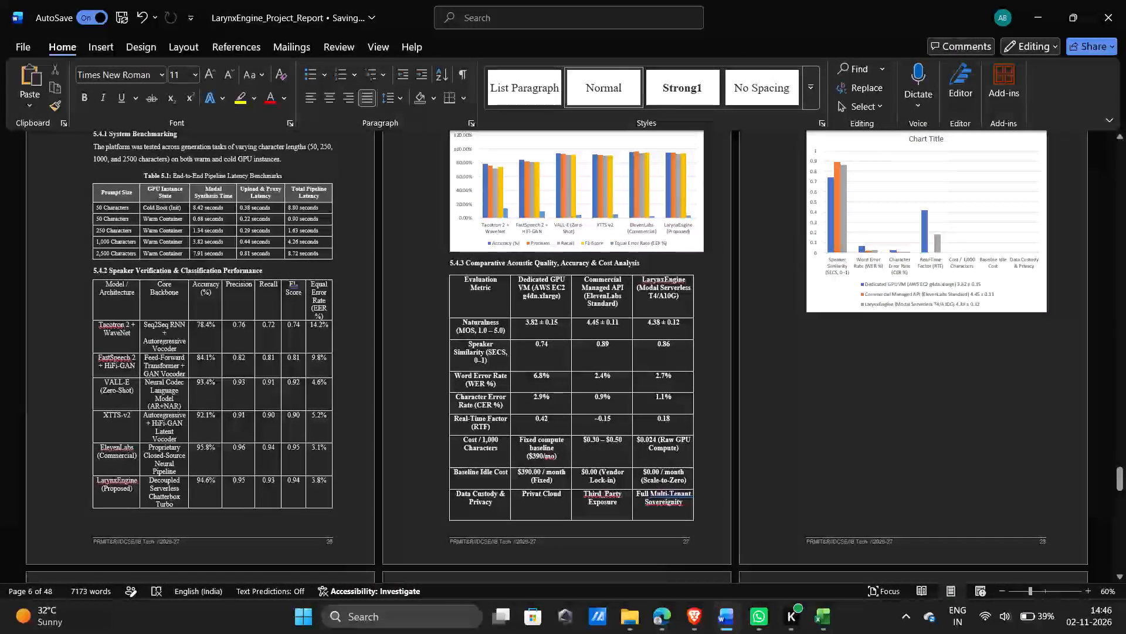
scroll(1049, 457, "up", 4)
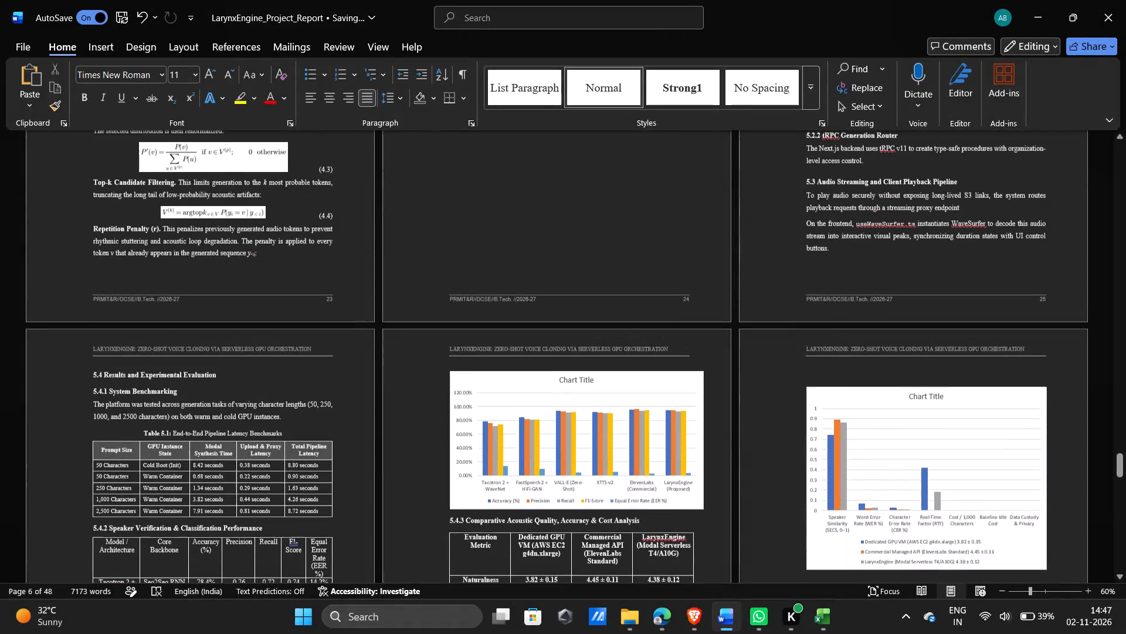
scroll(1049, 457, "down", 1)
scroll(1049, 457, "up", 20)
scroll(1049, 457, "up", 20)
scroll(1049, 457, "up", 20)
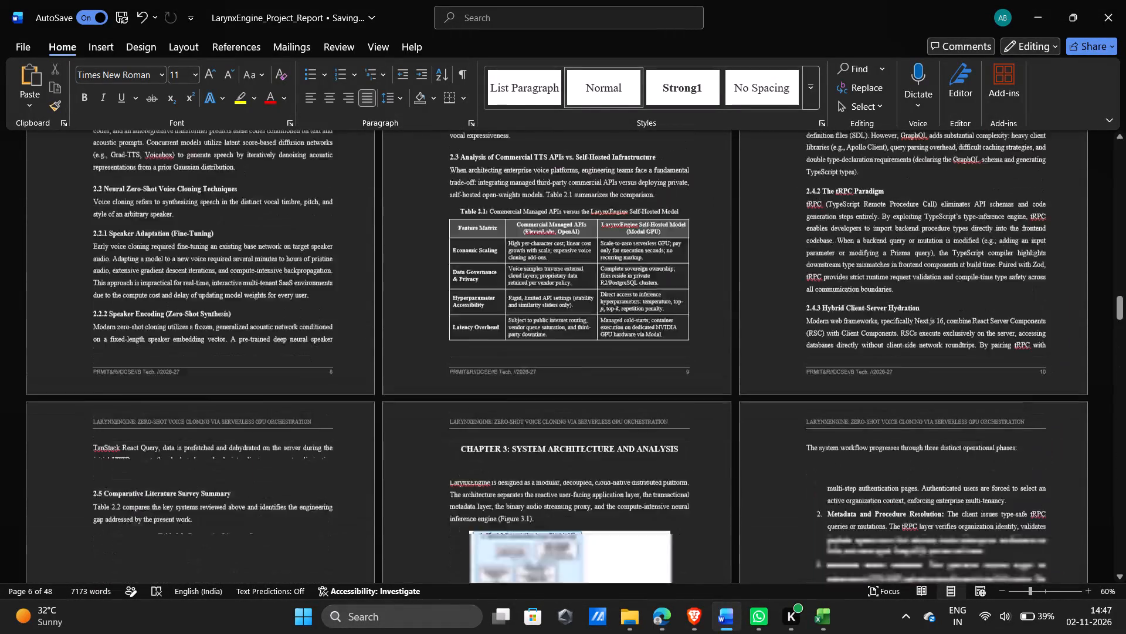
scroll(1049, 457, "up", 17)
scroll(1049, 457, "up", 4)
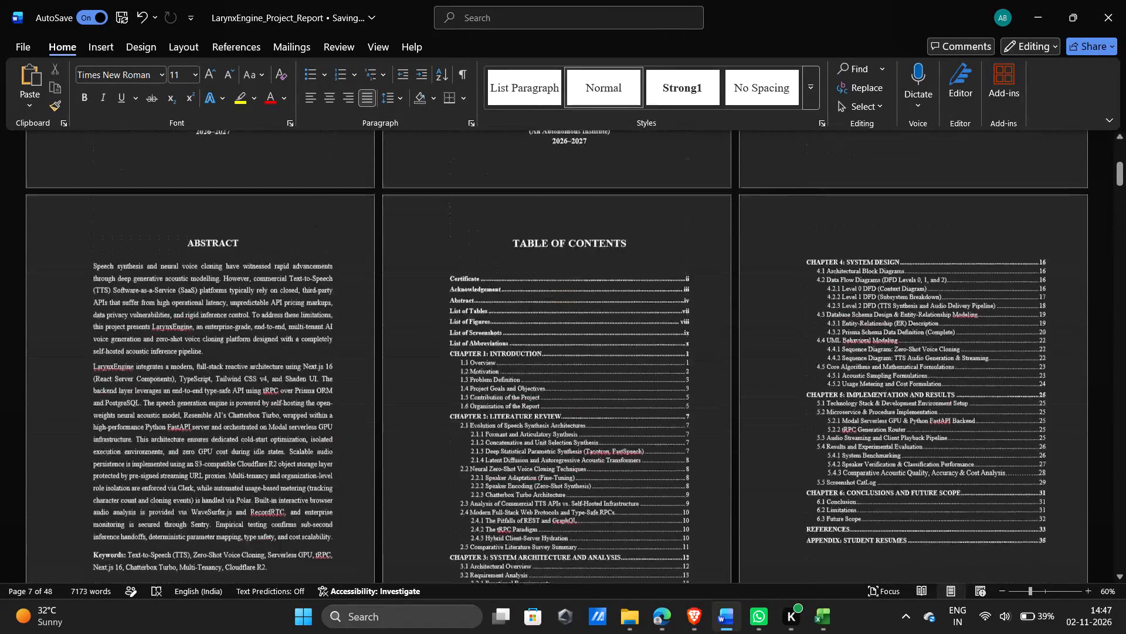
scroll(1049, 457, "down", 2)
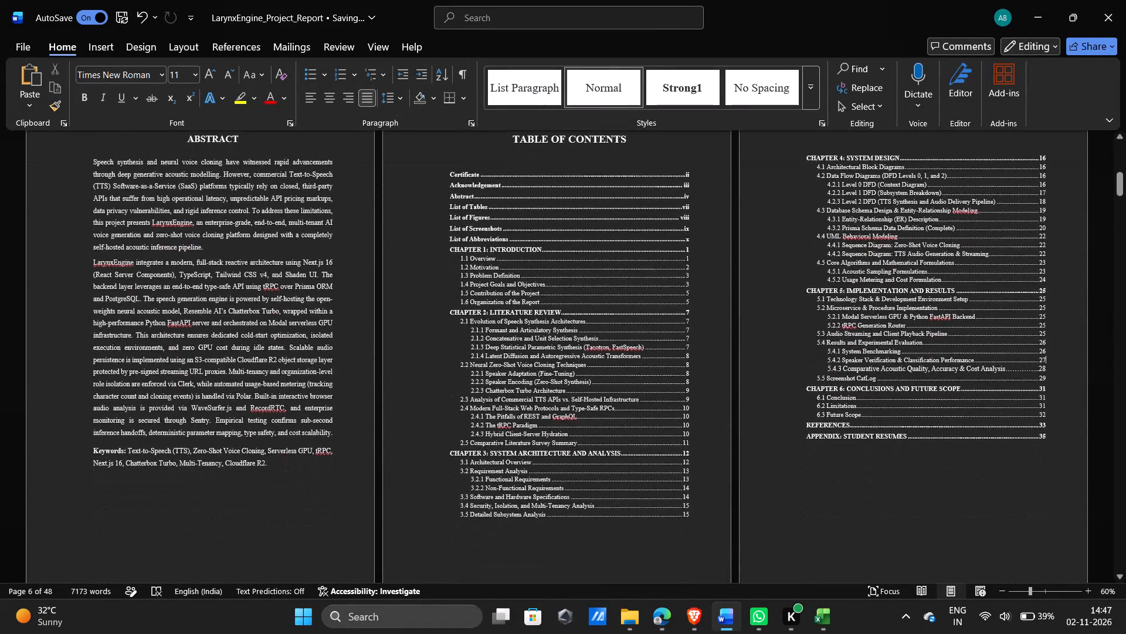
Correct the table of contents page numbers to 26 for entry 5.4.2 and 27 for entry 5.4.3.
key("BackSpace")
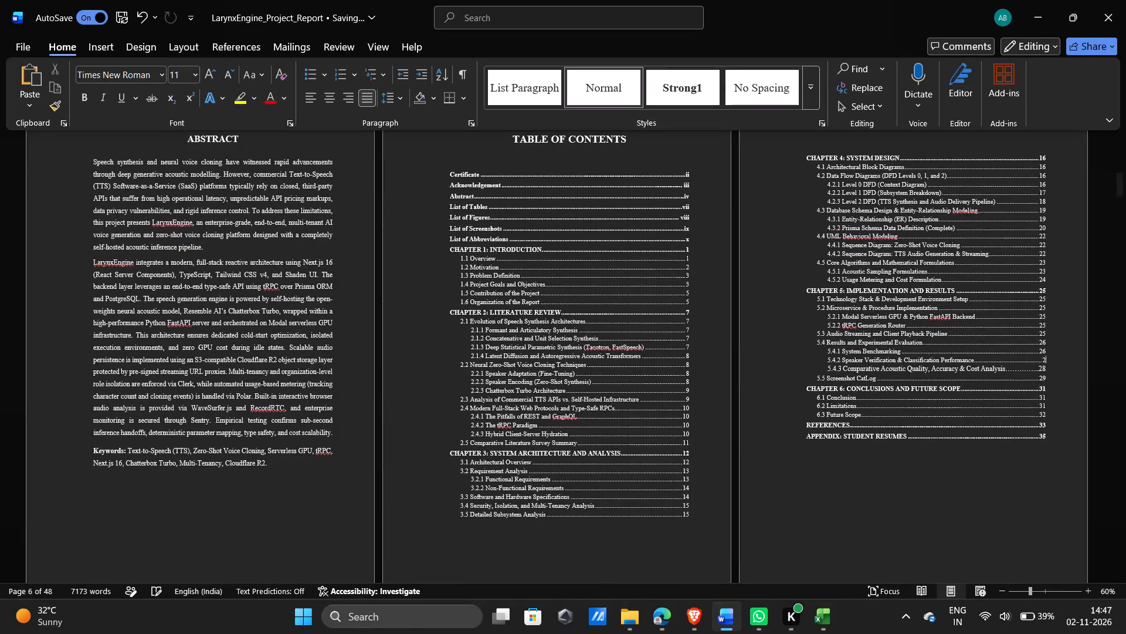
key("6")
key("Down")
key("BackSpace")
key("7")
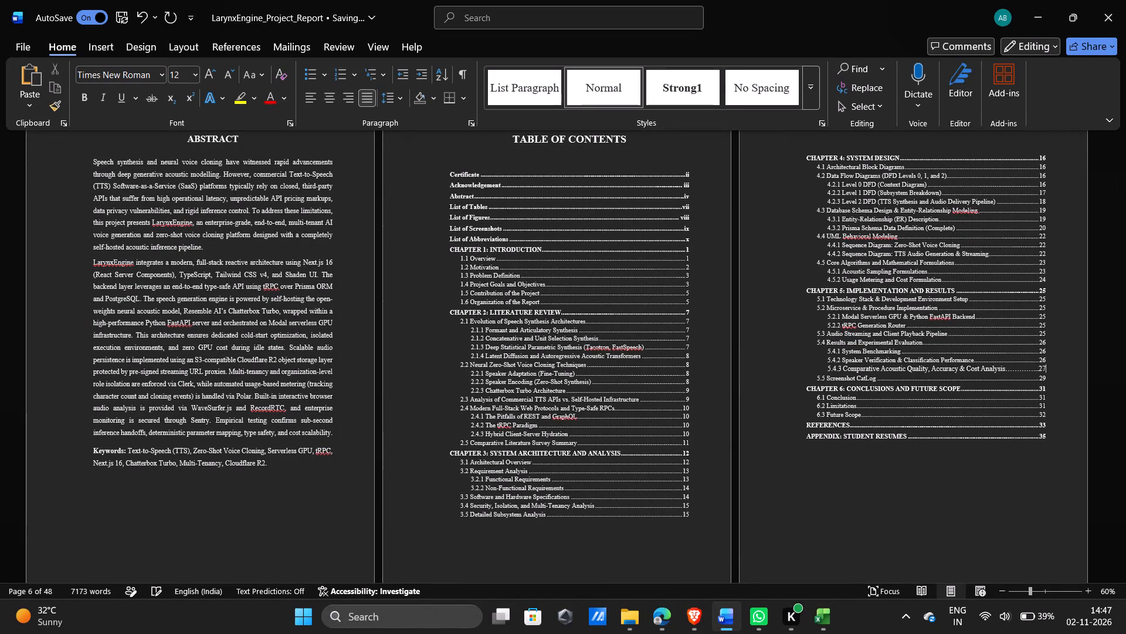
Check the section 5.4 headings, tables, charts and footer page numbers against the table of contents entries.
scroll(1043, 393, "down", 2)
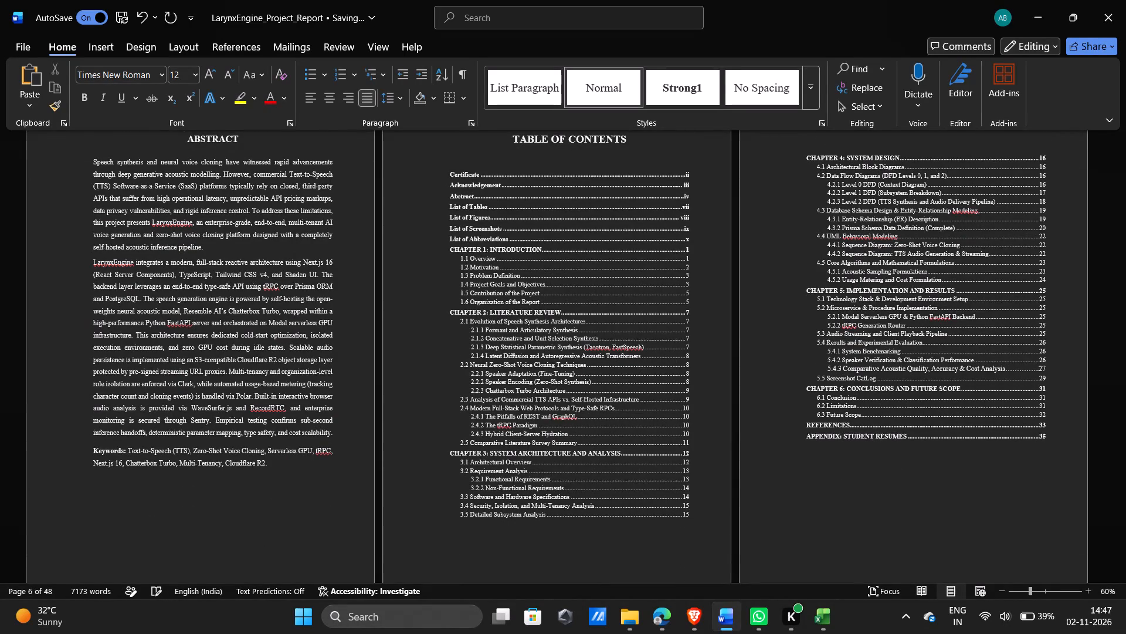
scroll(1043, 393, "down", 12)
scroll(1043, 393, "down", 20)
scroll(1043, 393, "down", 20)
scroll(1043, 393, "down", 2)
scroll(1043, 393, "up", 2)
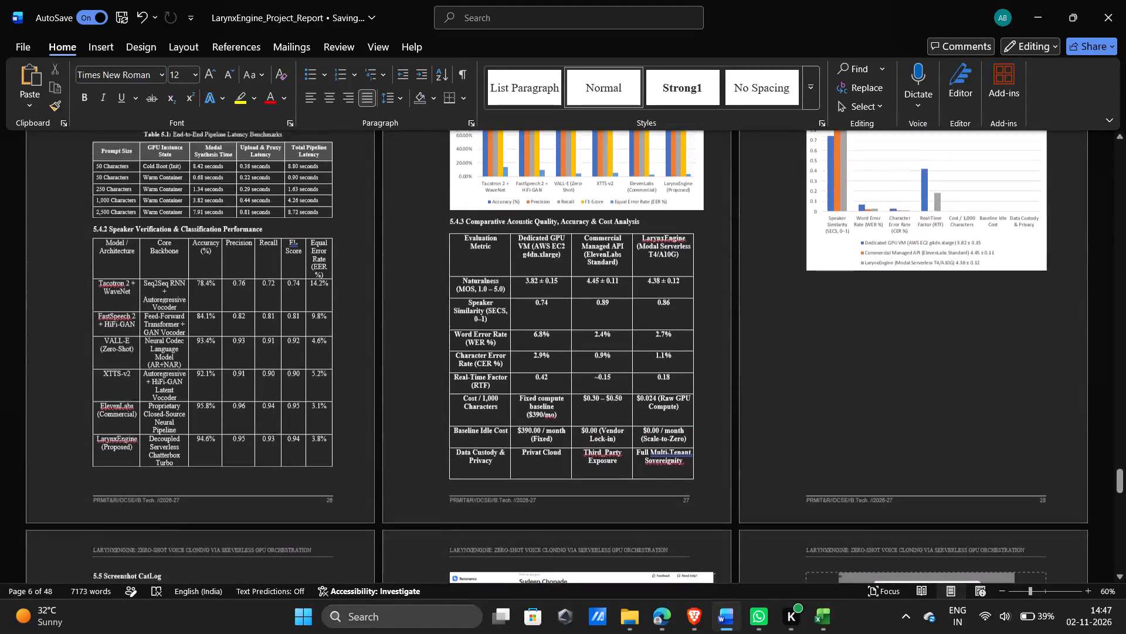
scroll(1043, 393, "up", 1)
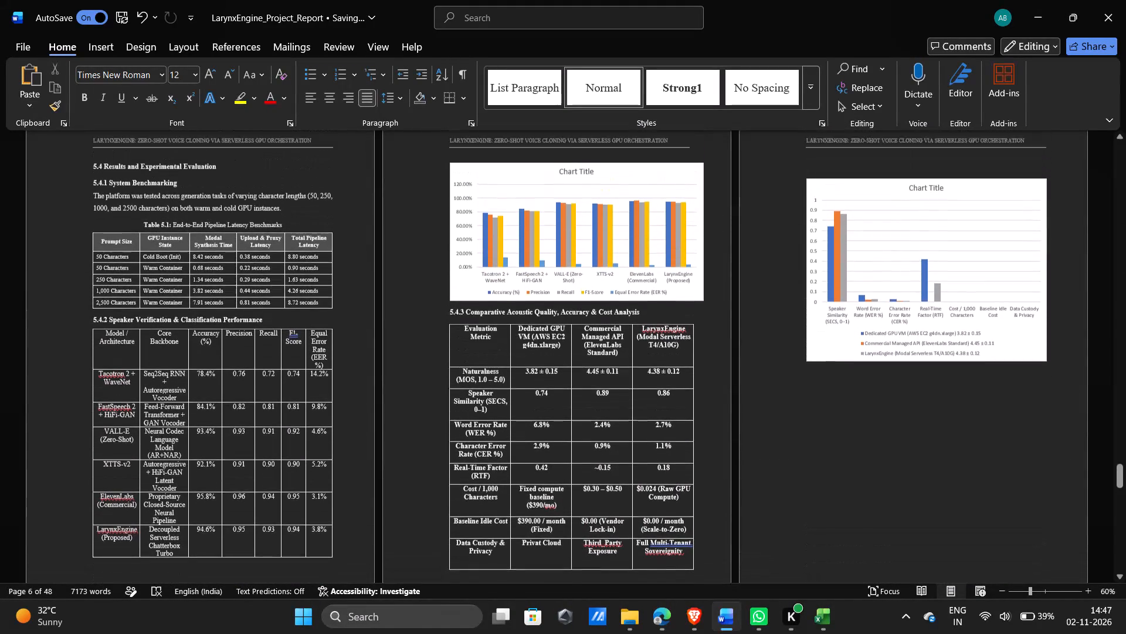
scroll(1043, 393, "up", 1)
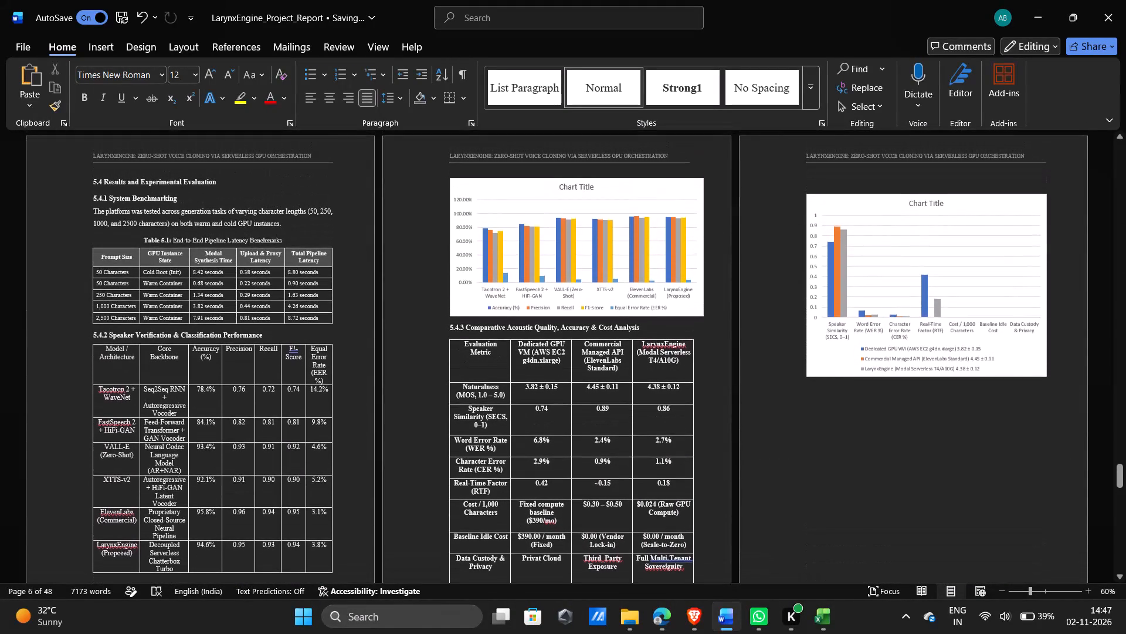
scroll(1043, 393, "down", 1)
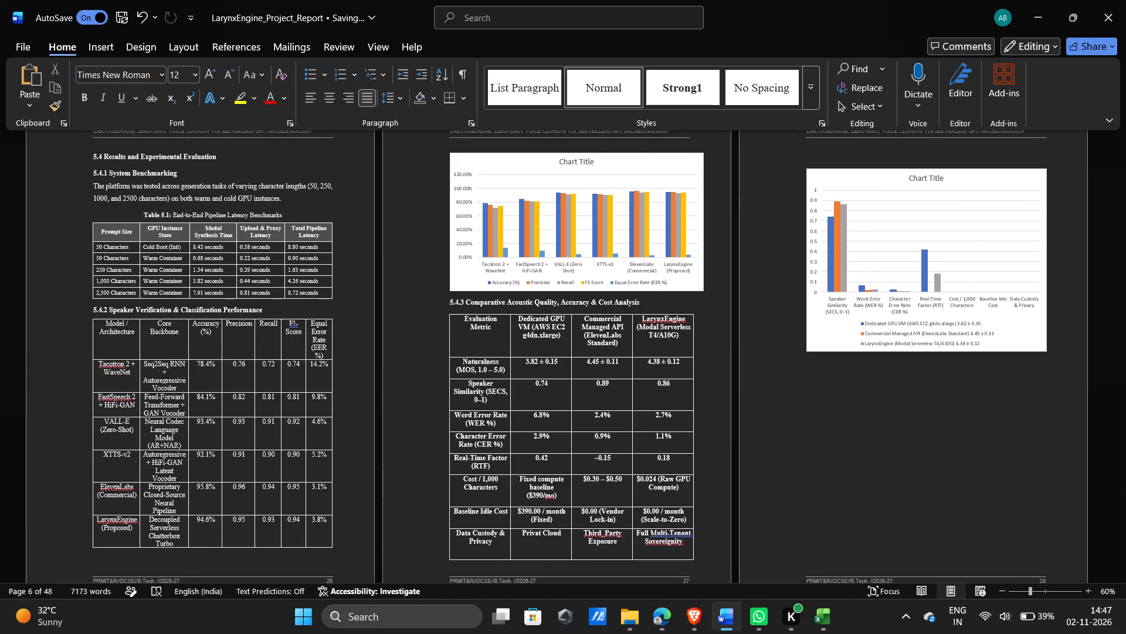
scroll(1043, 393, "down", 1)
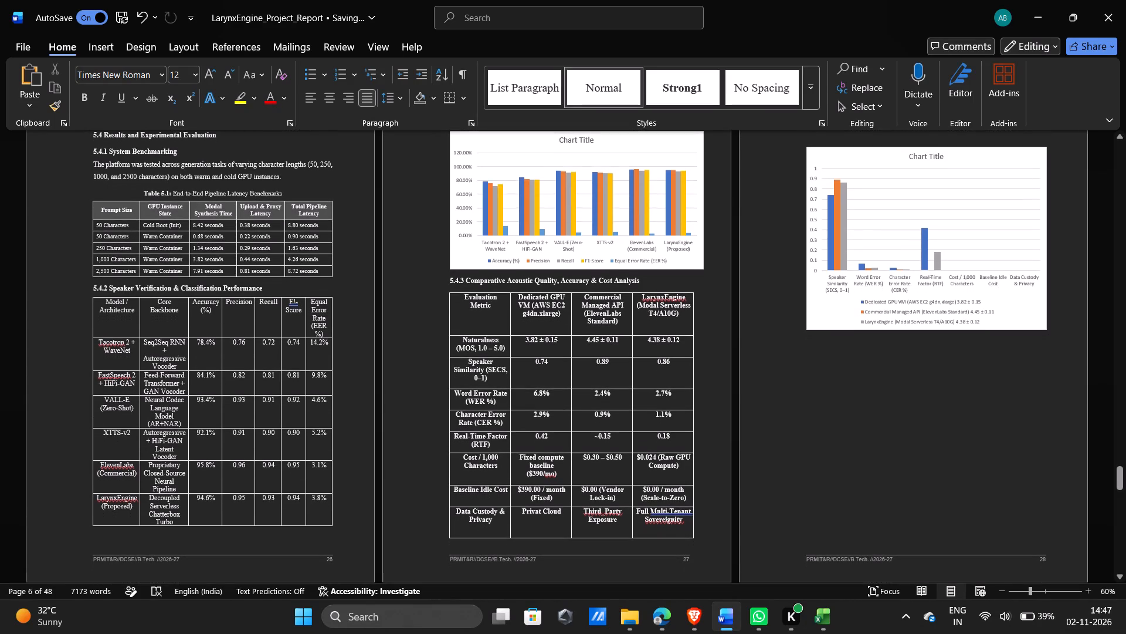
scroll(1043, 393, "up", 1)
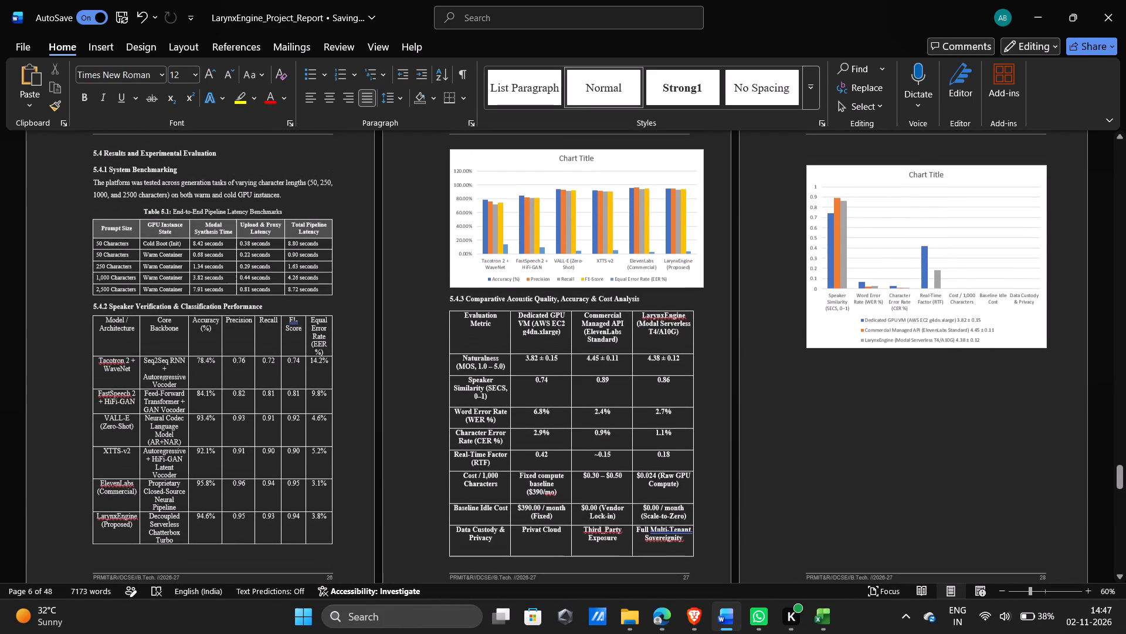
scroll(1043, 393, "up", 5)
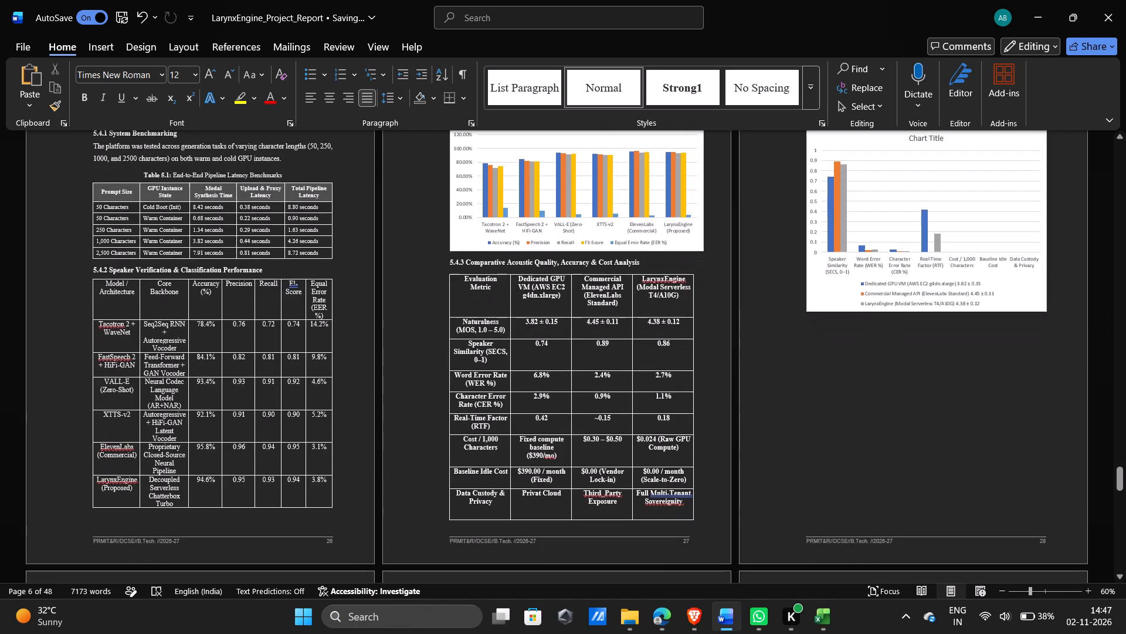
scroll(1043, 393, "up", 7)
scroll(1043, 393, "up", 20)
scroll(1043, 393, "up", 3)
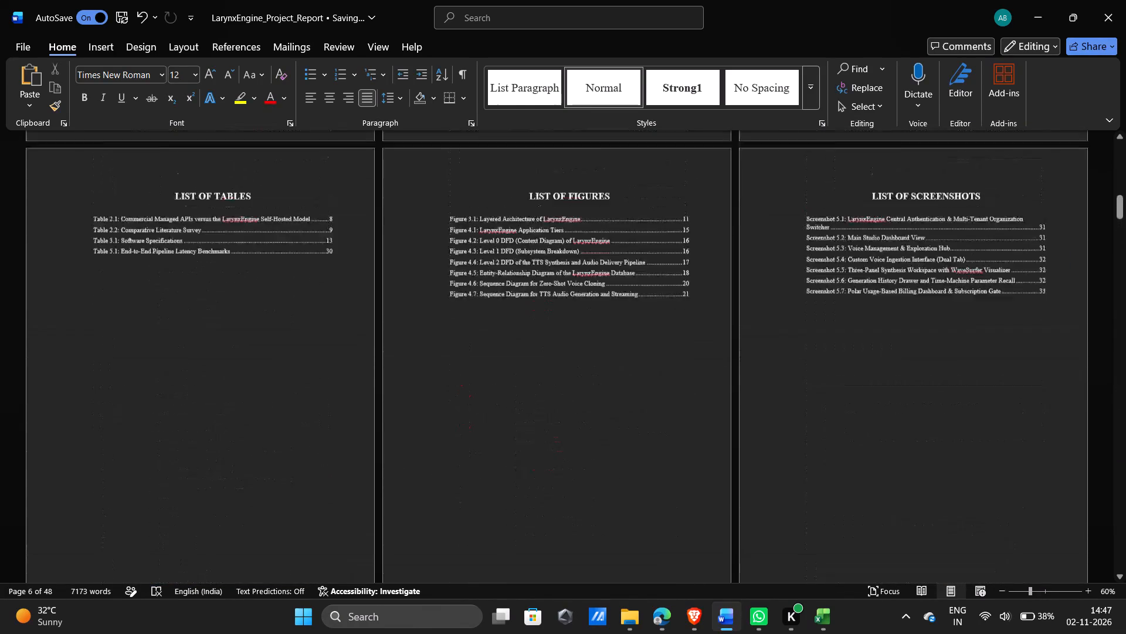
scroll(1043, 393, "down", 7)
scroll(1043, 393, "up", 1)
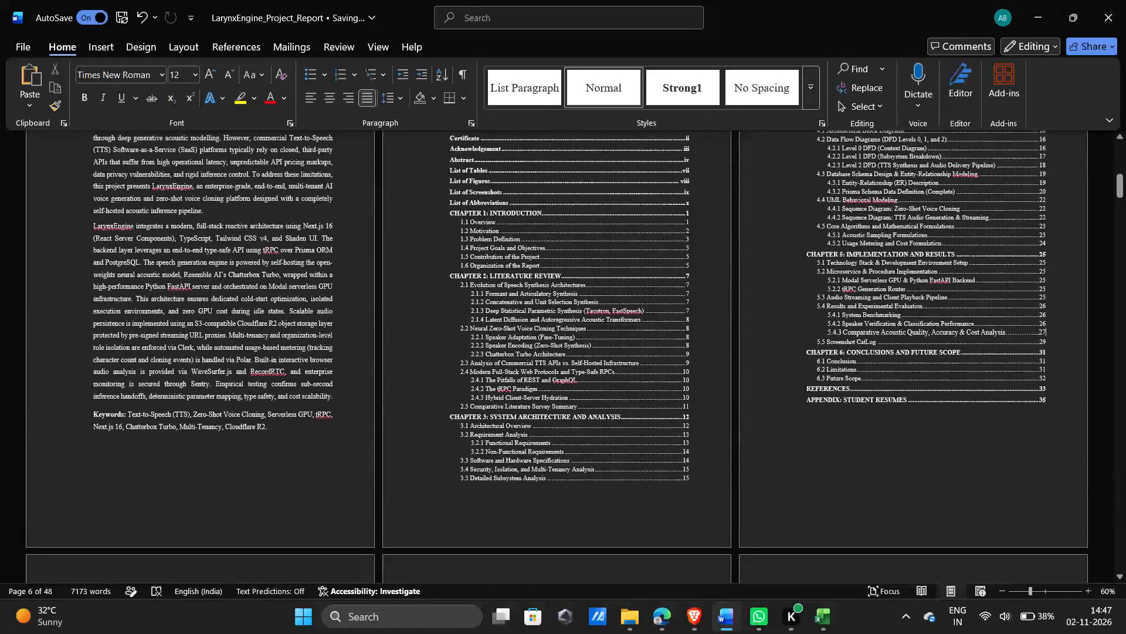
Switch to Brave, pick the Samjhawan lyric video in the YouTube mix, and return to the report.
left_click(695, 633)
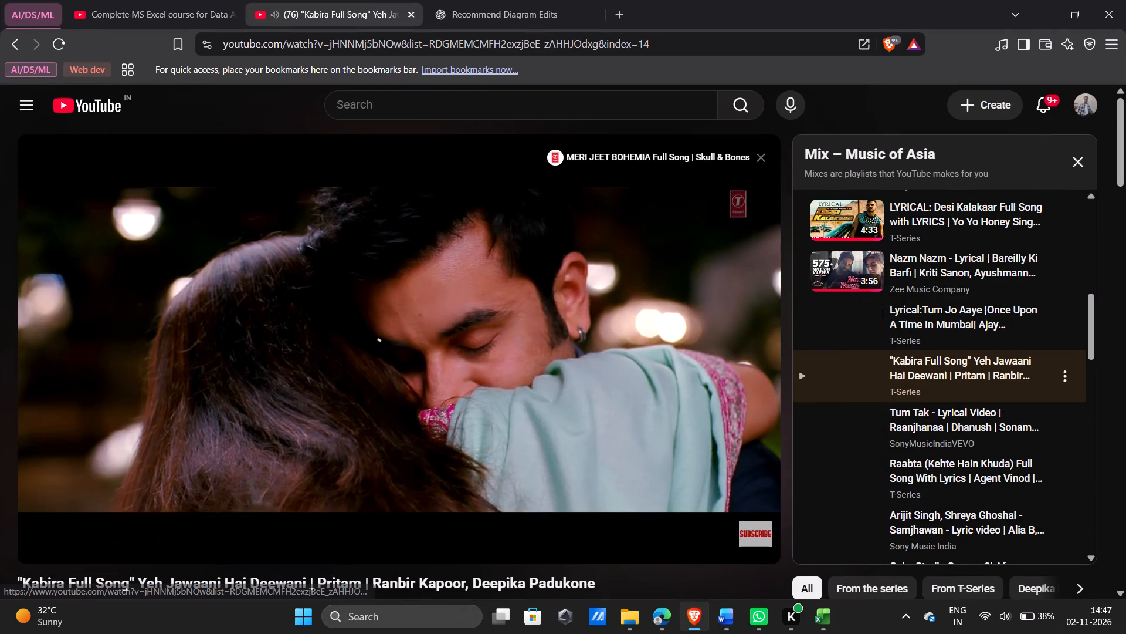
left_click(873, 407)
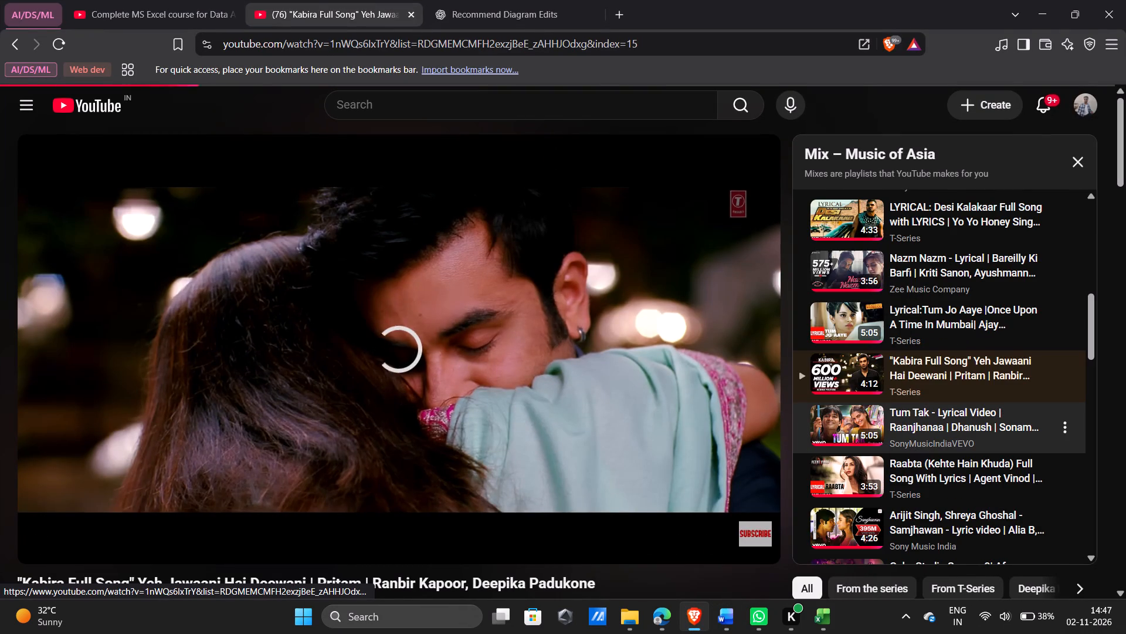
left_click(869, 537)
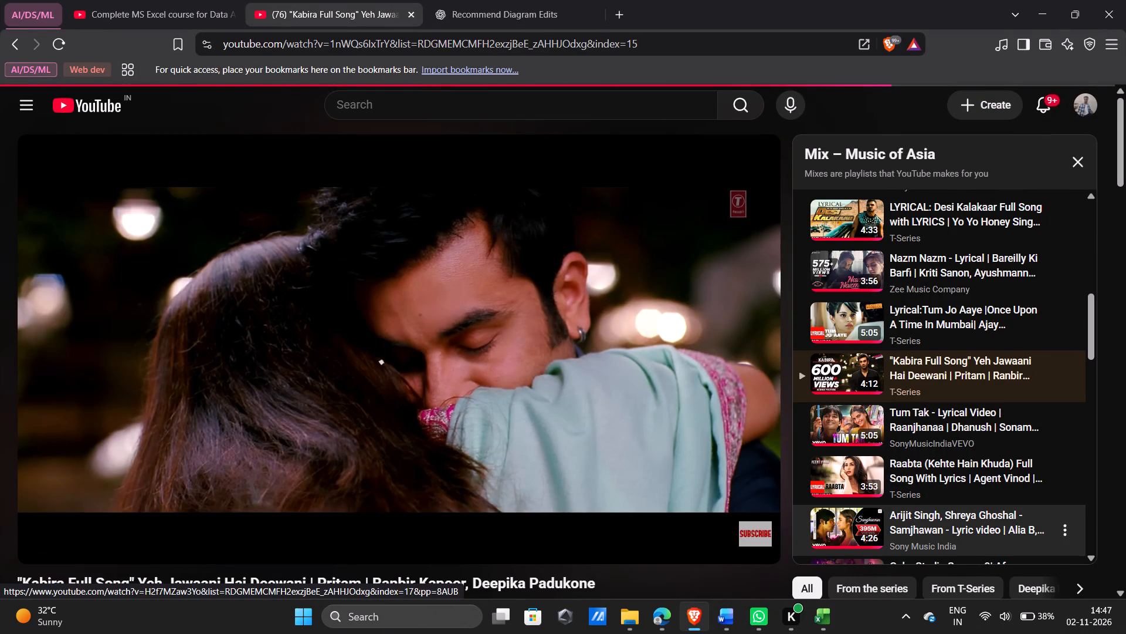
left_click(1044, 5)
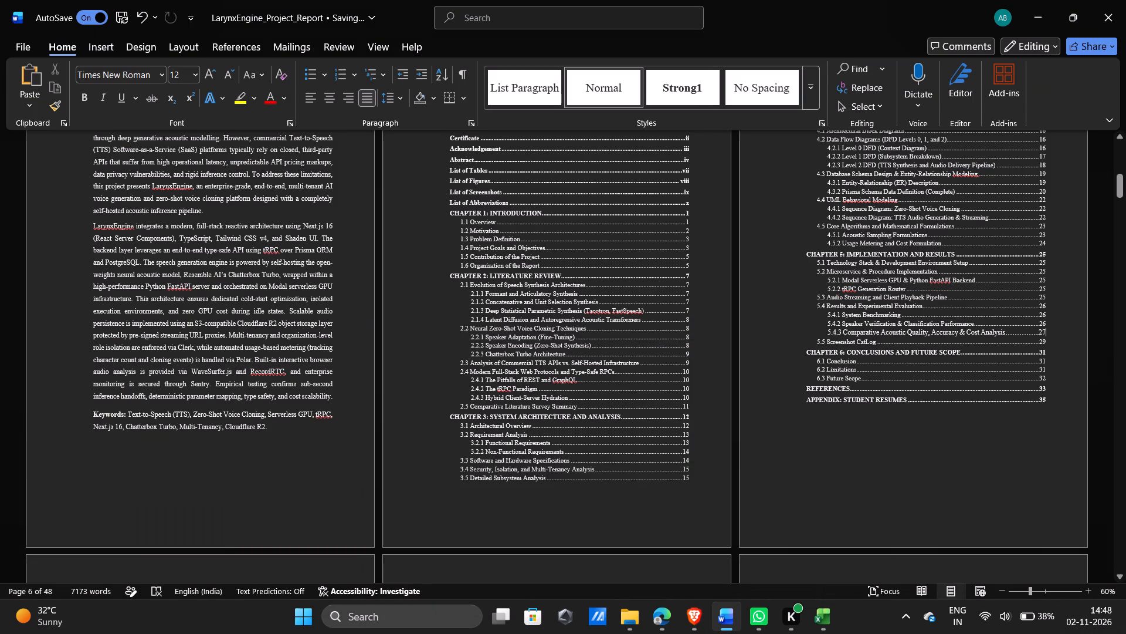
Open the recent document LarynxEngine_Camera_Ready_Paper and dismiss its view-only notice.
scroll(734, 379, "down", 4)
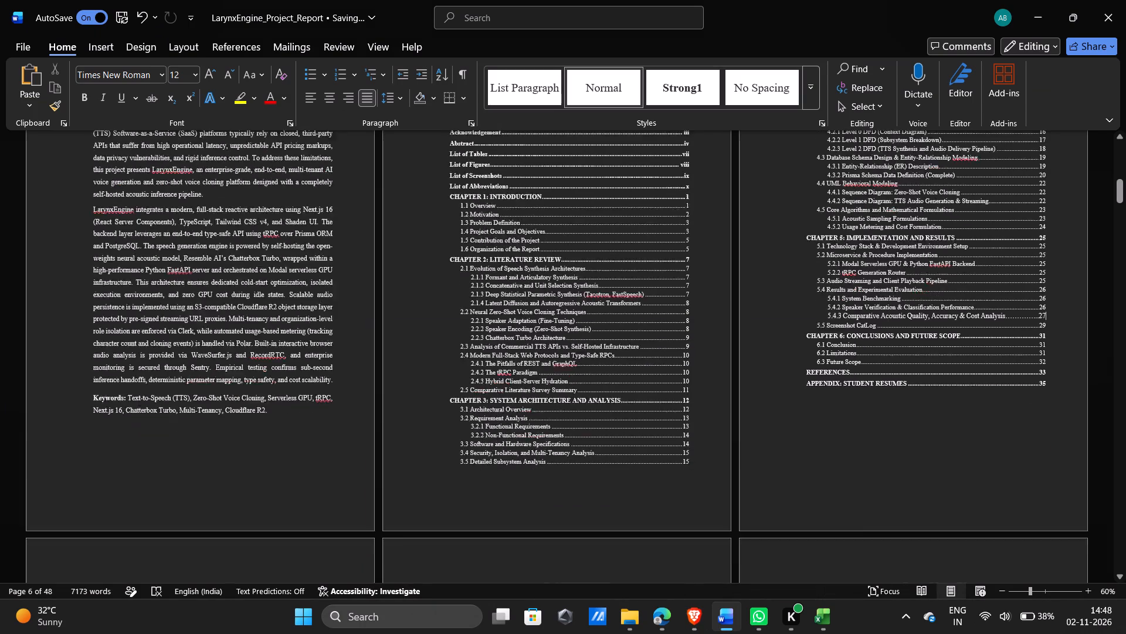
scroll(734, 379, "down", 12)
scroll(734, 379, "down", 20)
scroll(734, 379, "down", 20)
scroll(734, 379, "down", 20)
scroll(734, 379, "down", 3)
left_click(26, 44)
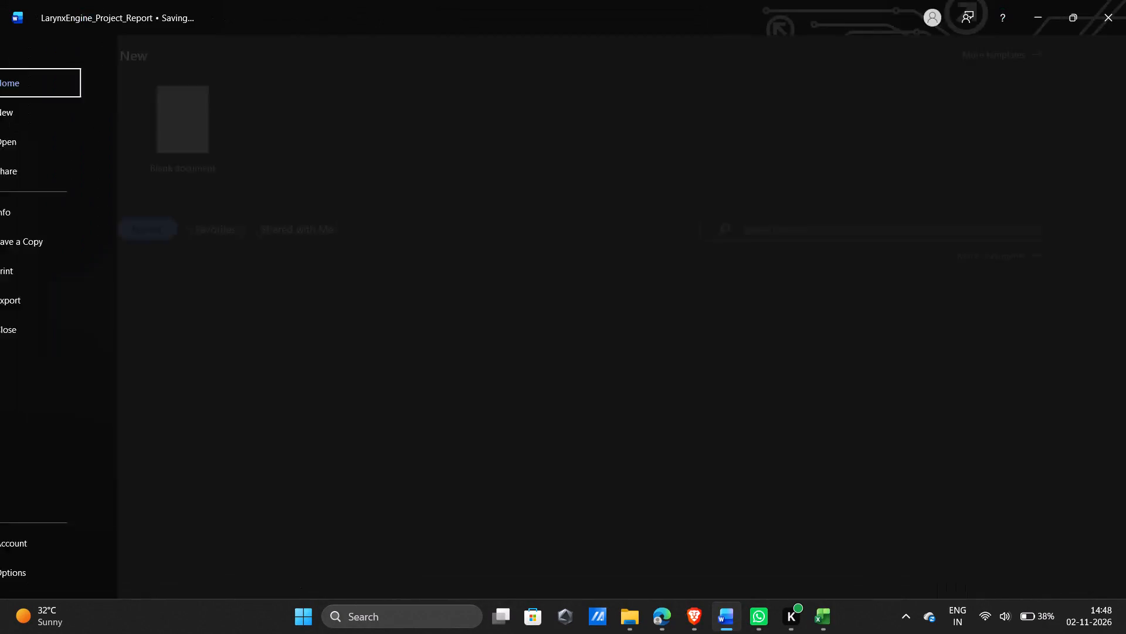
left_click(277, 368)
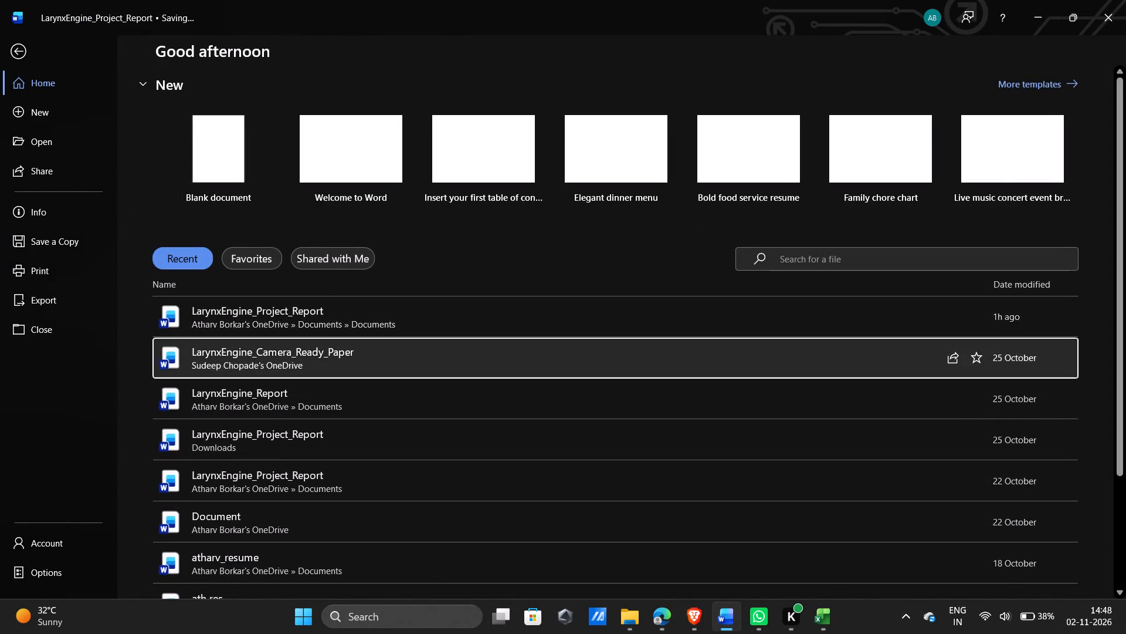
scroll(277, 368, "up", 1)
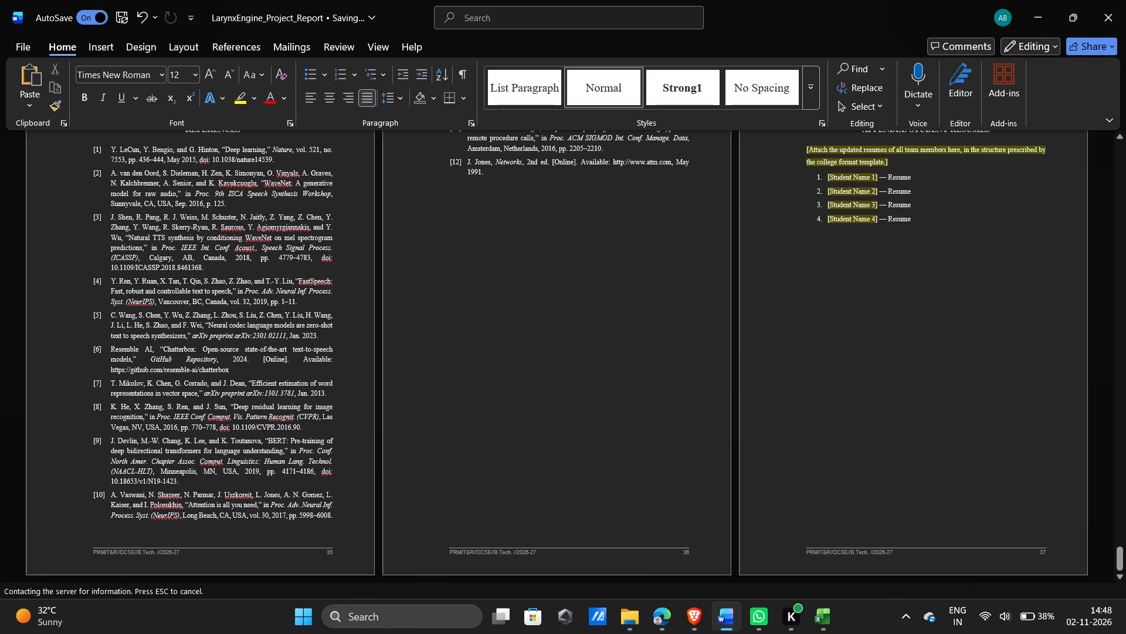
scroll(277, 368, "up", 2)
left_click(19, 42)
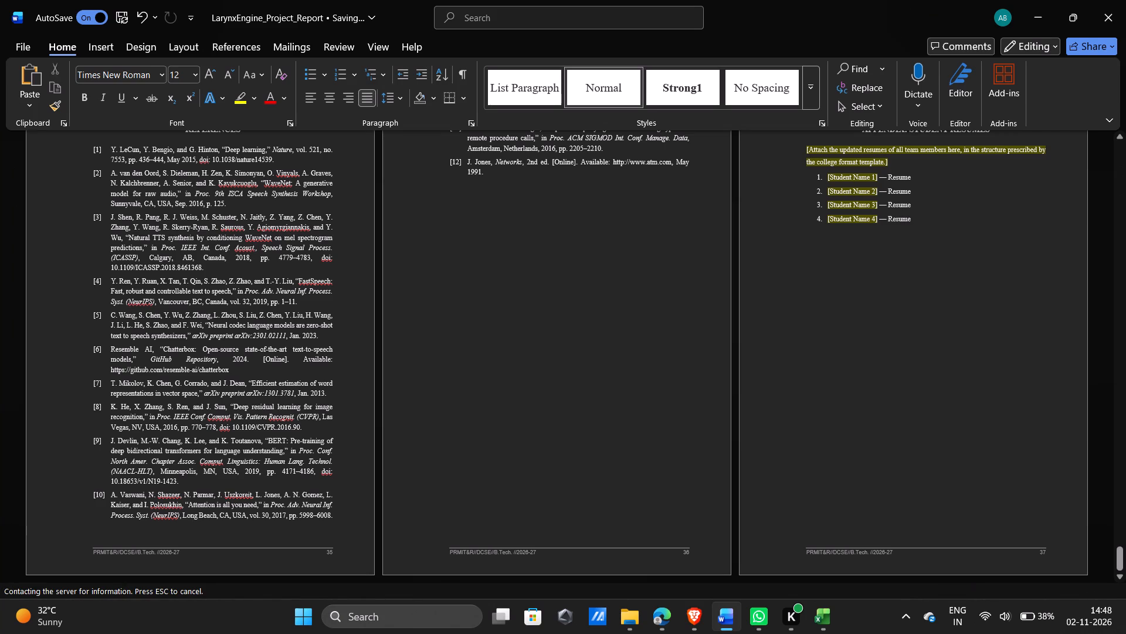
triple_click(19, 42)
triple_click(19, 42)
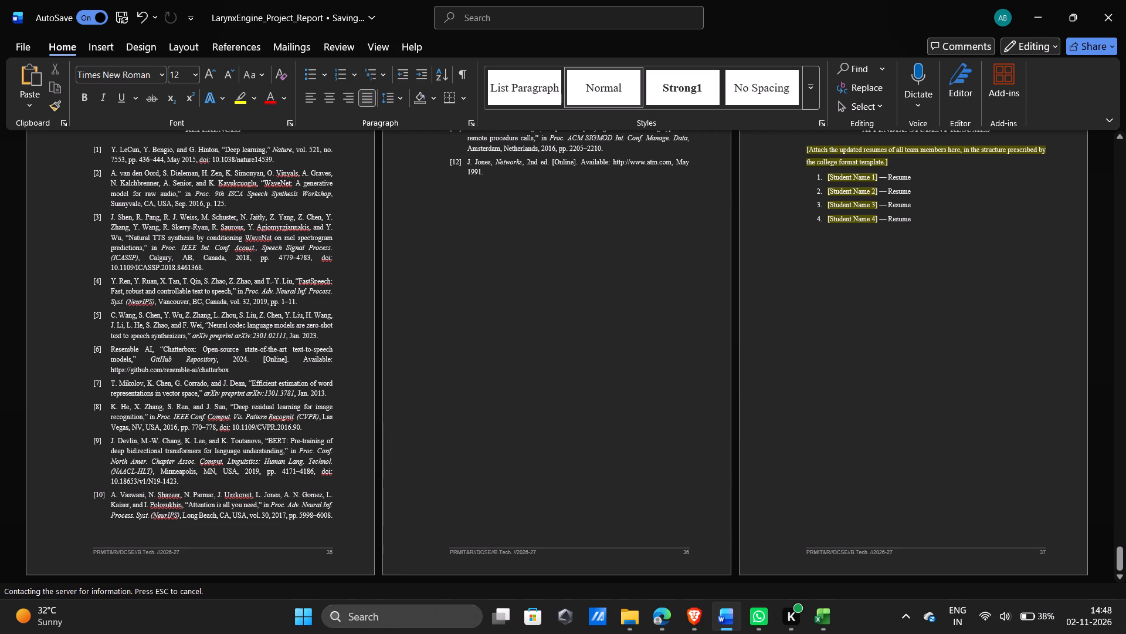
left_click(19, 42)
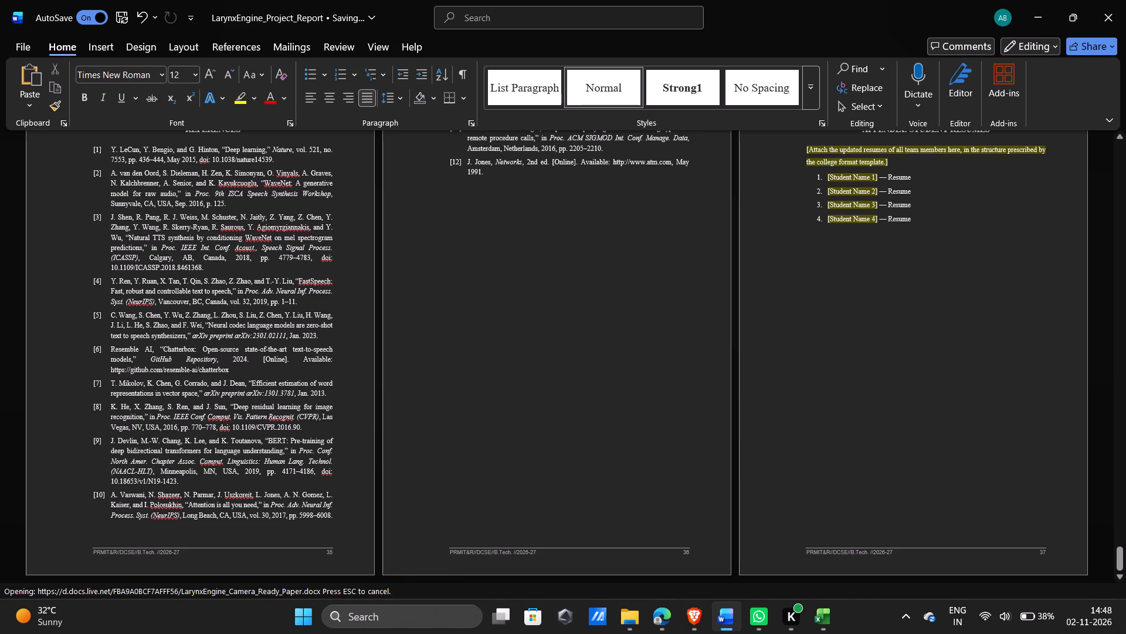
double_click(23, 49)
double_click(1104, 17)
scroll(1104, 17, "up", 13)
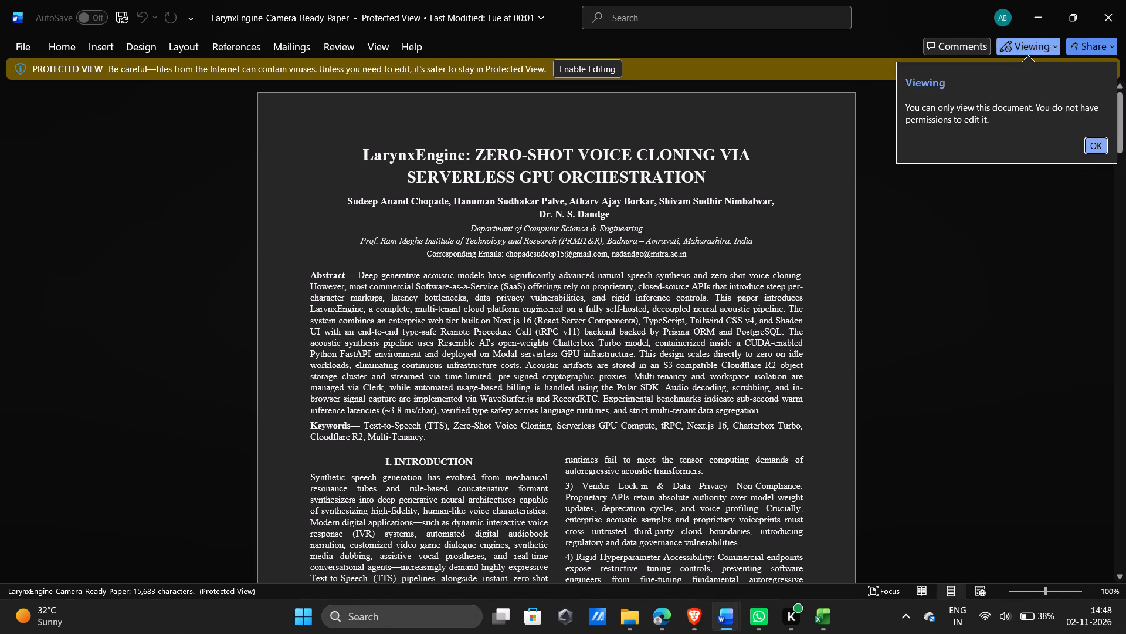
left_click(1097, 147)
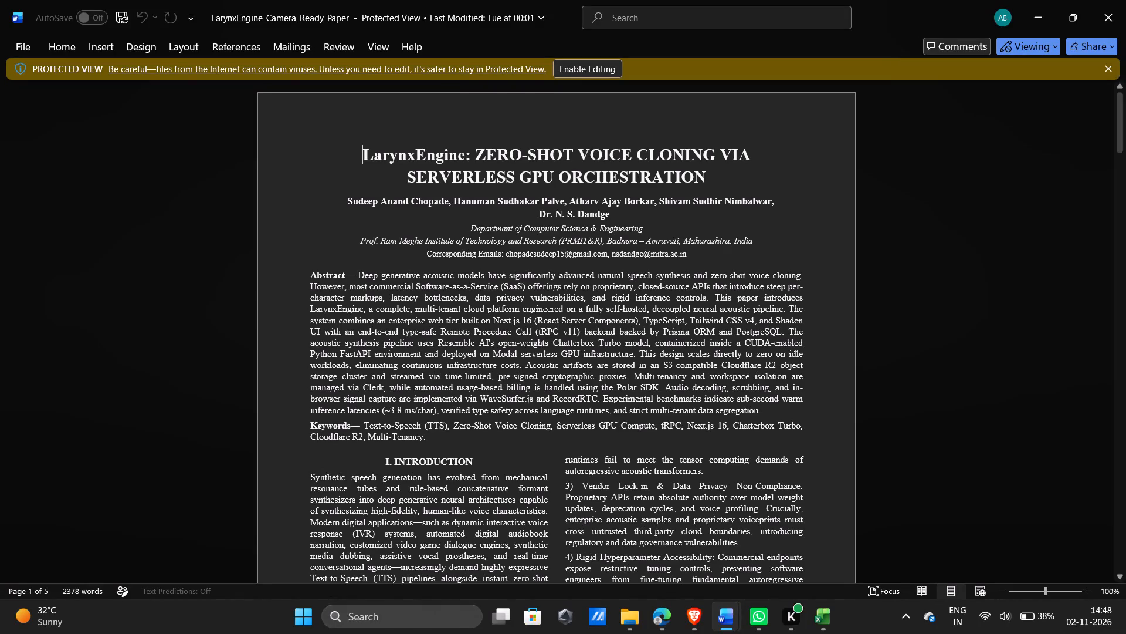
Close the LarynxEngine_Camera_Ready_Paper document.
left_click(1112, 18)
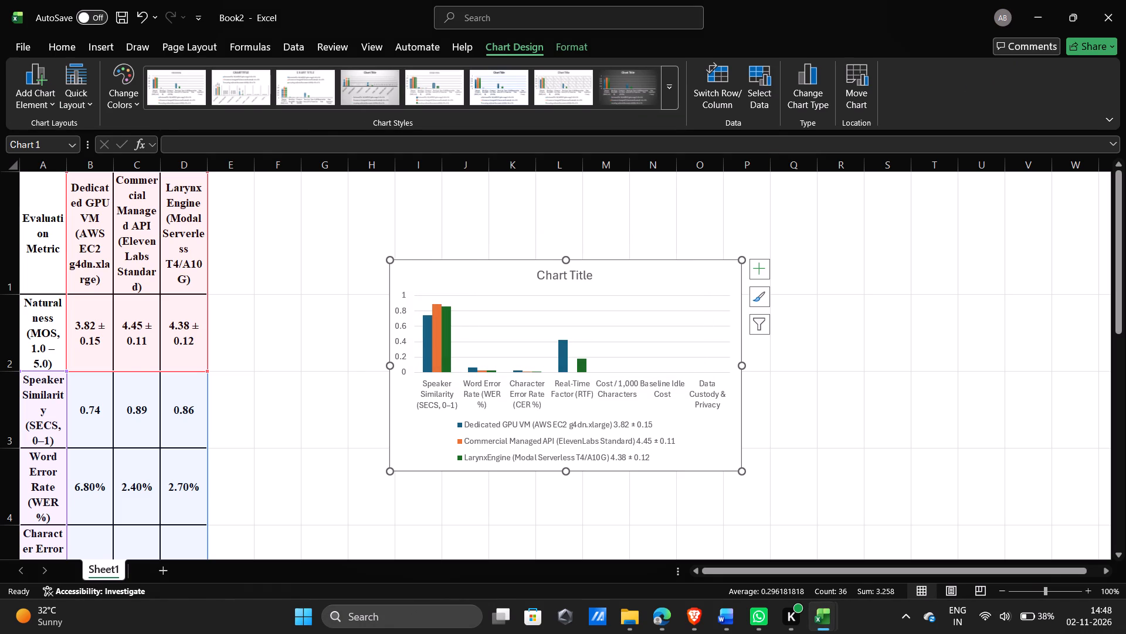
Close the chart workbooks Book2 and Book1 in Excel without saving their changes.
left_click(1111, 11)
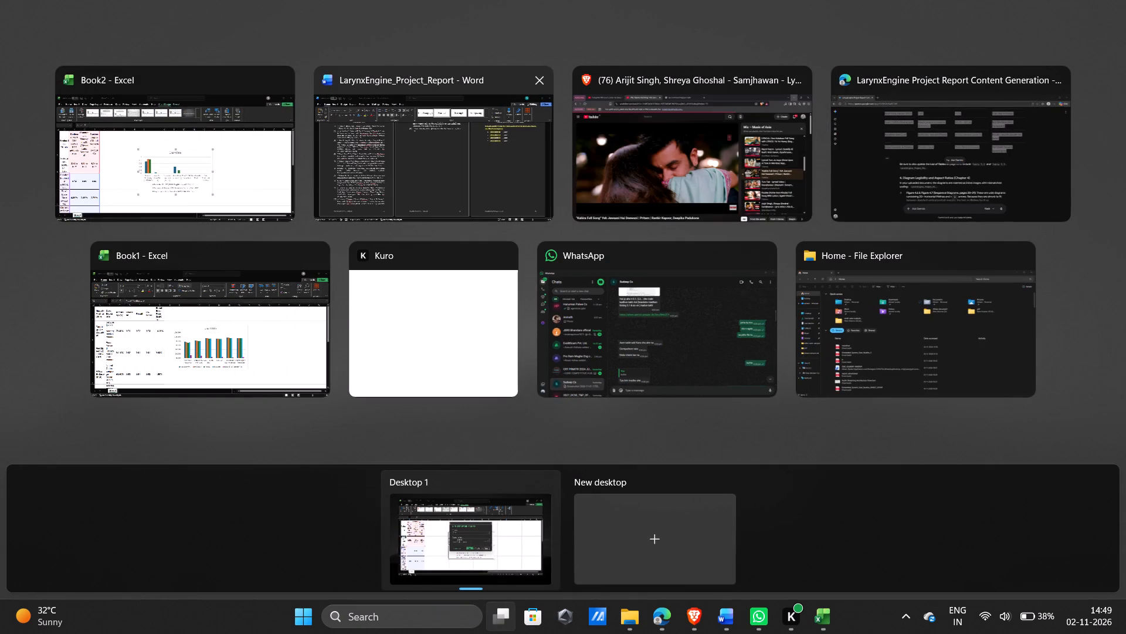
left_click(283, 79)
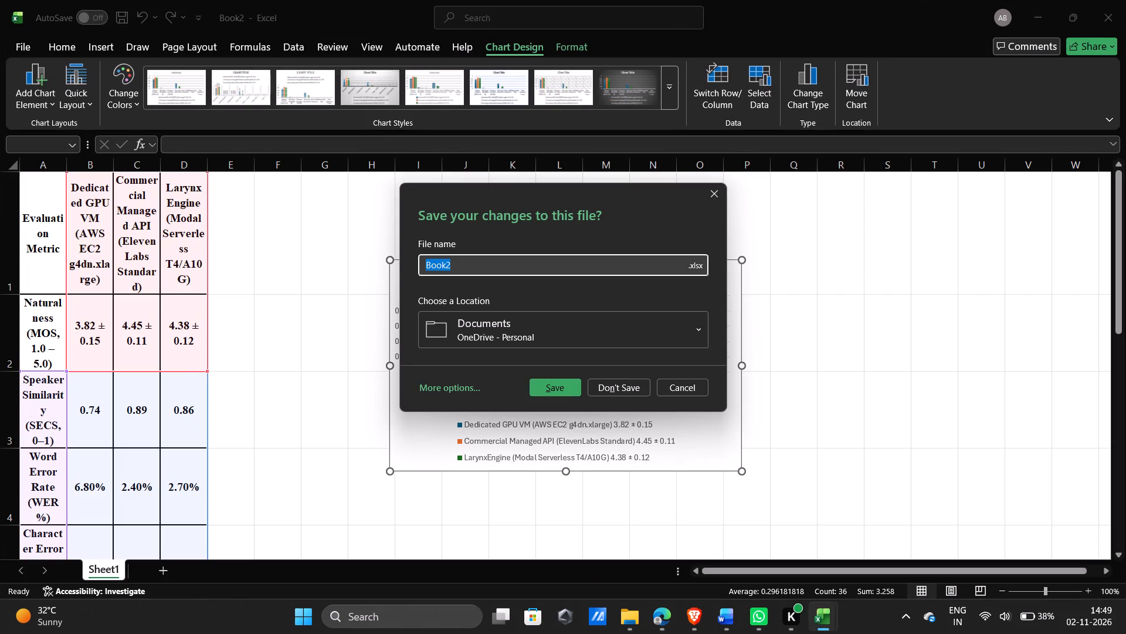
left_click(634, 389)
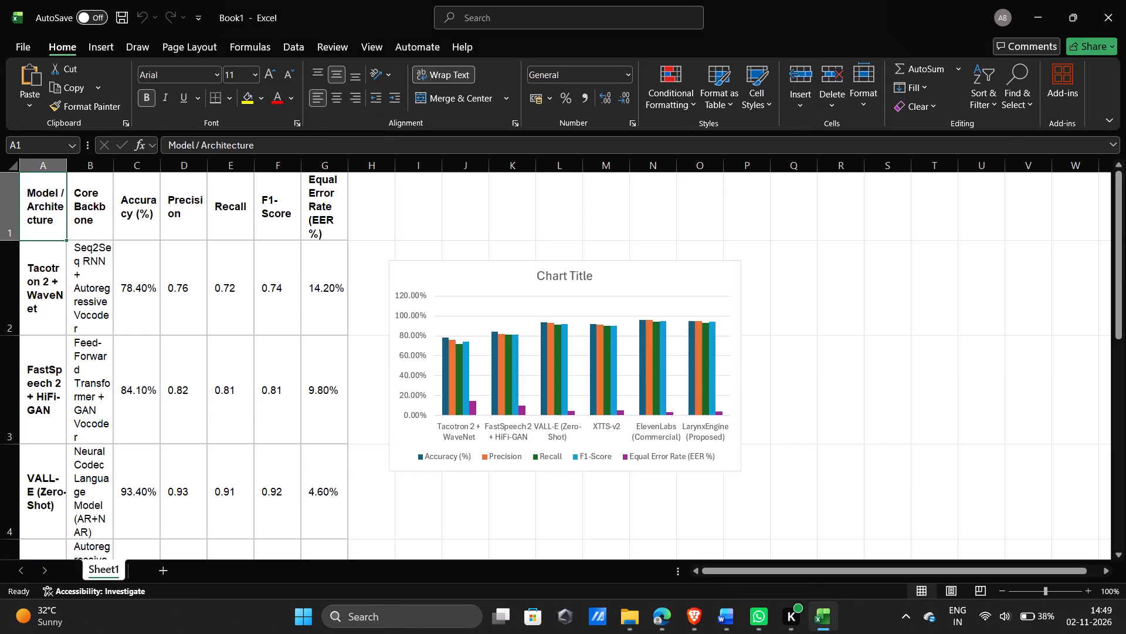
left_click(1125, 1)
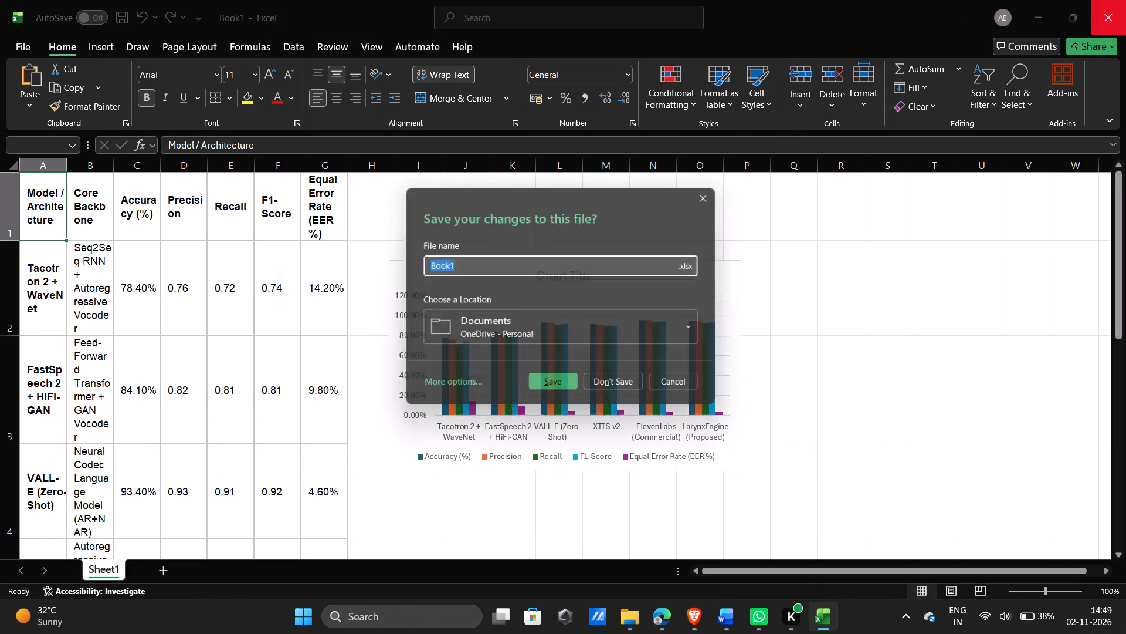
left_click(620, 393)
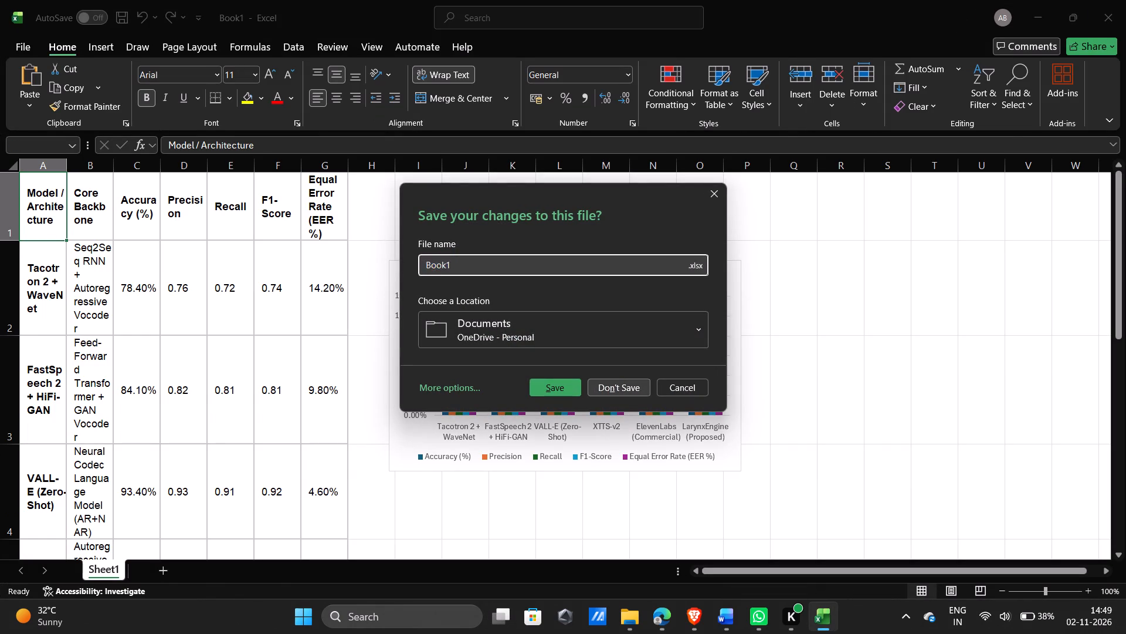
Look through the references and resume pages at the end of the LarynxEngine_Project_Report document.
scroll(620, 393, "down", 20)
scroll(620, 393, "down", 2)
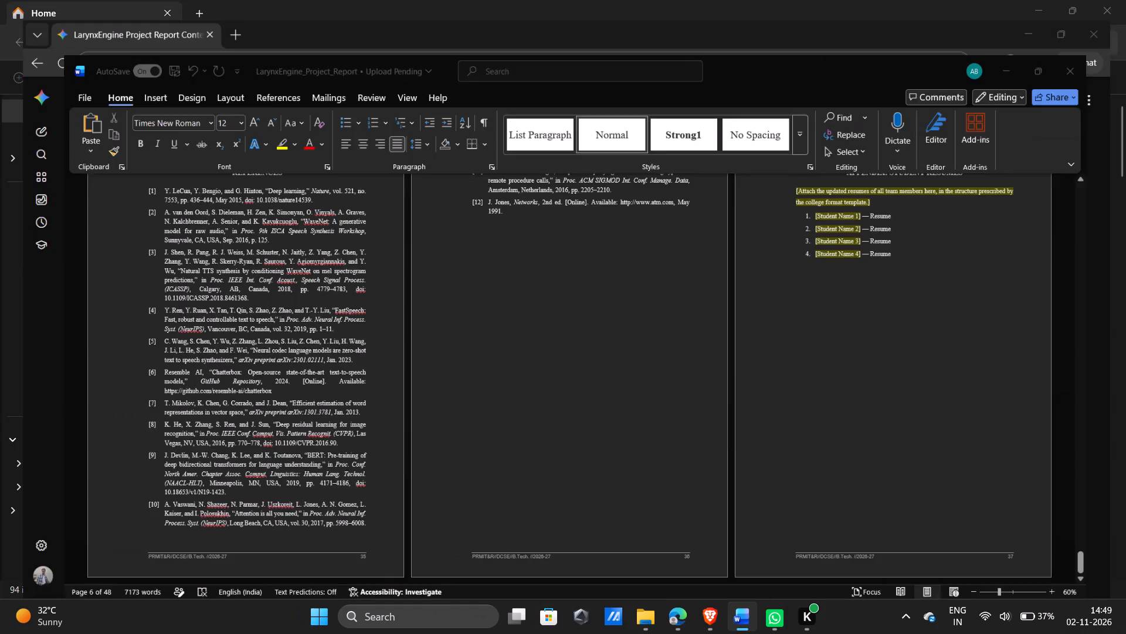